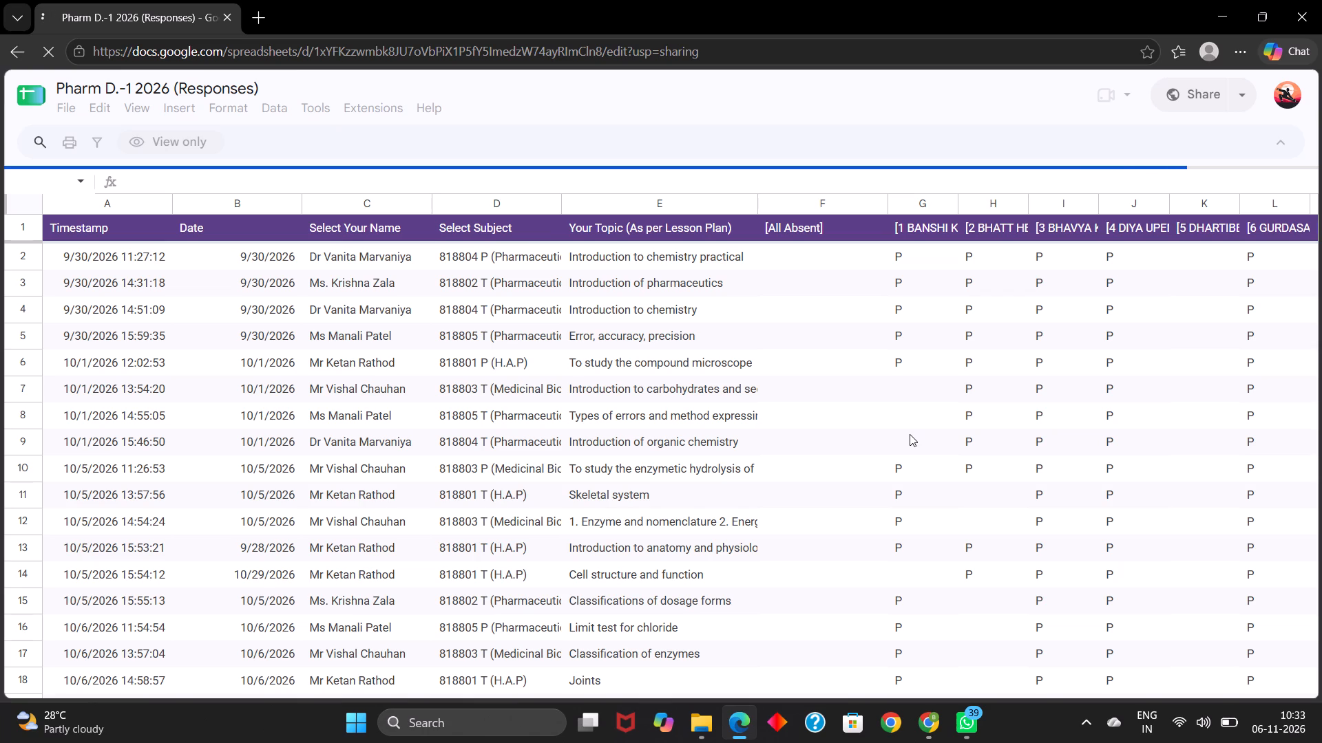
Look through the attendance records in the Form Responses 1 sheet, from the first entries to the latest ones.
scroll(814, 289, left, 1)
scroll(814, 289, down, 2)
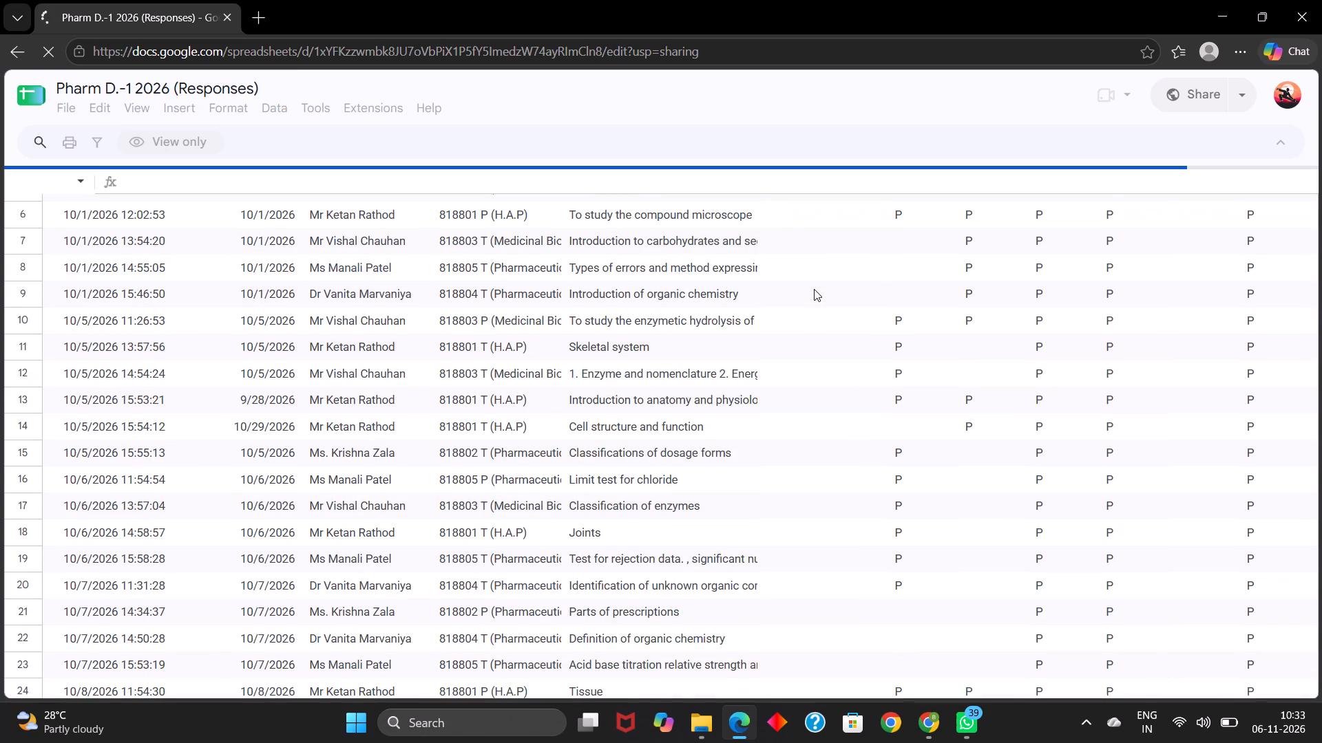
scroll(814, 289, down, 5)
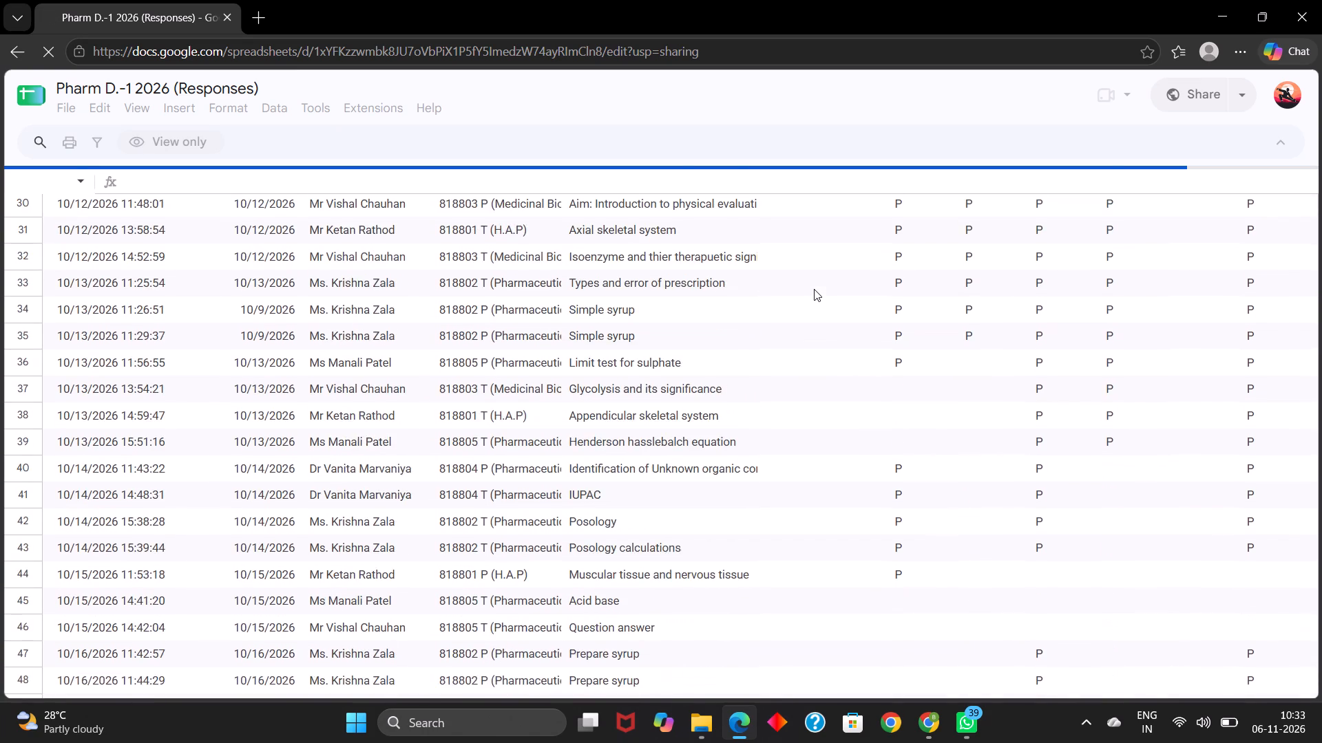
scroll(814, 289, down, 4)
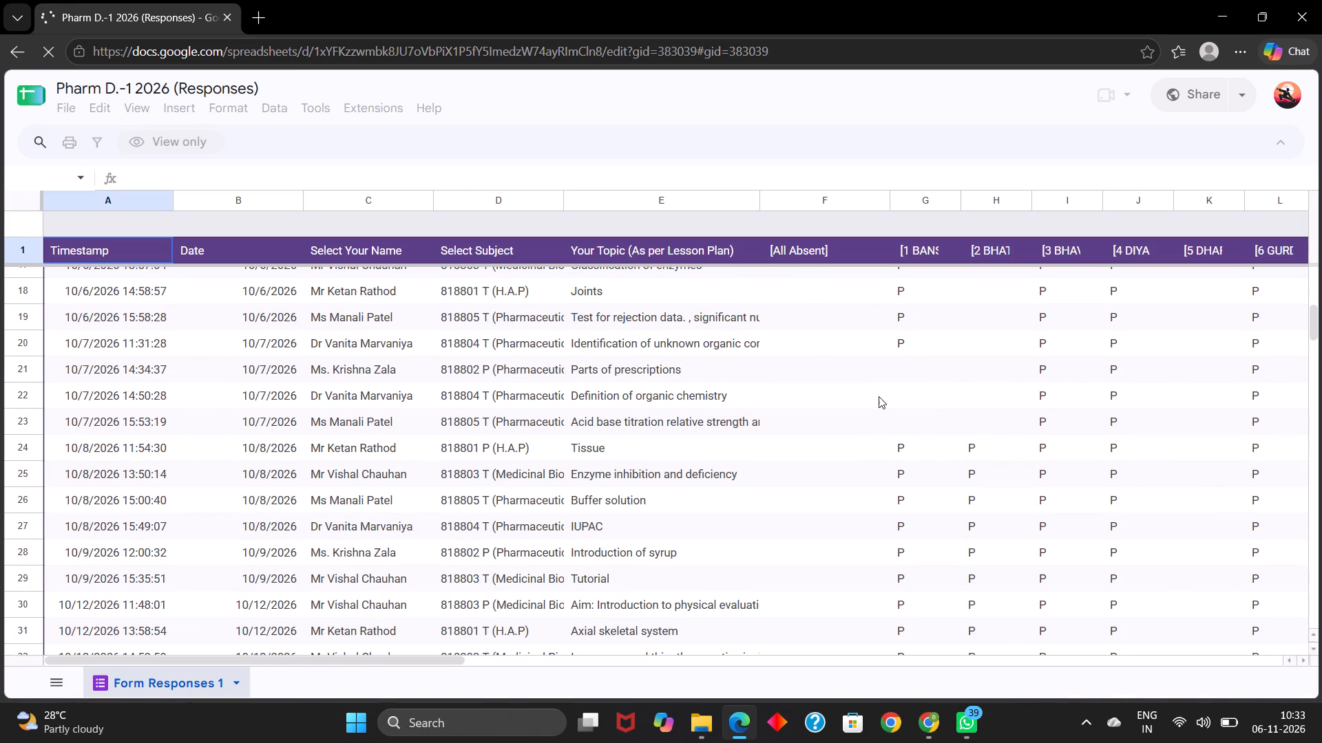
scroll(879, 396, down, 7)
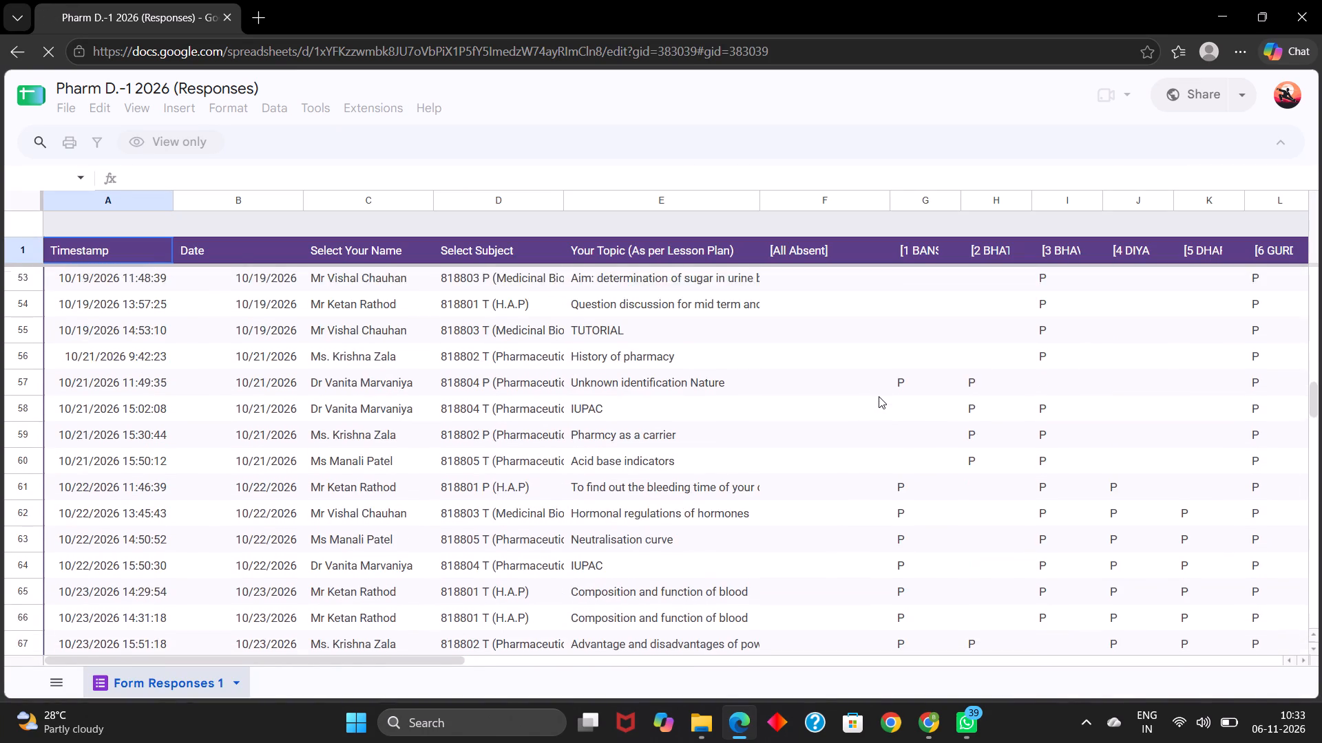
scroll(879, 396, down, 8)
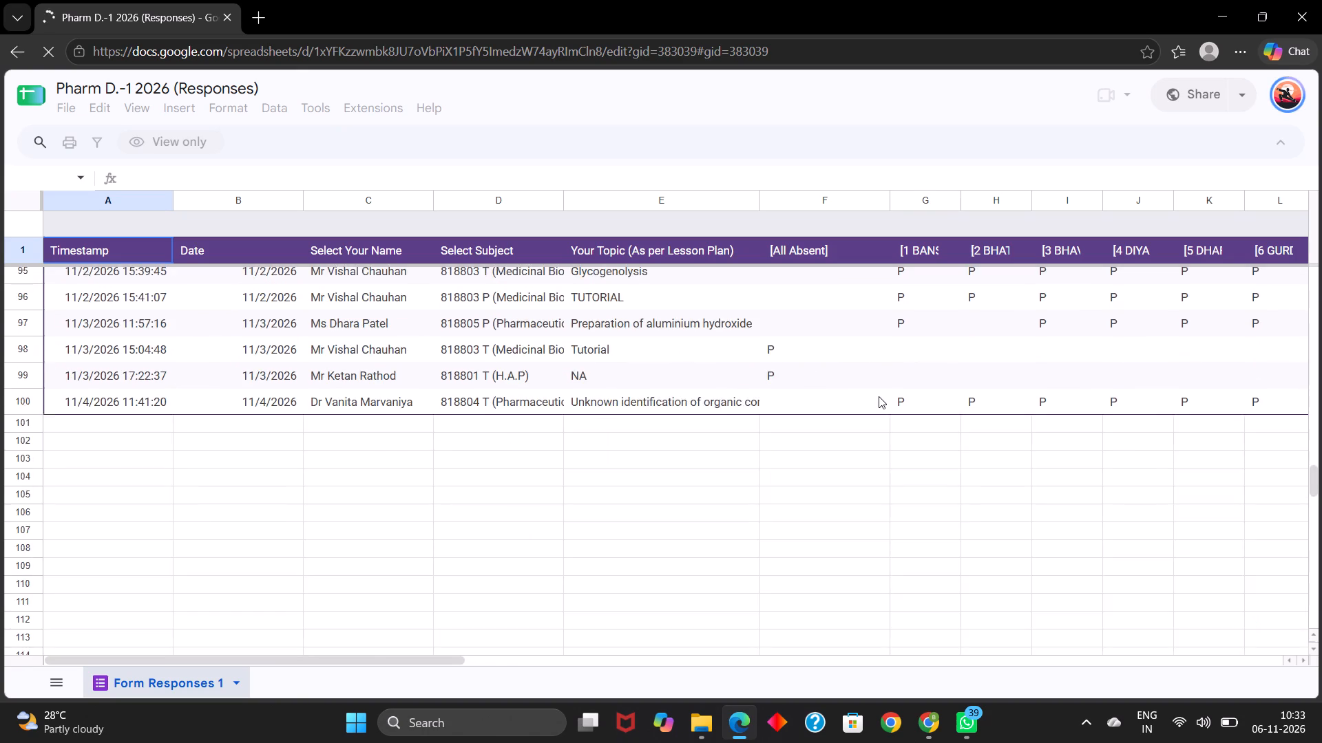
scroll(879, 396, up, 8)
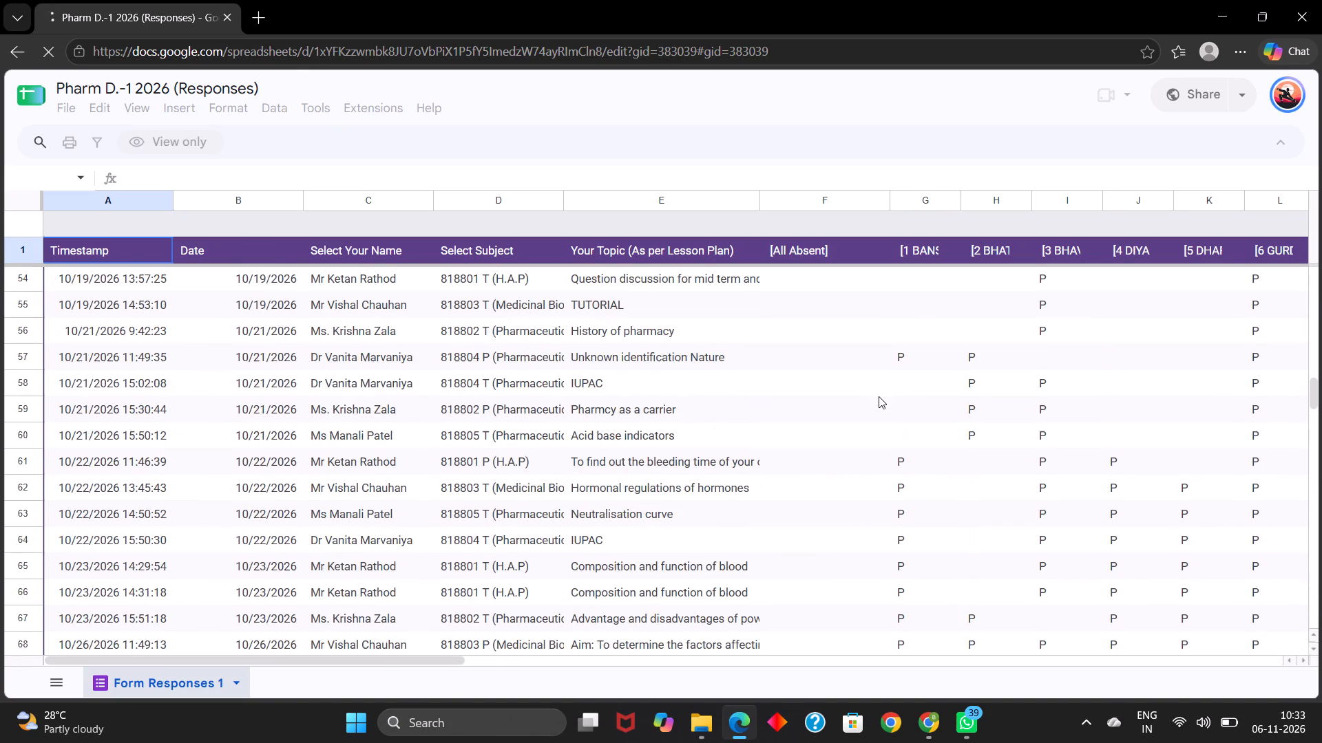
scroll(879, 396, up, 14)
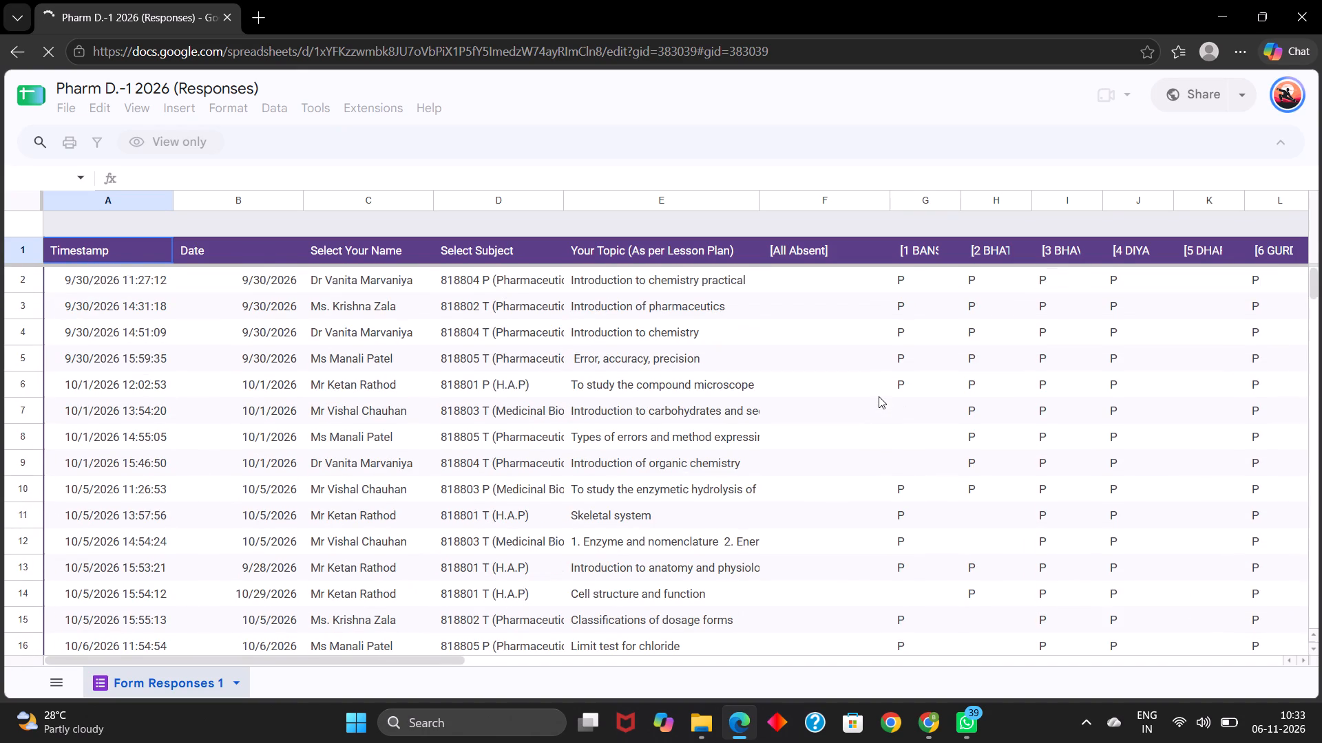
scroll(879, 396, down, 10)
scroll(879, 396, up, 2)
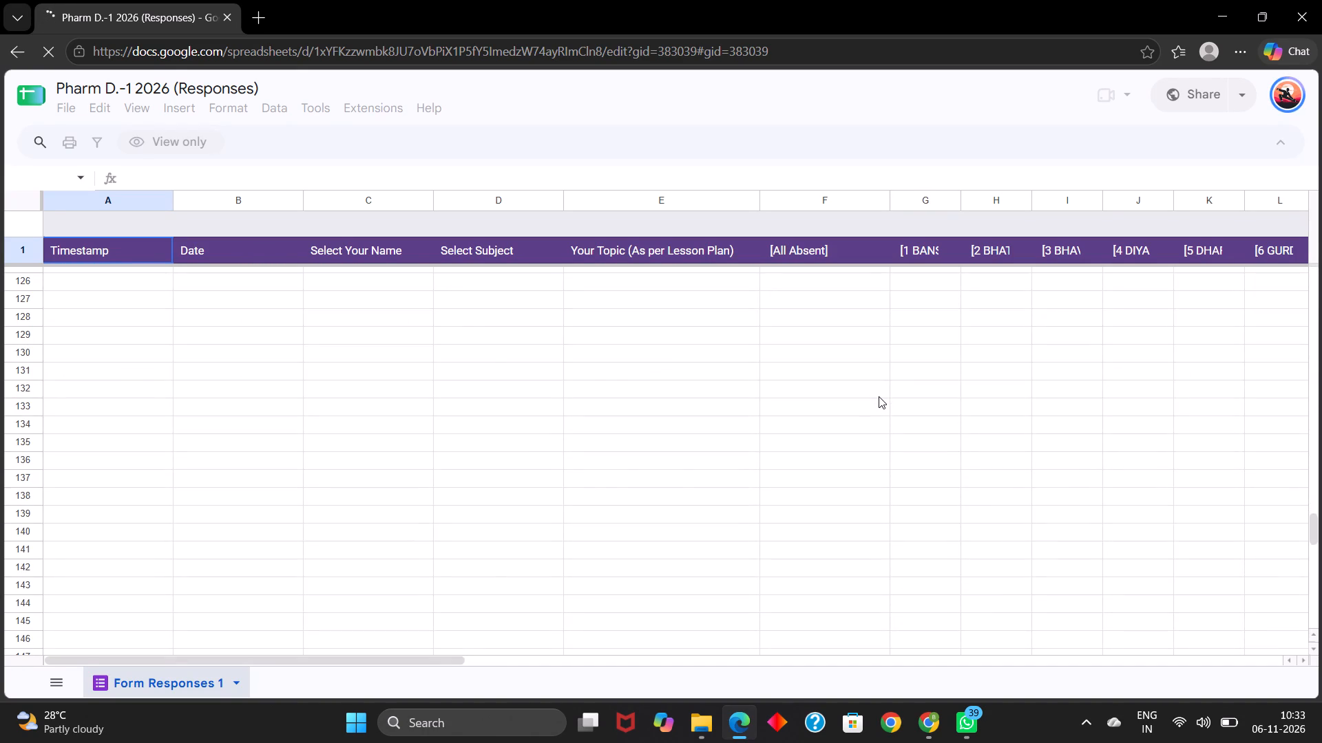
scroll(879, 396, up, 8)
scroll(879, 396, down, 4)
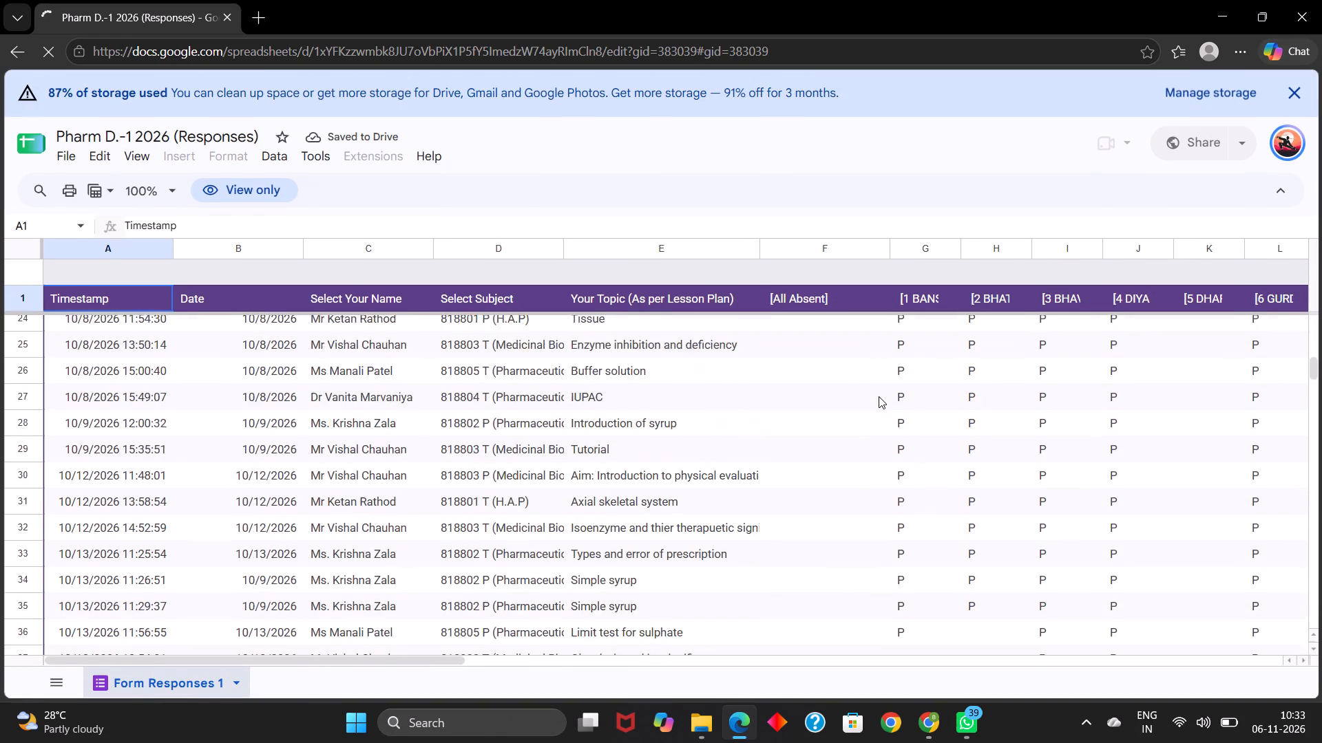
scroll(879, 396, down, 2)
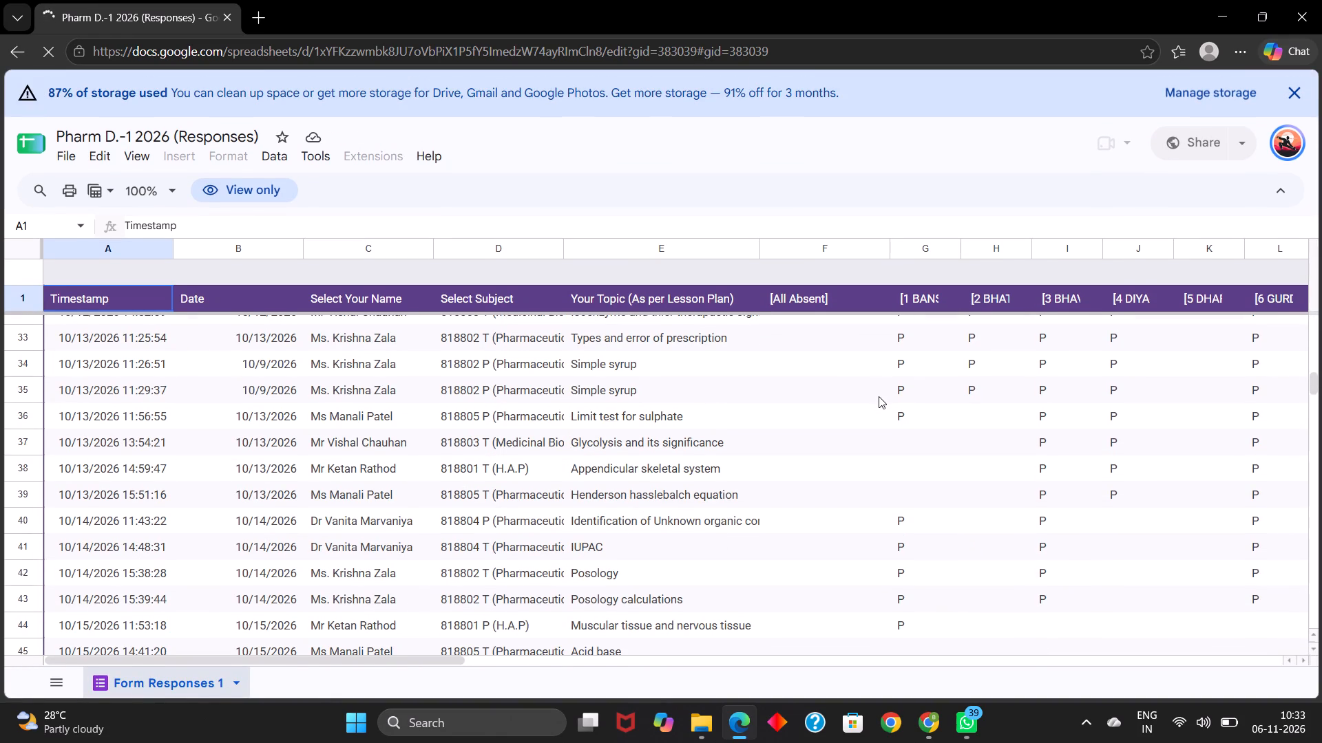
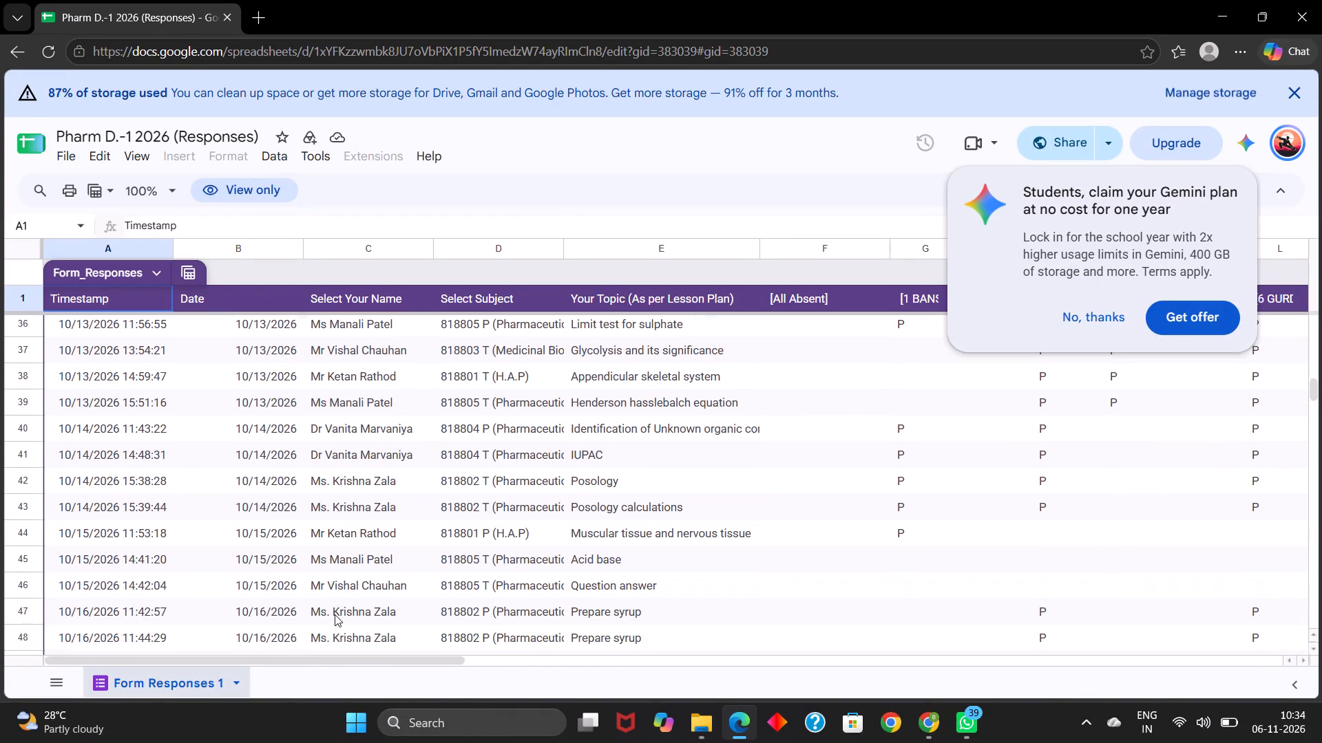
scroll(335, 614, down, 2)
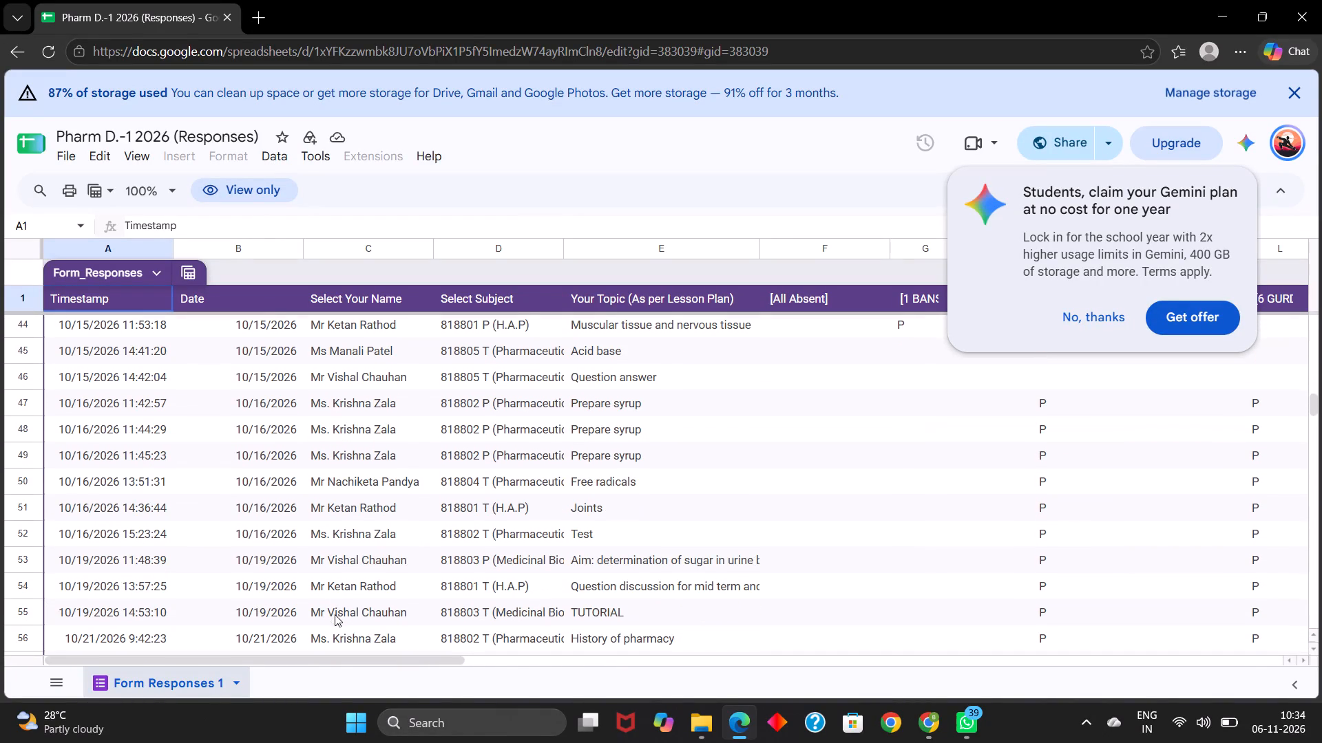
scroll(335, 614, down, 1)
double_click(1033, 557)
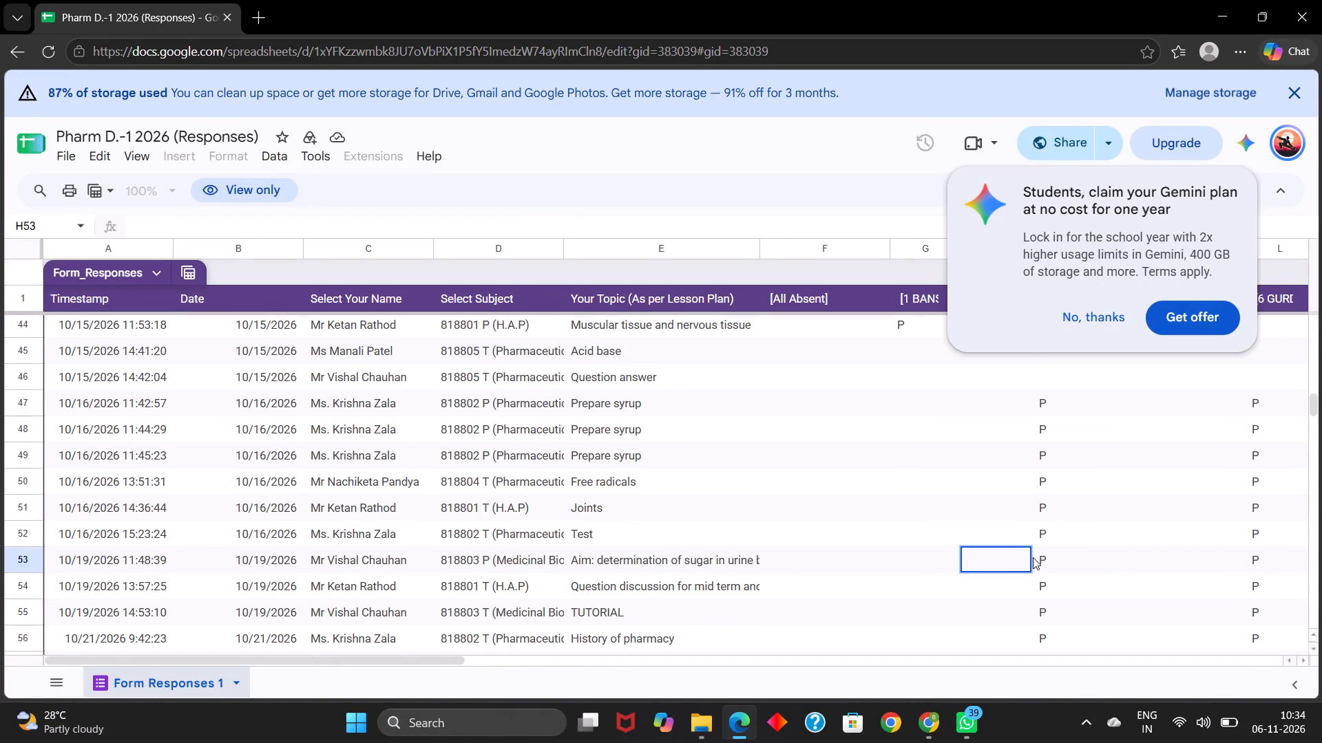
double_click(1042, 557)
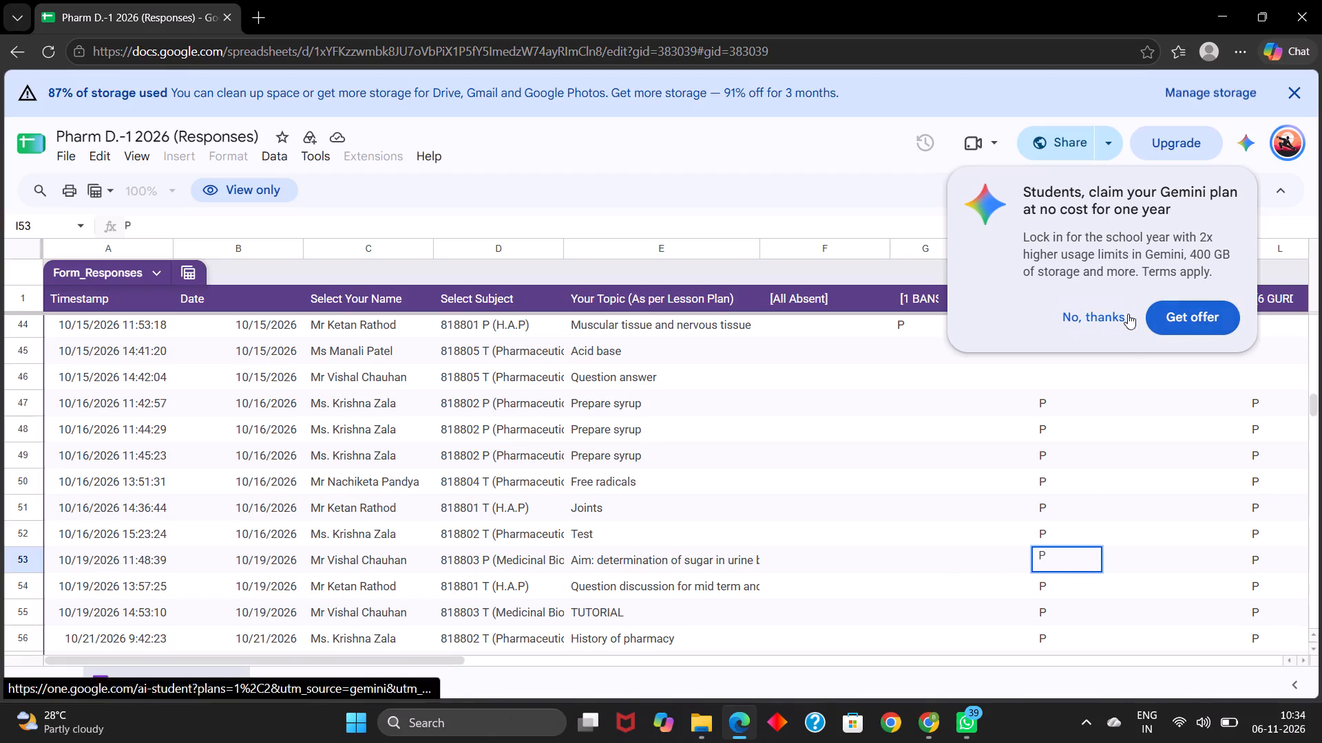
Decline the Gemini student plan offer covering the attendance columns.
click(1089, 319)
Examine the attendance marks of the first few students in the entries from 10/16/2026 to 10/22/2026.
scroll(983, 414, down, 1)
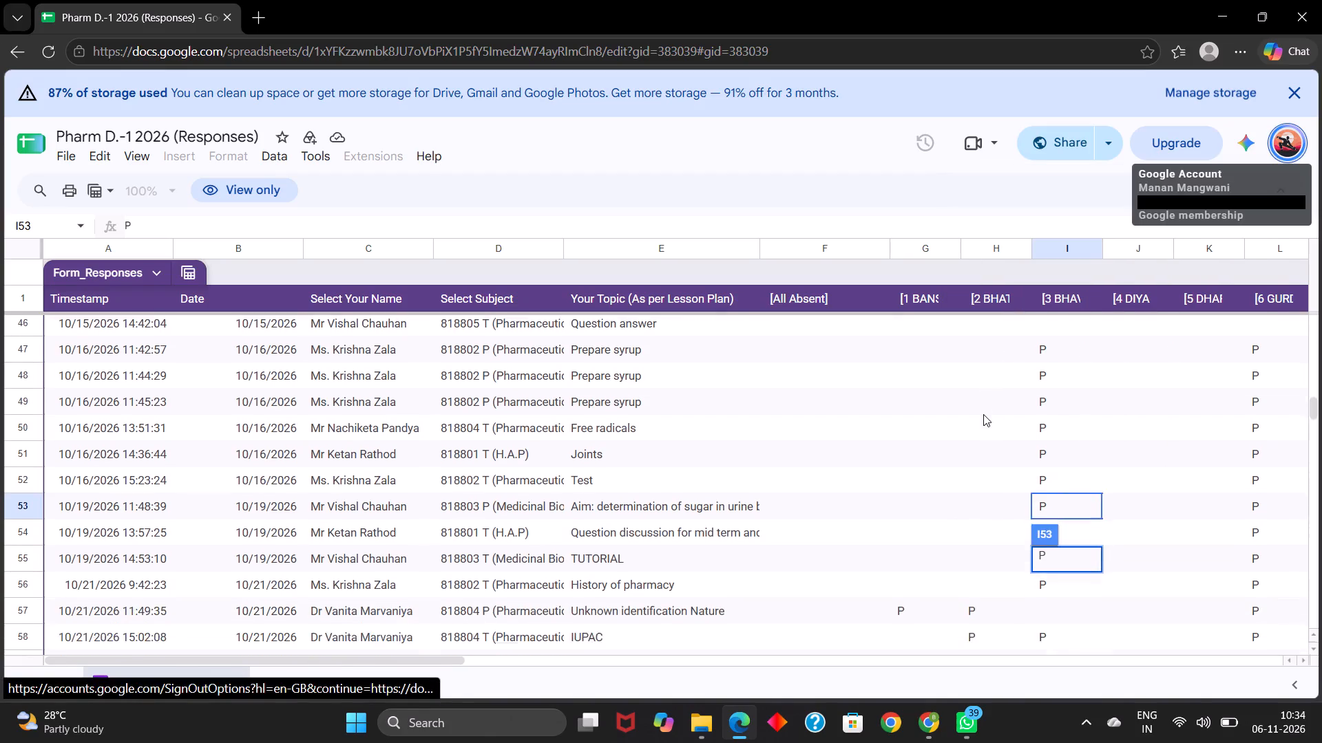
scroll(983, 414, down, 2)
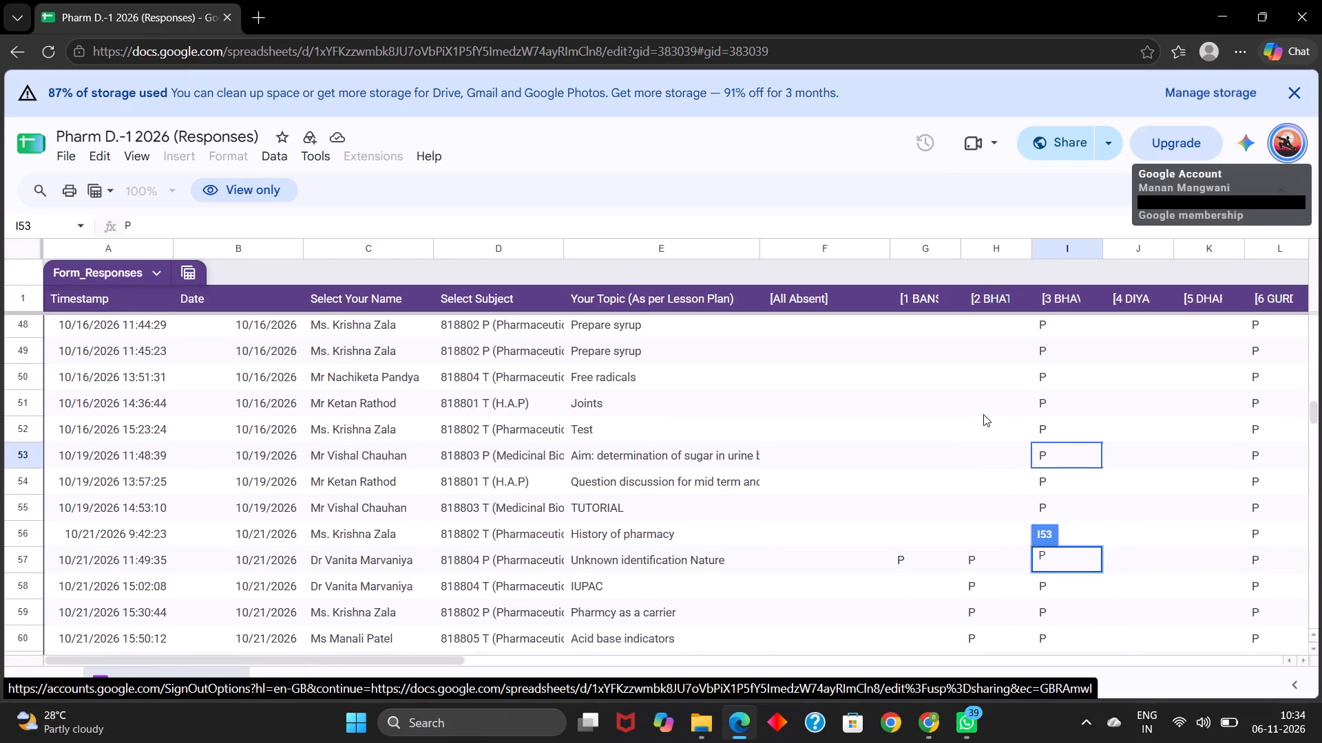
scroll(983, 414, down, 1)
double_click(983, 414)
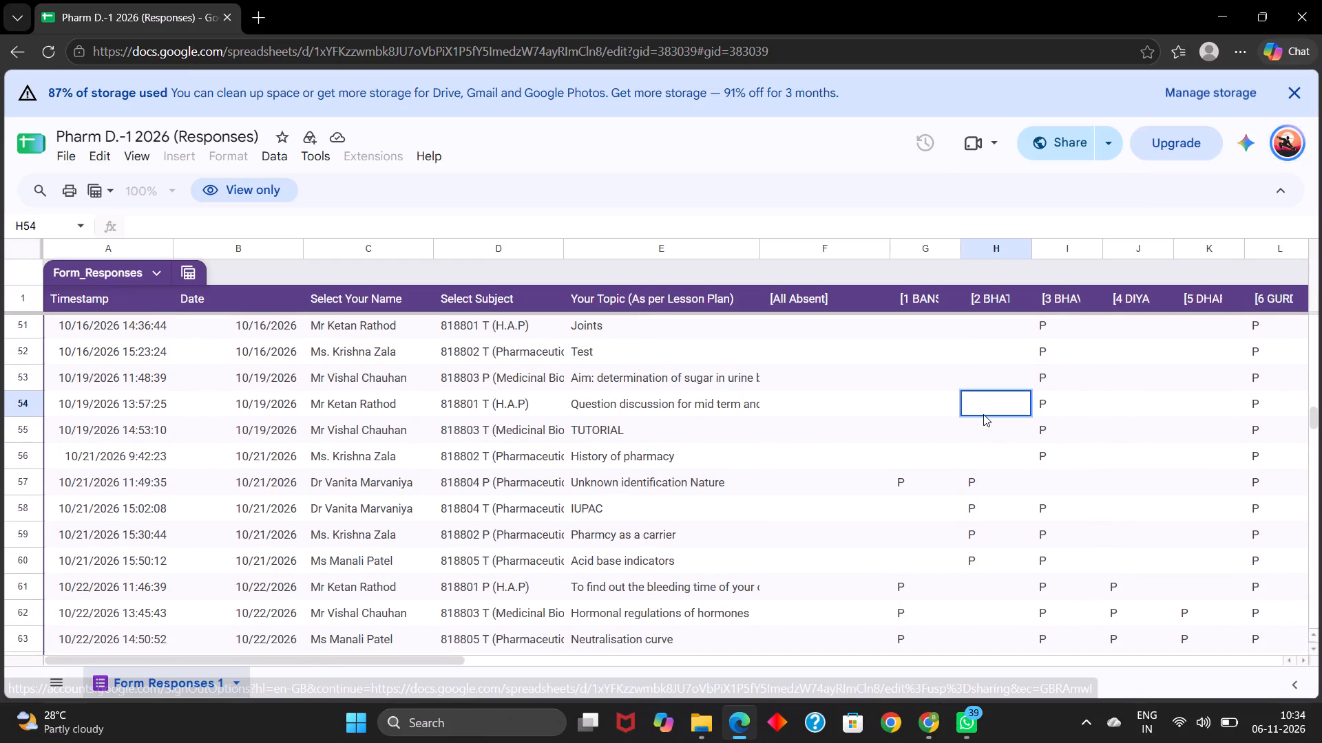
scroll(586, 420, up, 1)
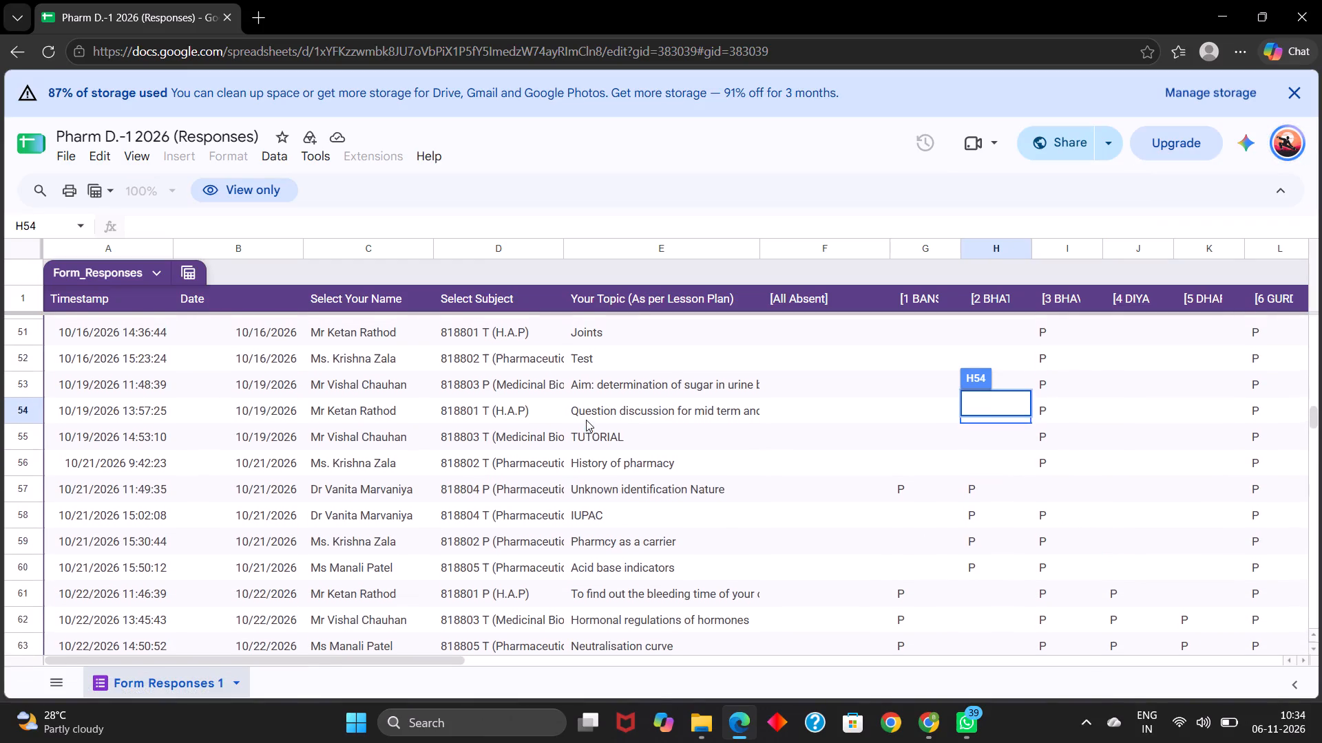
scroll(586, 420, up, 1)
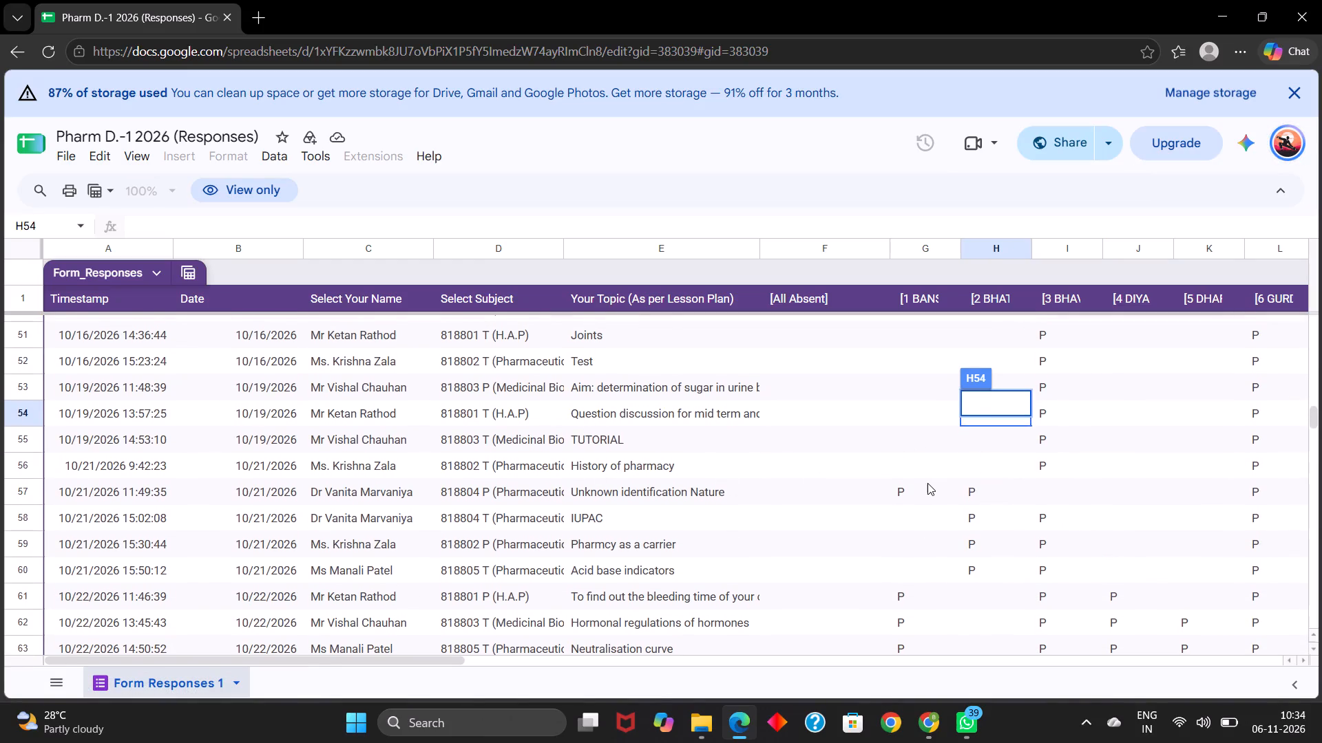
click(927, 483)
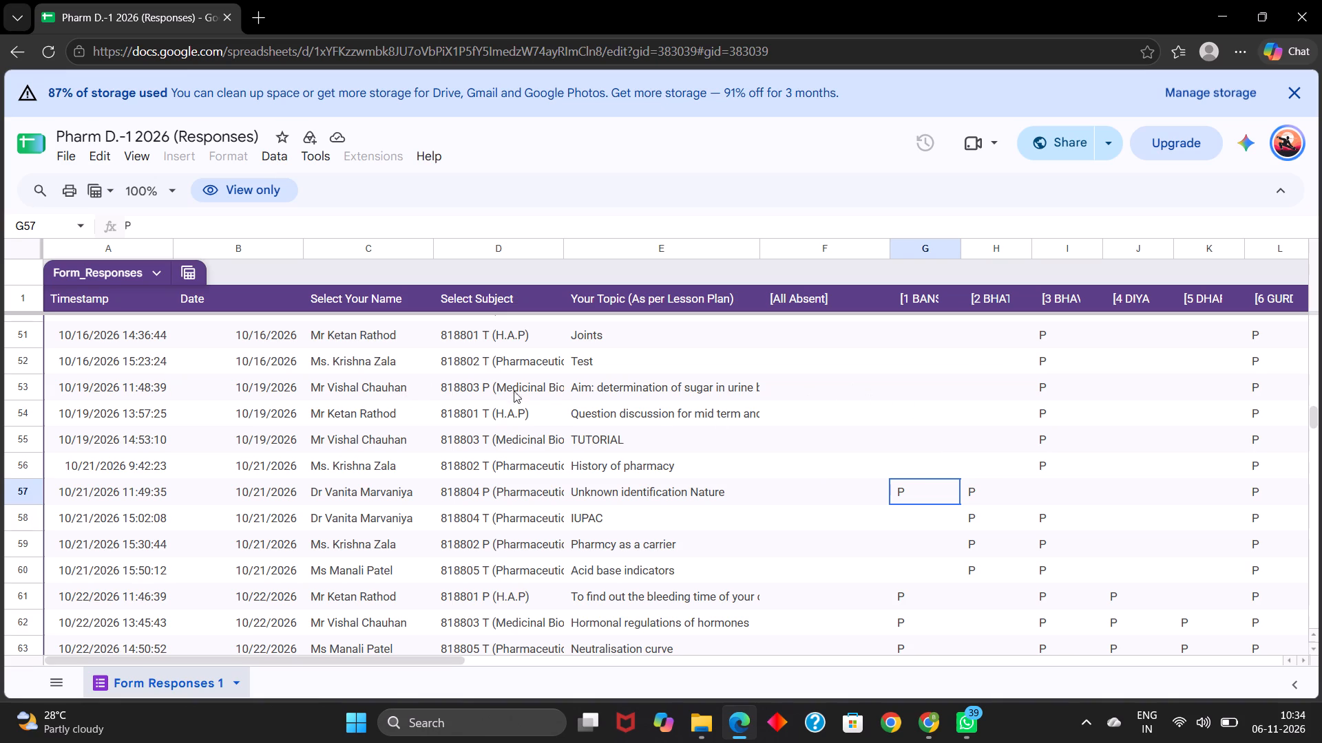
click(989, 388)
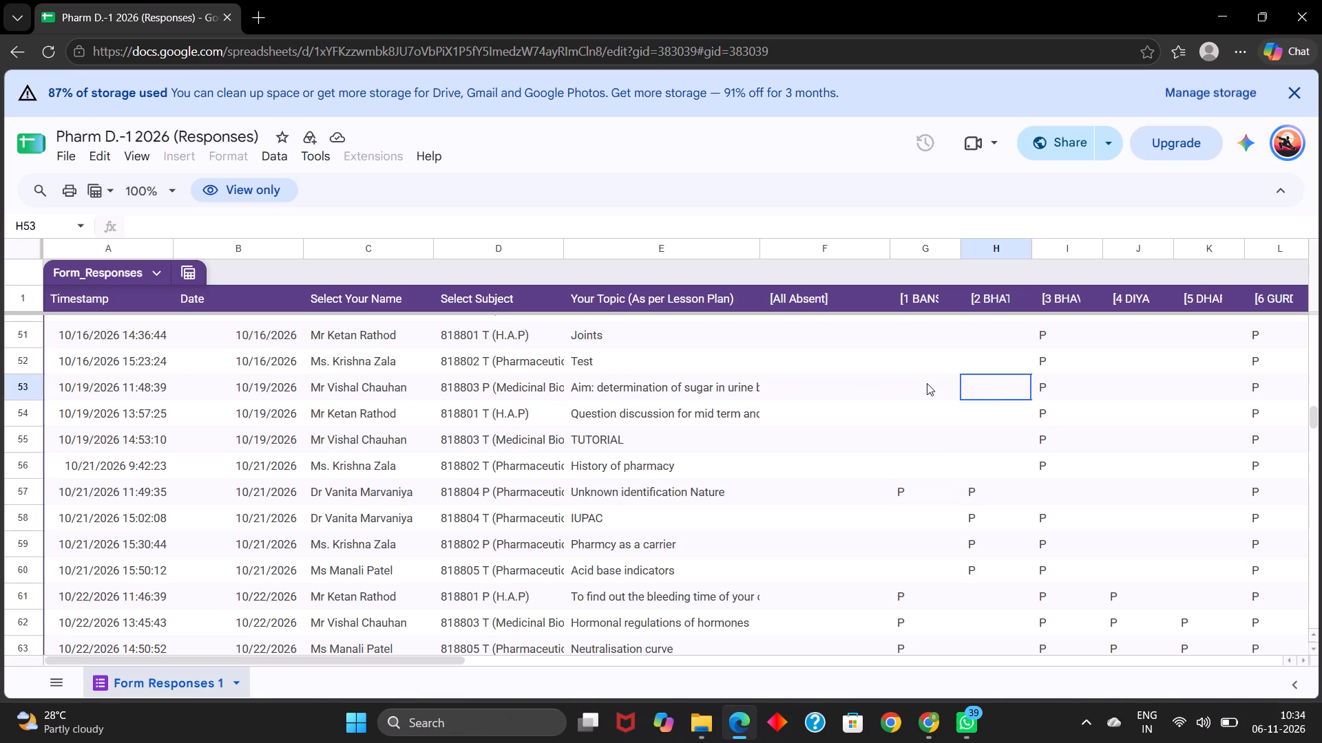
Select the first student's attendance cells G53:G100, from the 10/19/2026 practical through the last entry, to count the present marks.
click(923, 382)
drag(923, 382, 931, 627)
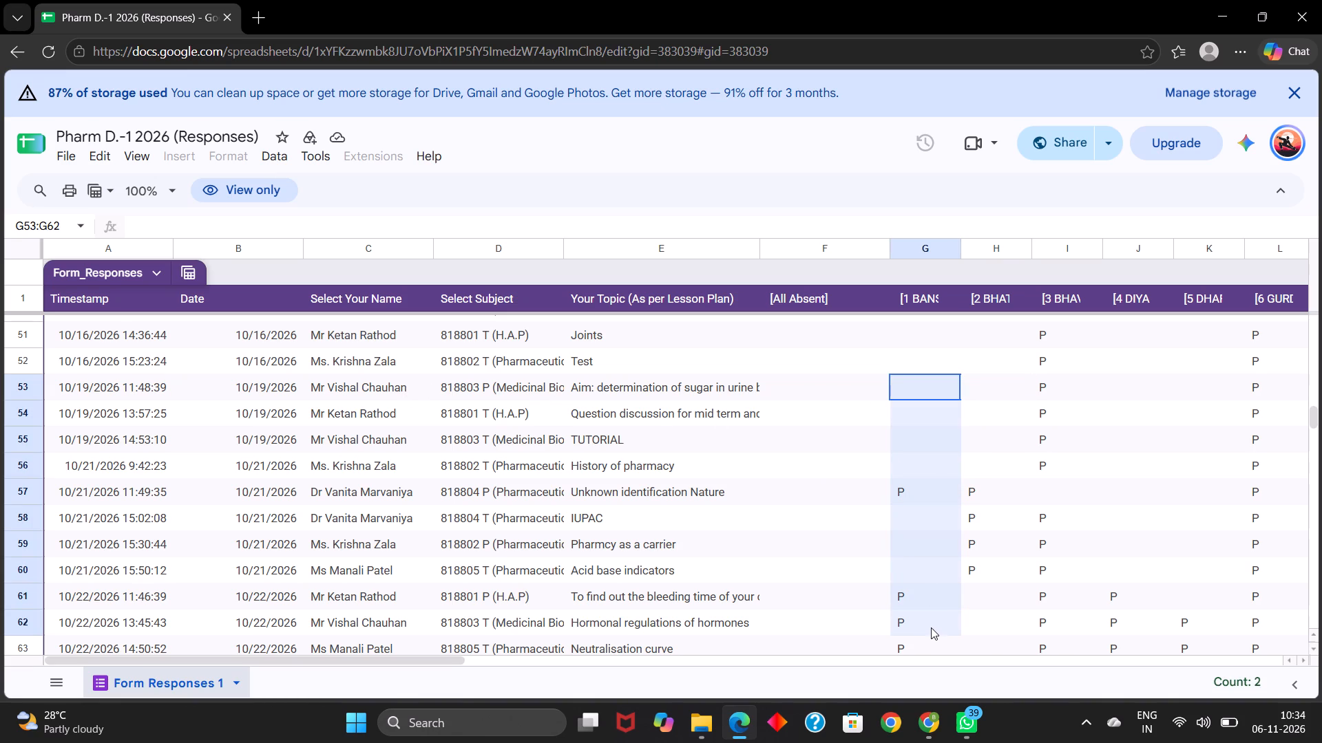
drag(931, 627, 931, 634)
drag(931, 634, 916, 696)
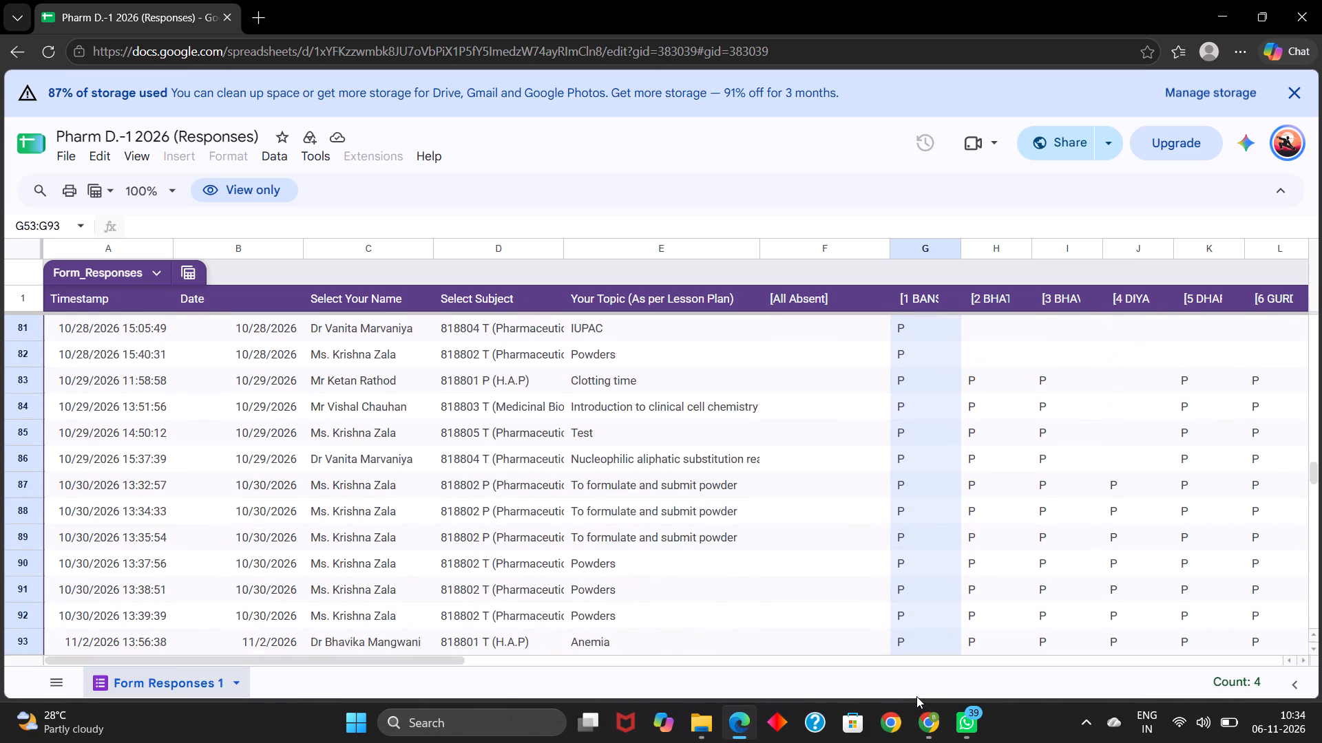
drag(916, 696, 907, 501)
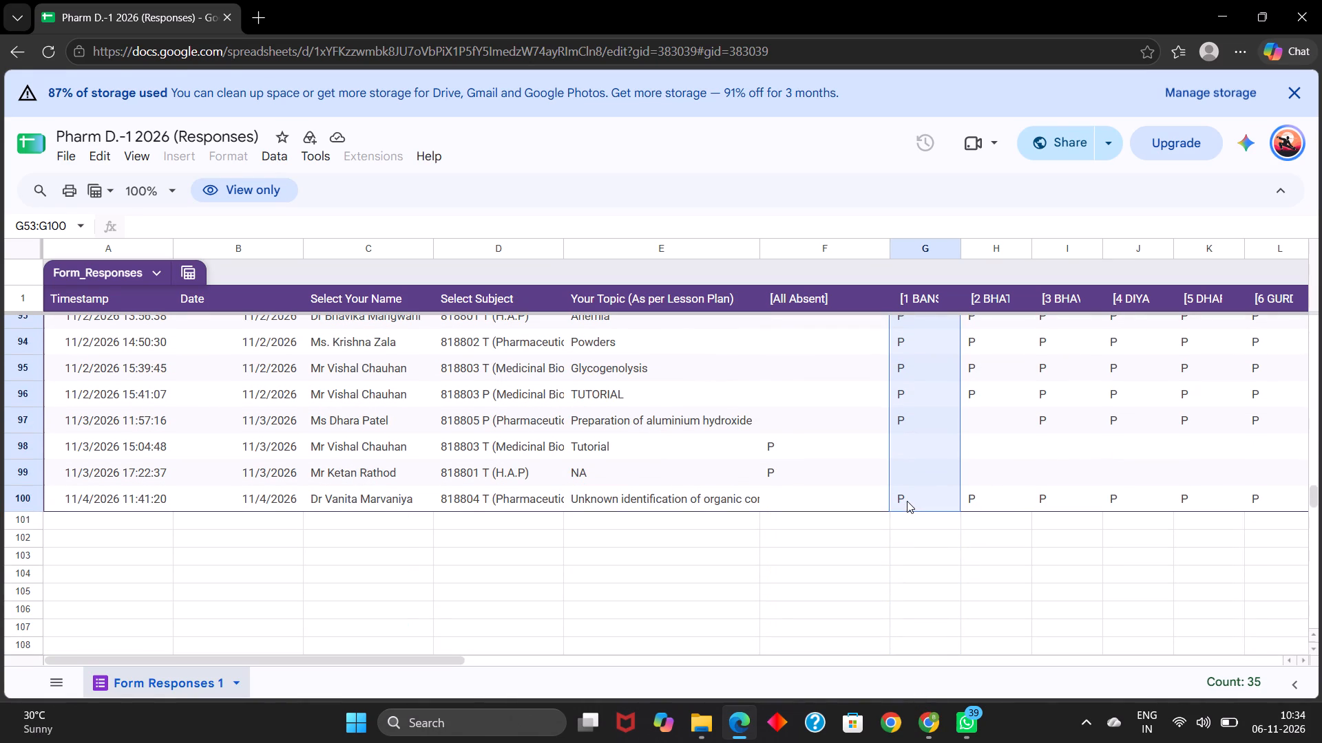
Review the dates, teachers, subjects and topics of the entries in rows 53 to 100 against the first student's selected attendance marks.
scroll(907, 501, up, 5)
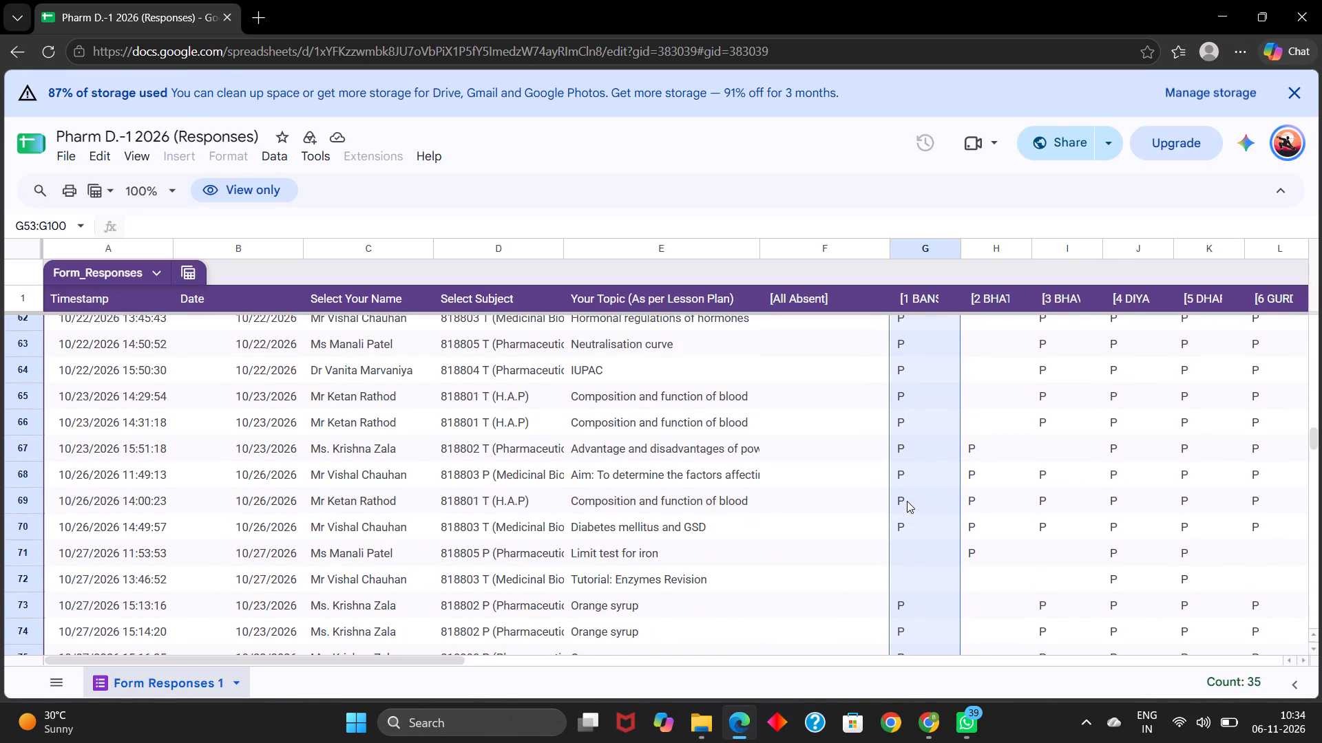
scroll(907, 501, up, 5)
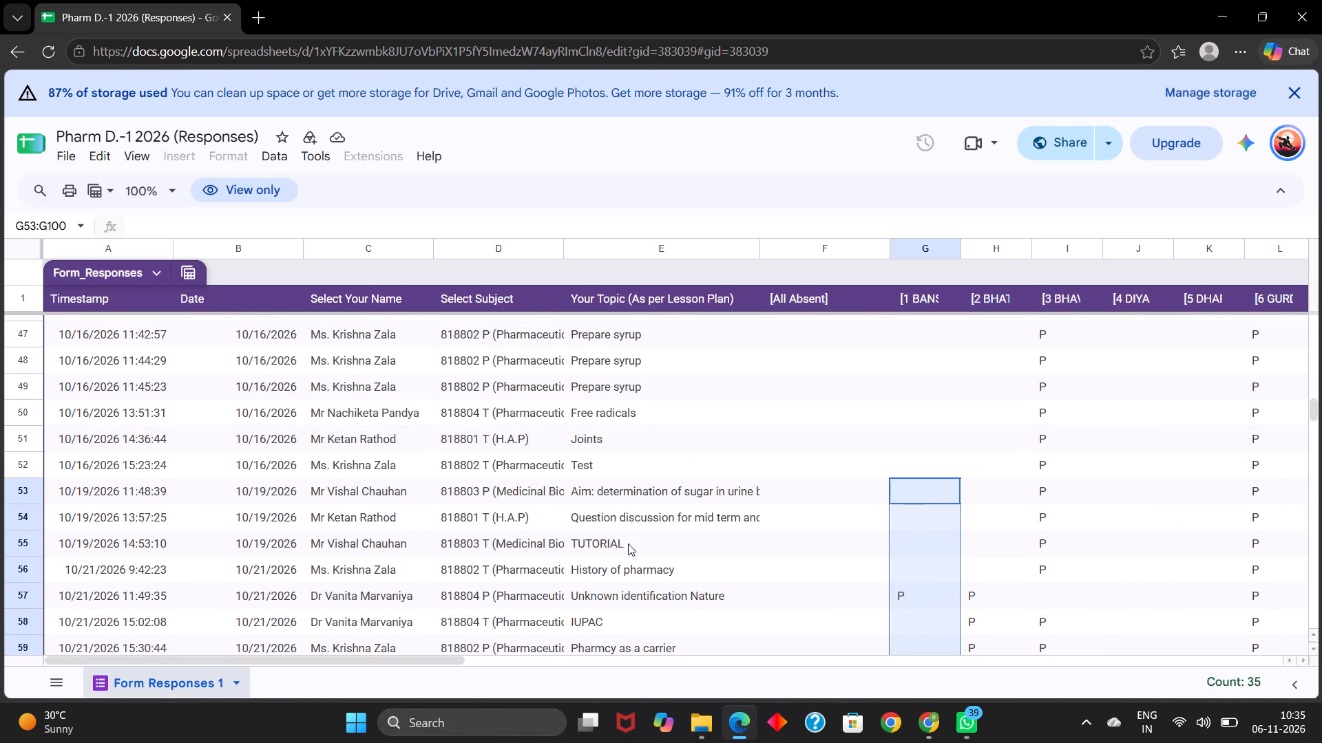
scroll(633, 550, down, 5)
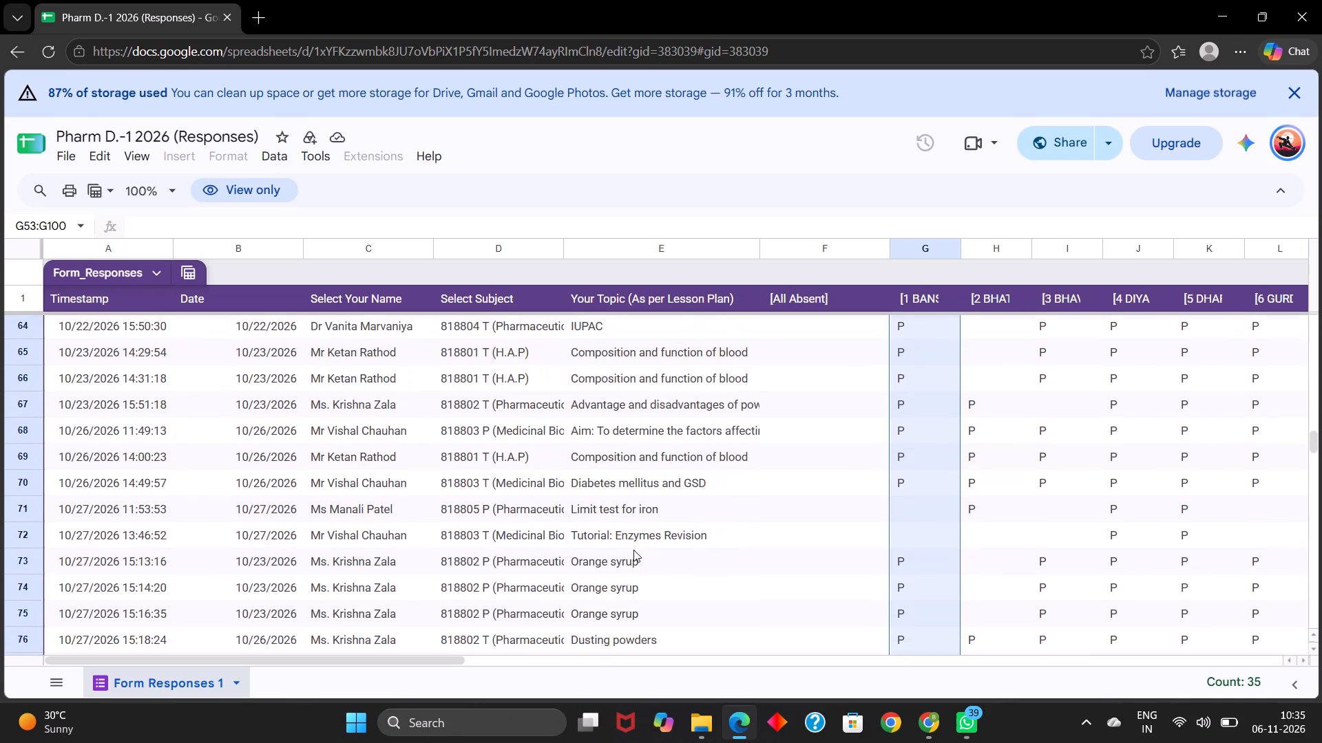
scroll(633, 550, down, 5)
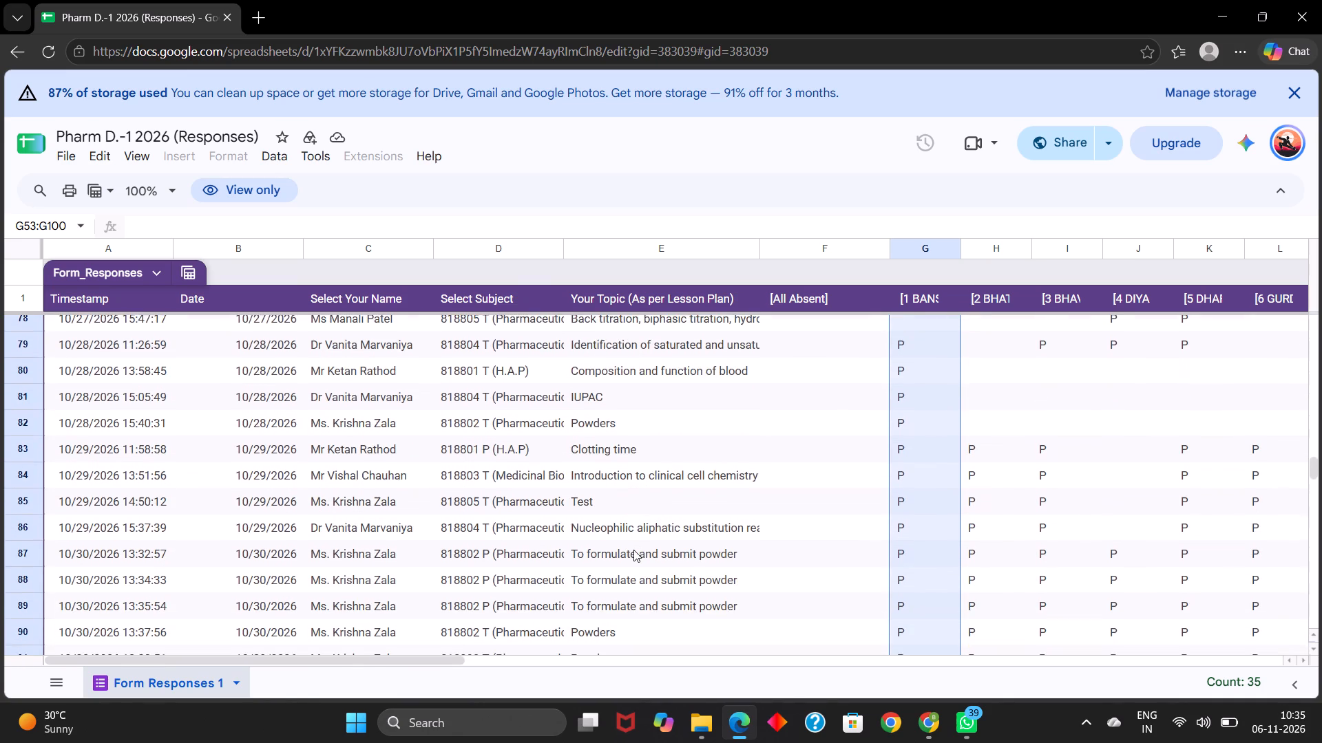
scroll(633, 550, down, 4)
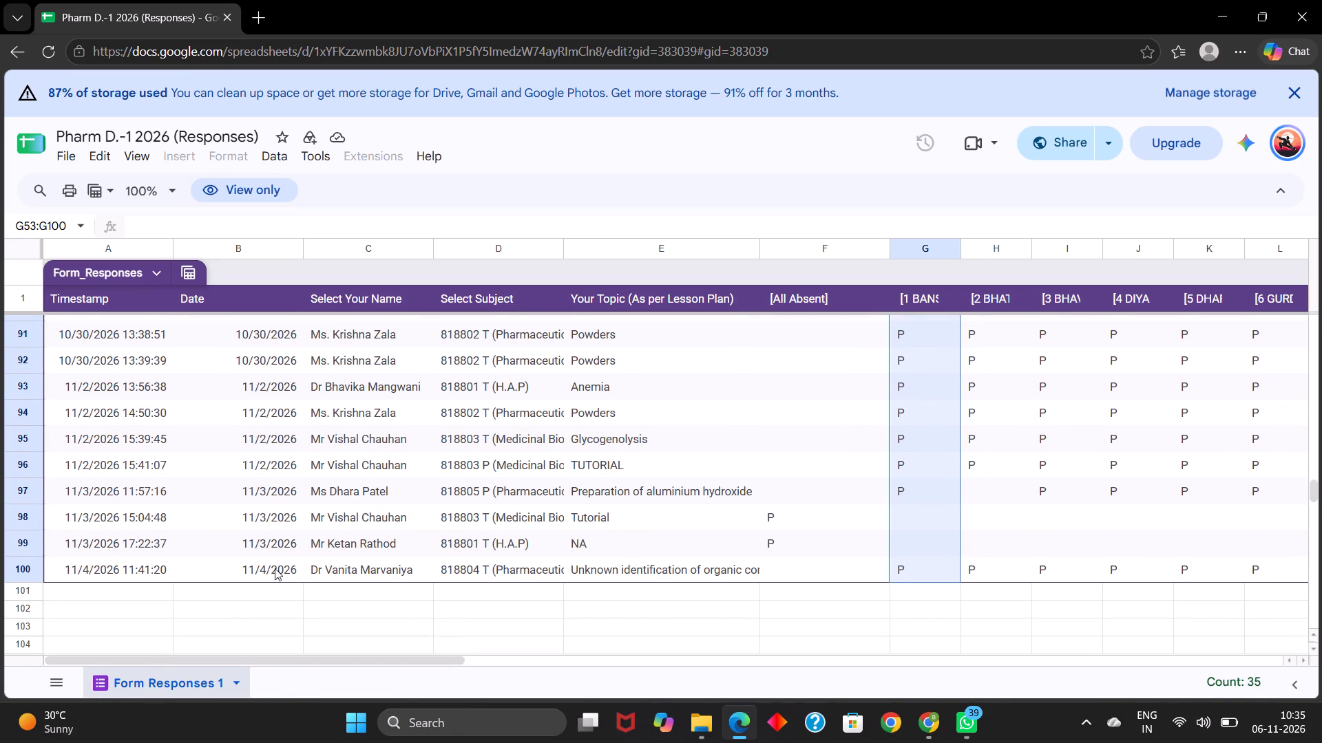
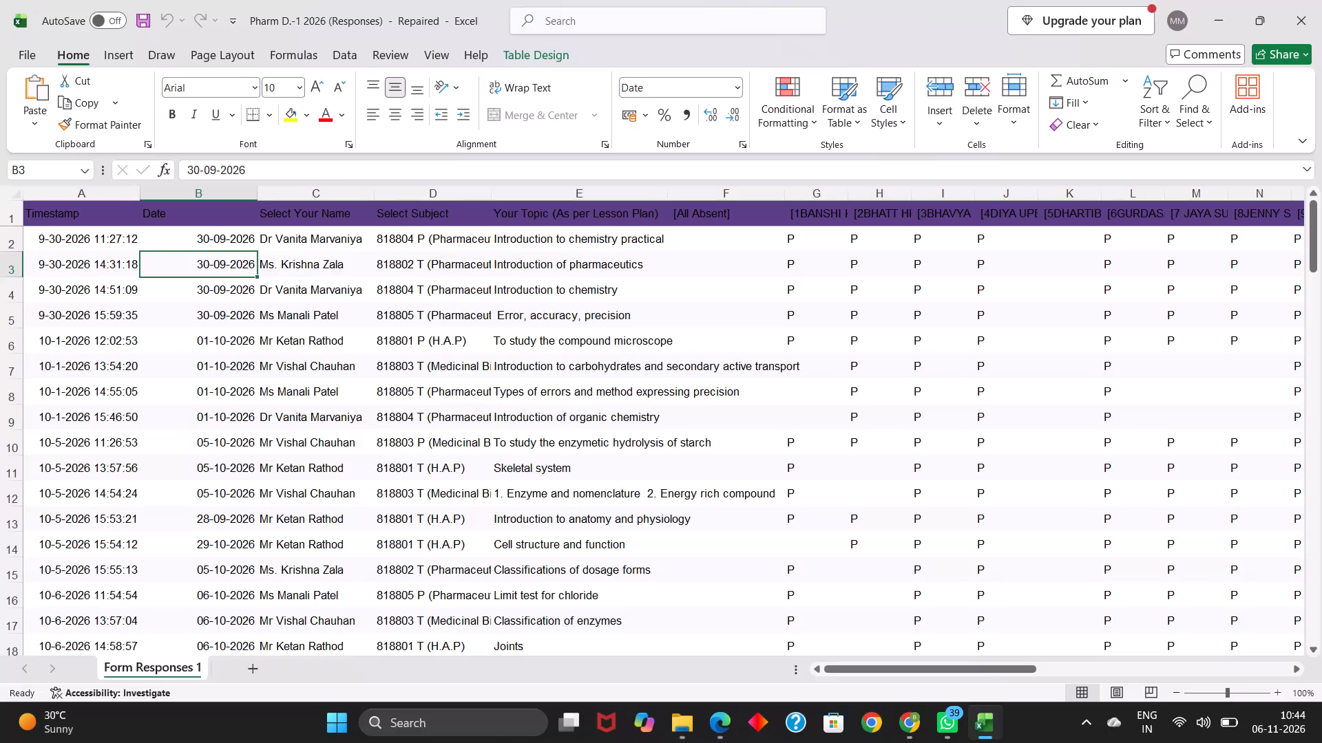
Enter the formula =COUNTIF(G53:G100,"P") in cell G102, below the first student's attendance column.
scroll(771, 465, down, 4)
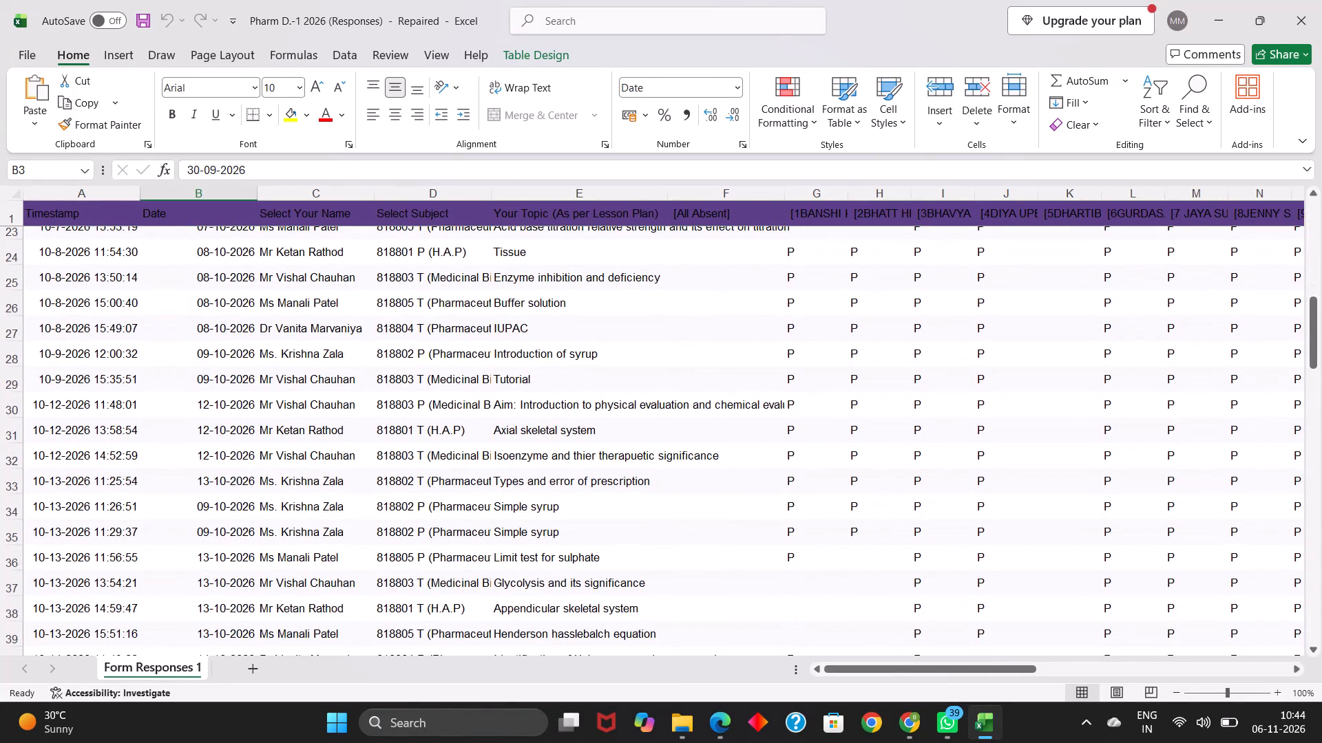
scroll(771, 465, down, 9)
scroll(771, 465, up, 1)
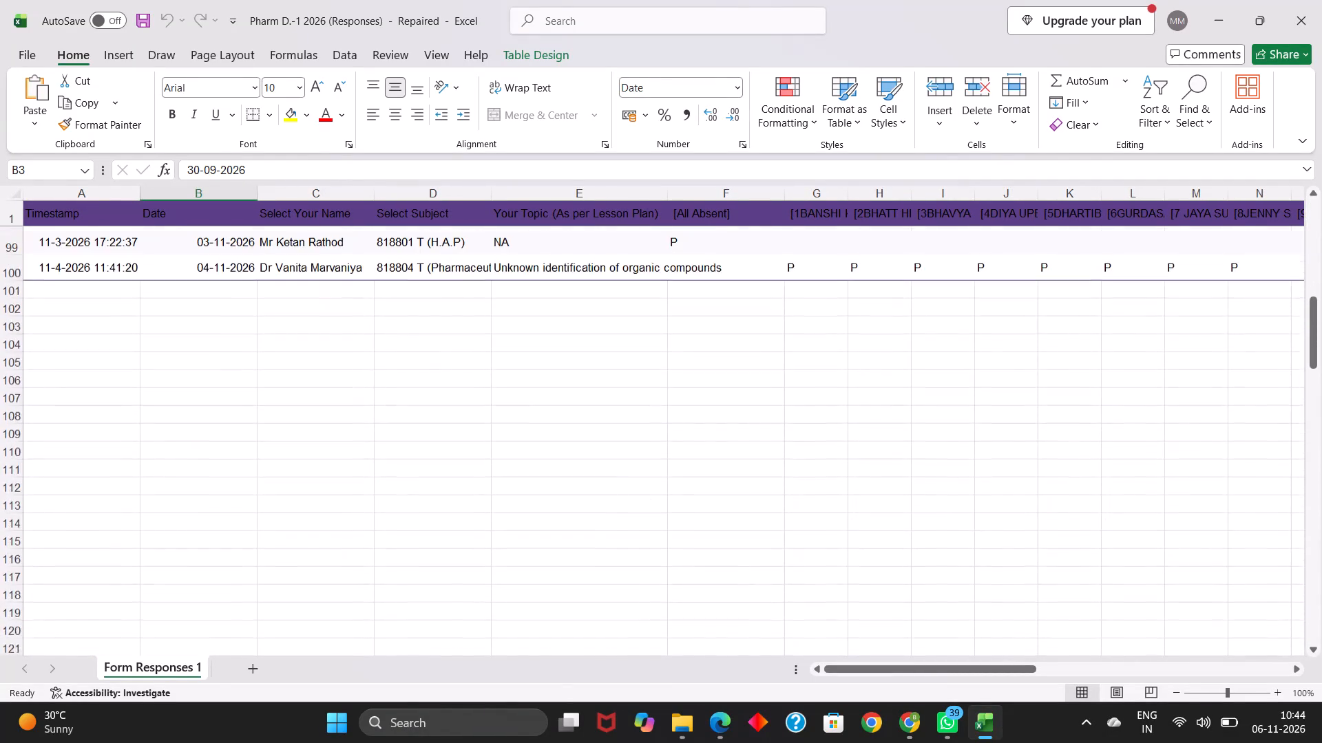
scroll(771, 465, up, 1)
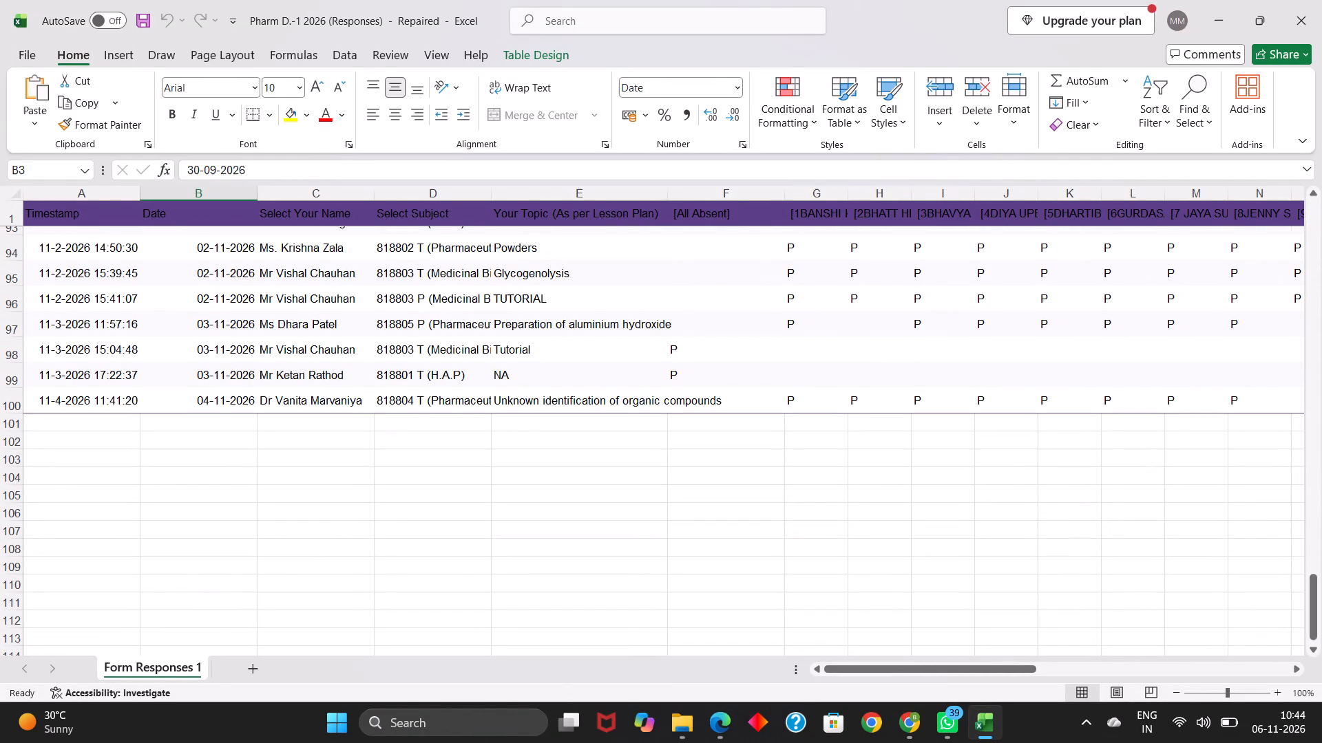
double_click(790, 442)
key(equal)
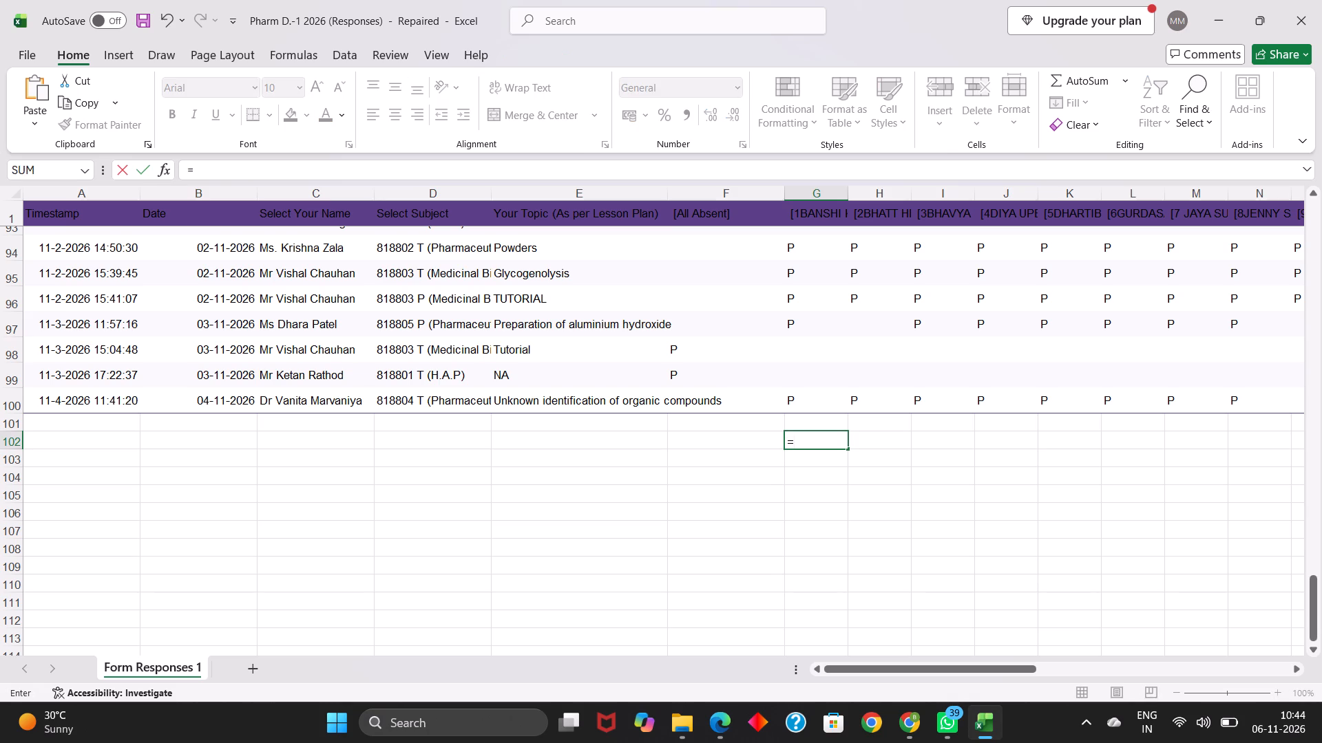
text(COUNTIF)
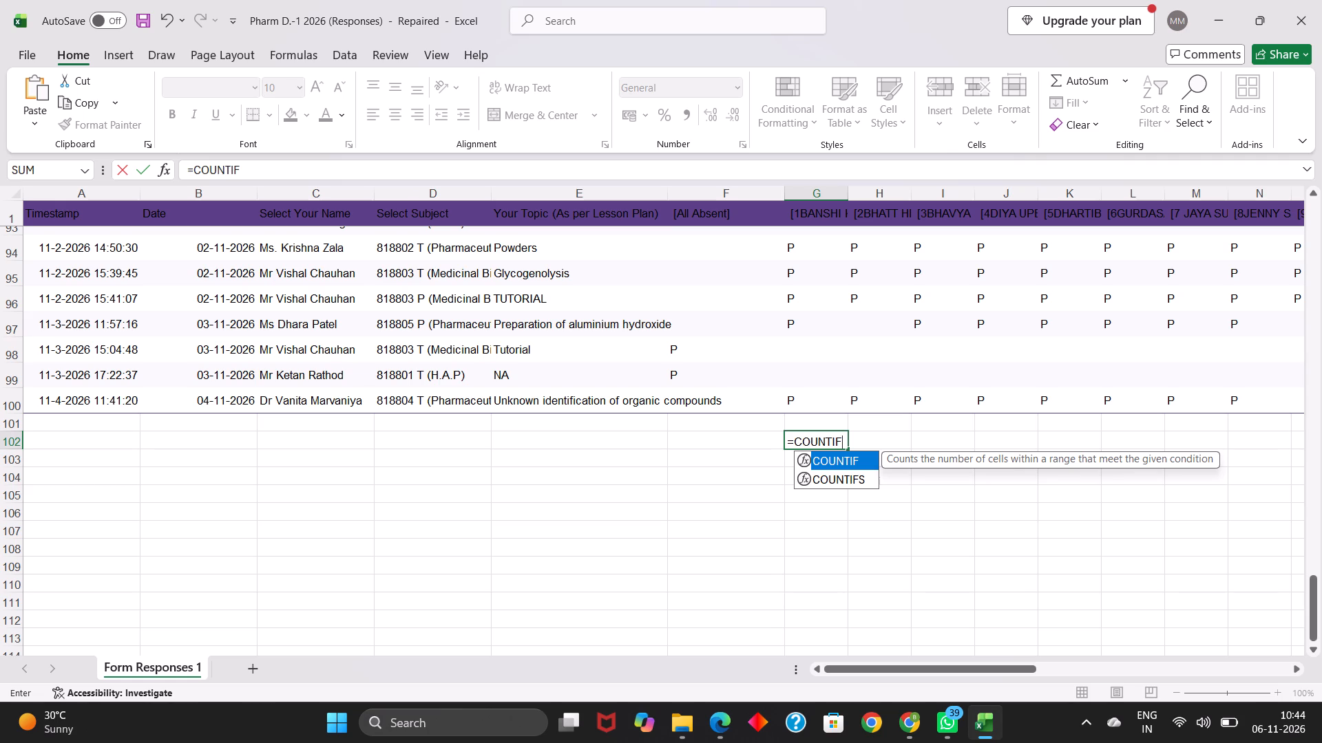
key(shift+parenleft)
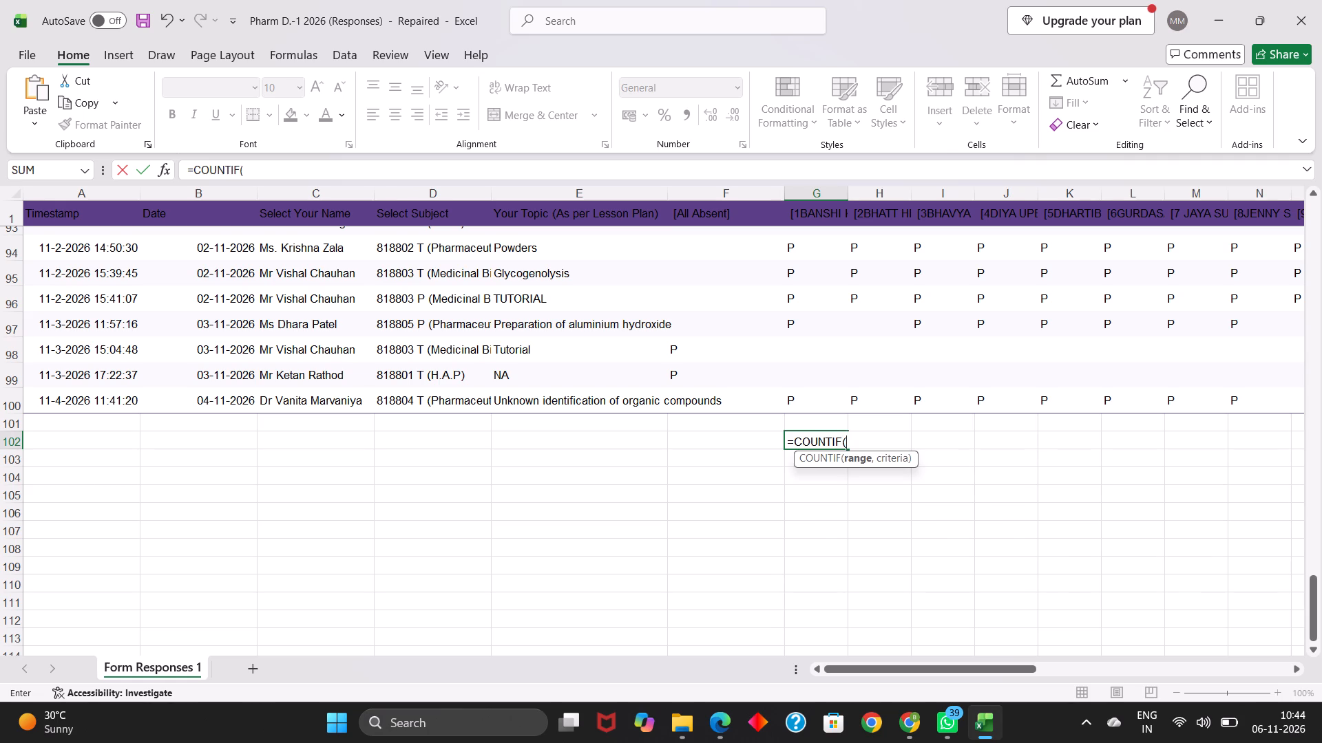
key(g)
text(53)
key(shift+colon)
key(g)
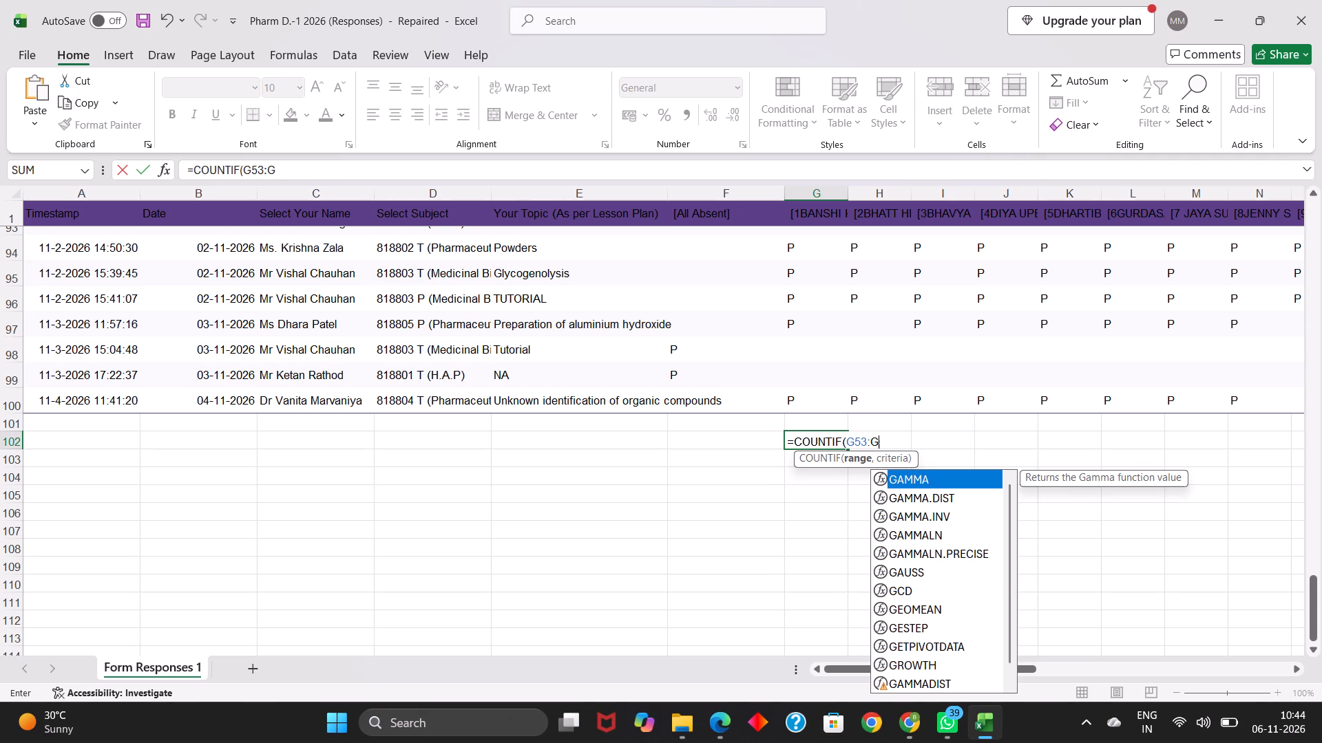
text(100)
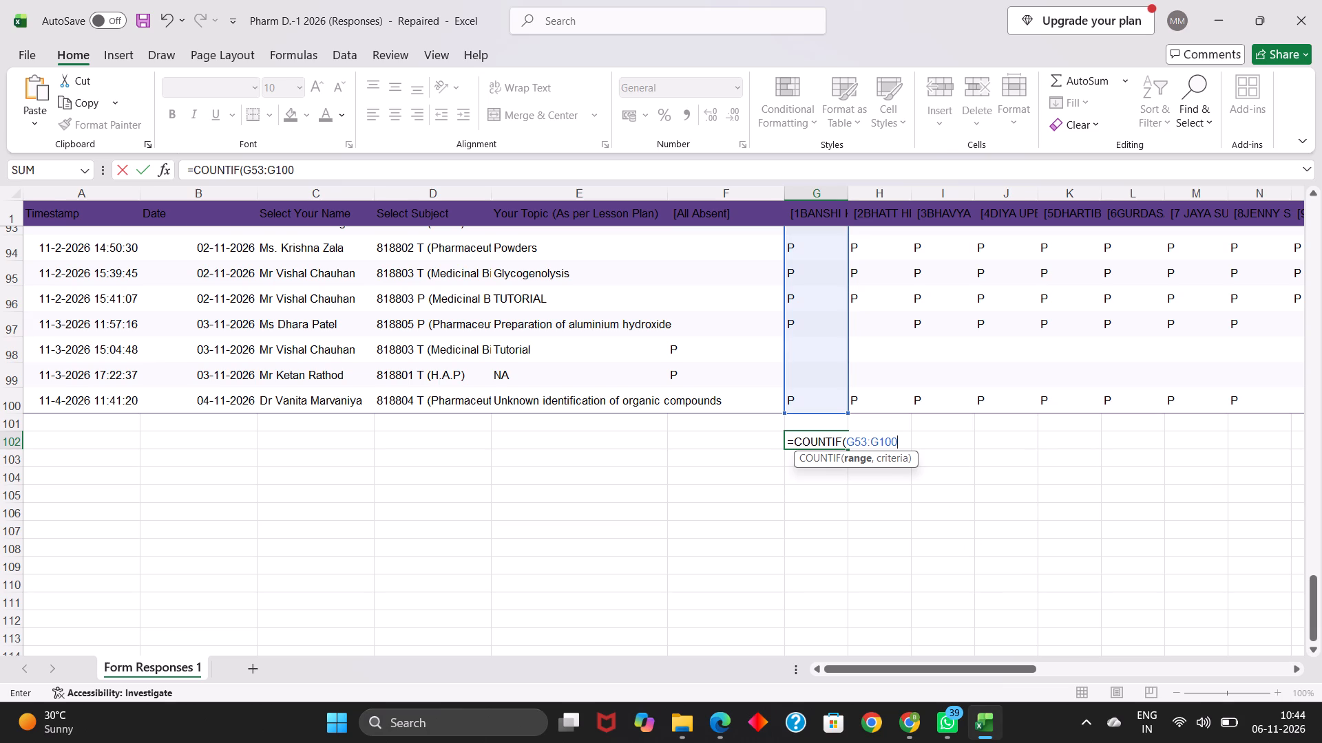
key(comma)
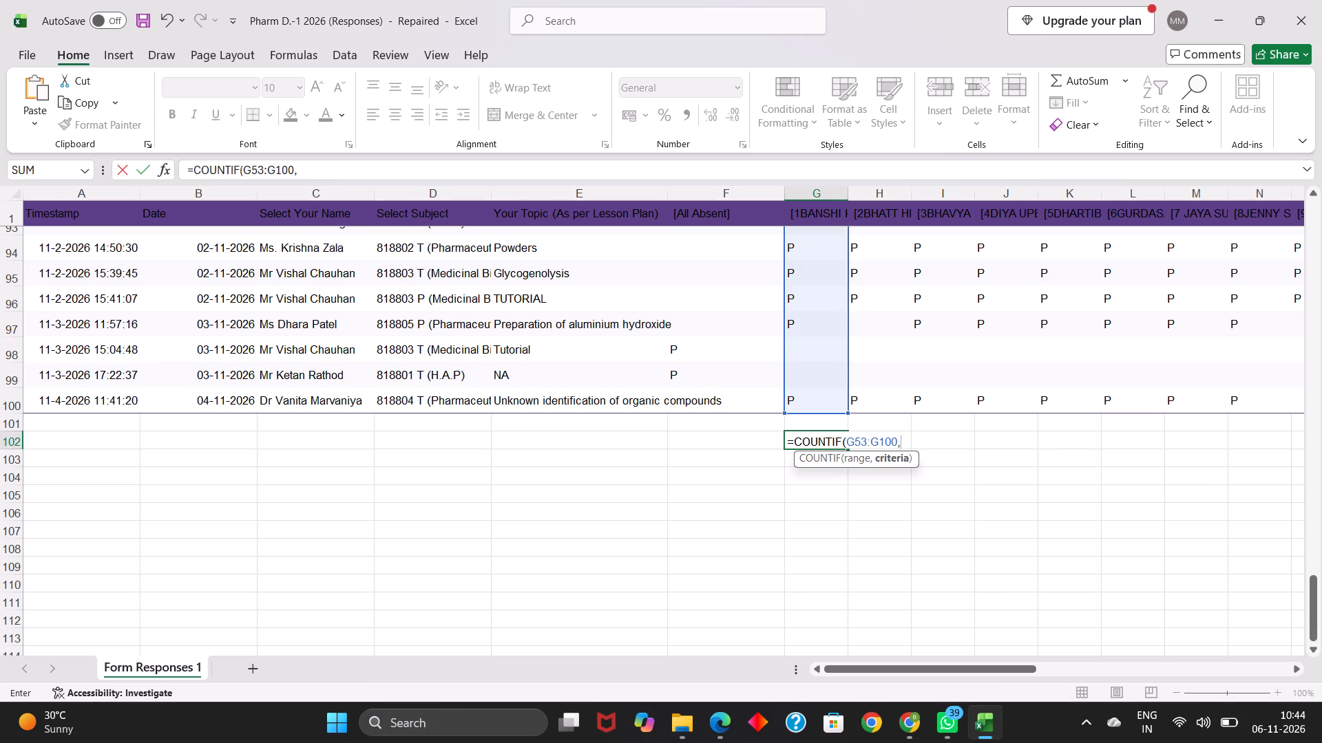
key(shift+quotedbl)
text(P")
key(shift+parenright)
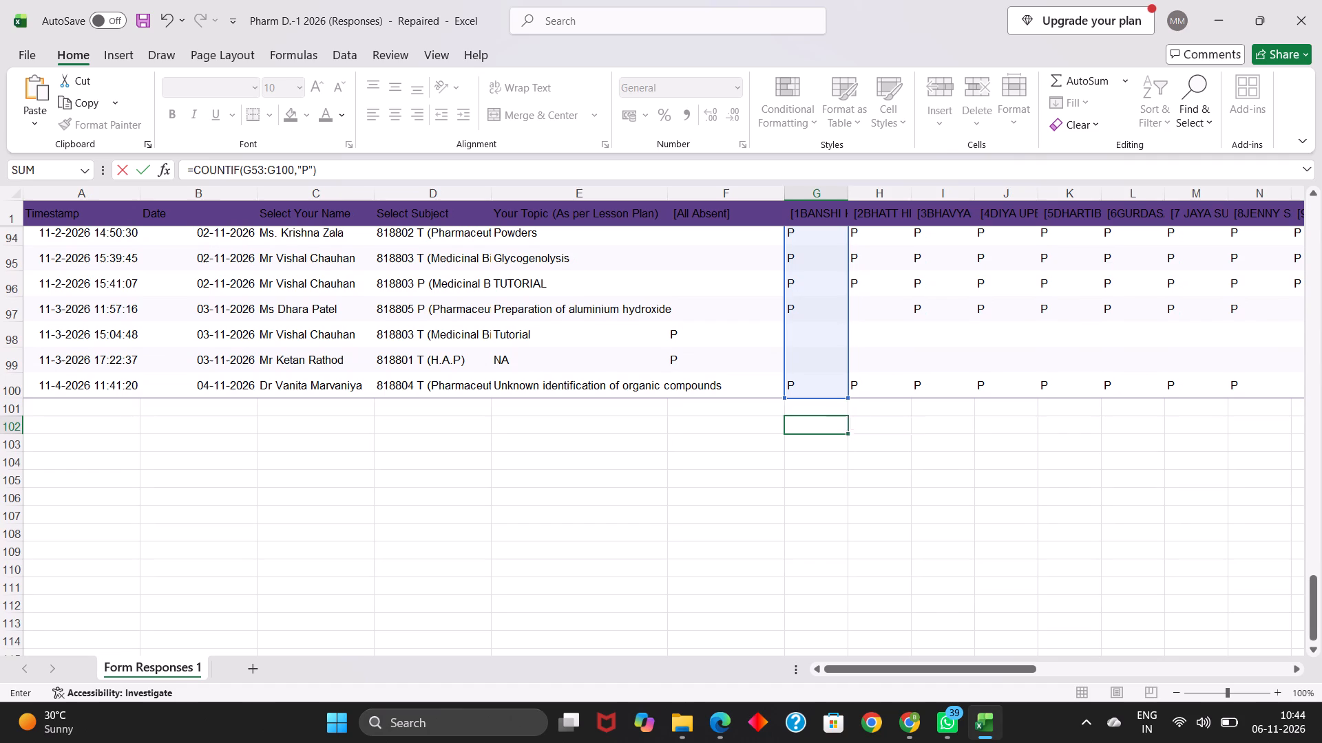
key(Return)
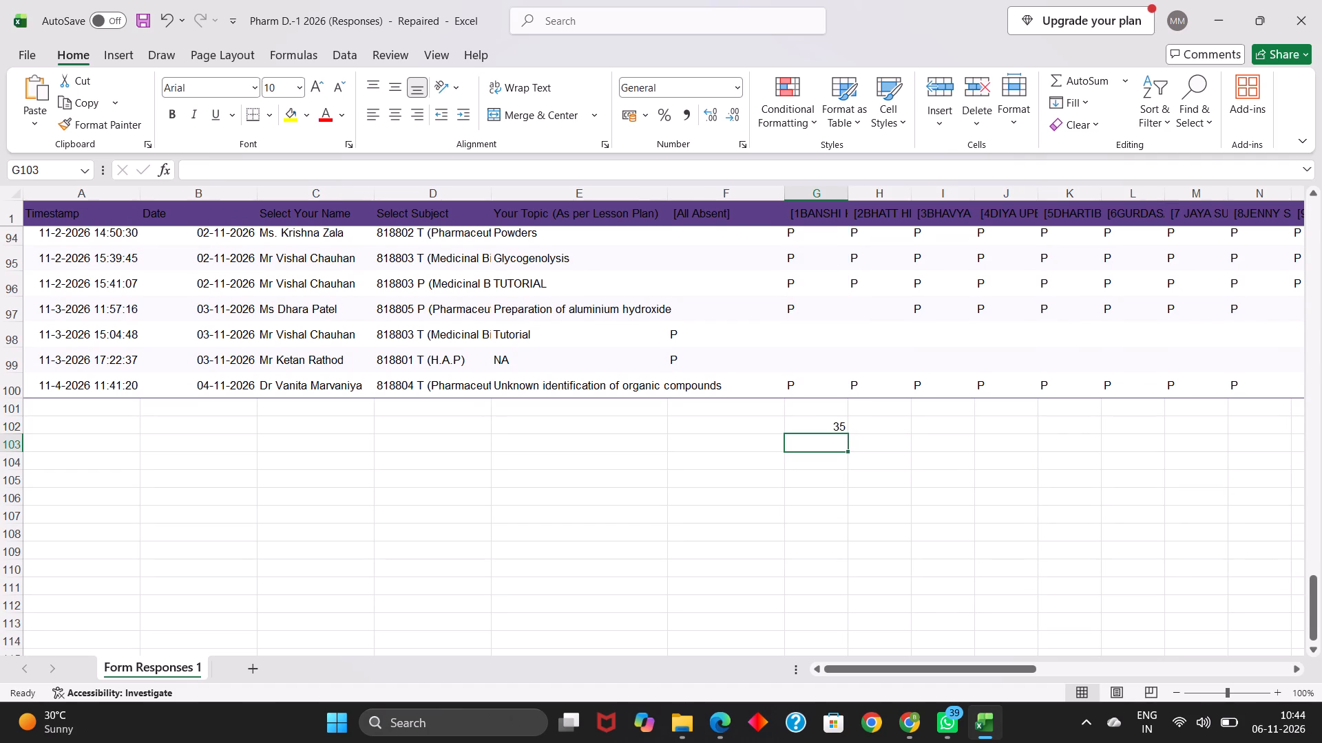
Fill the count formula from G102 across row 102 through the Row 27 column, AG102.
click(837, 428)
drag(849, 434, 1000, 442)
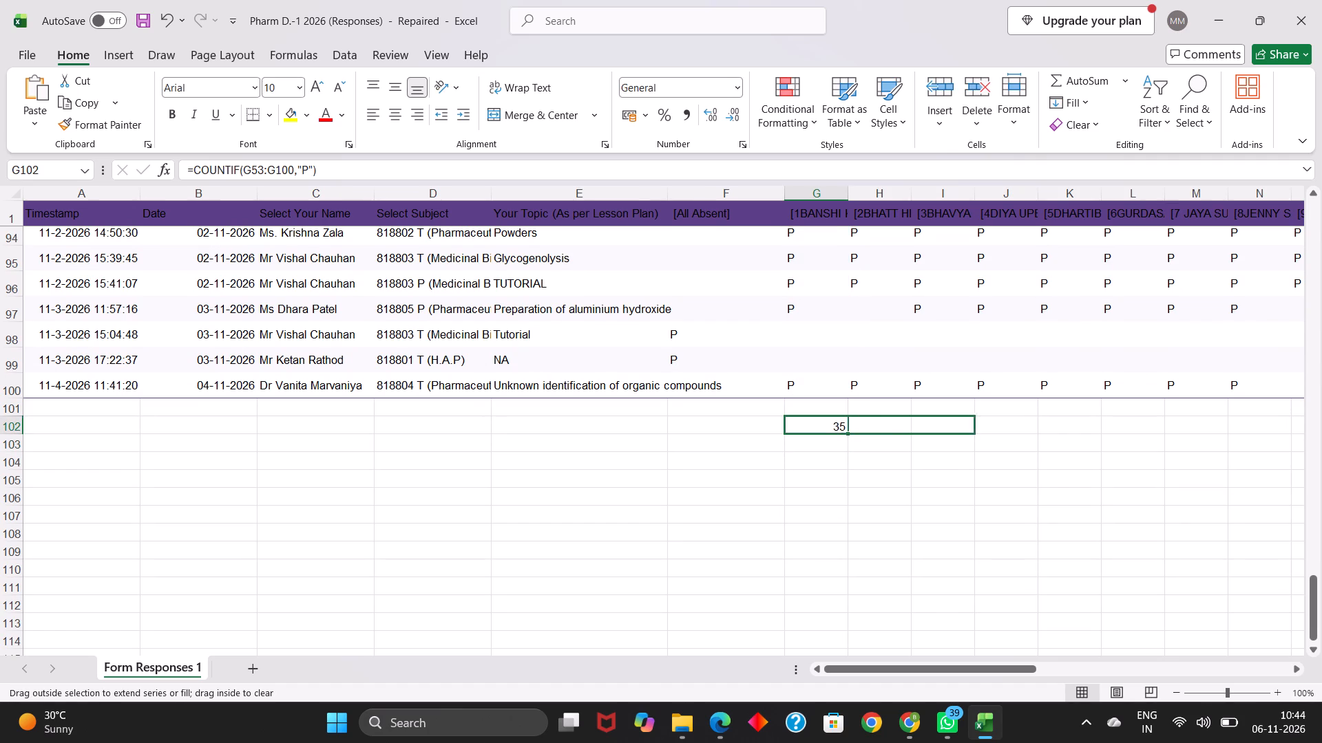
drag(1000, 442, 1308, 443)
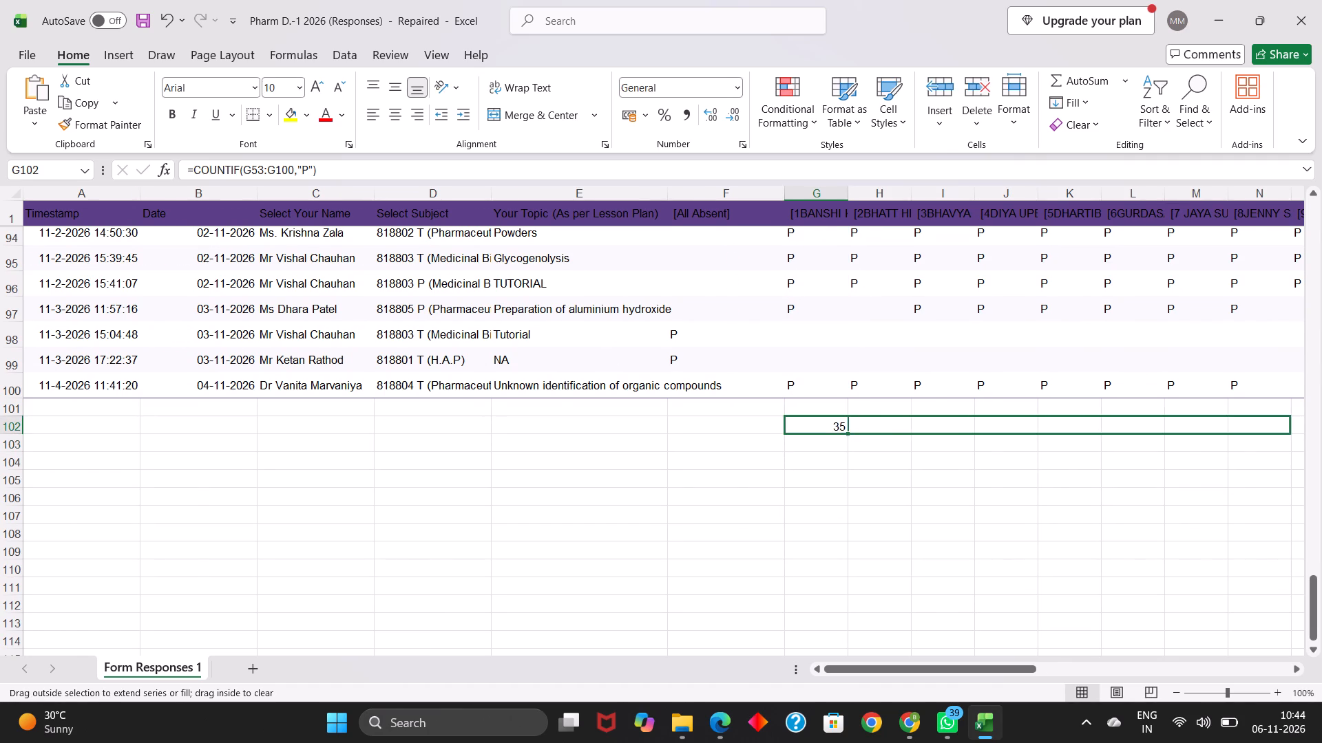
drag(1308, 443, 1301, 453)
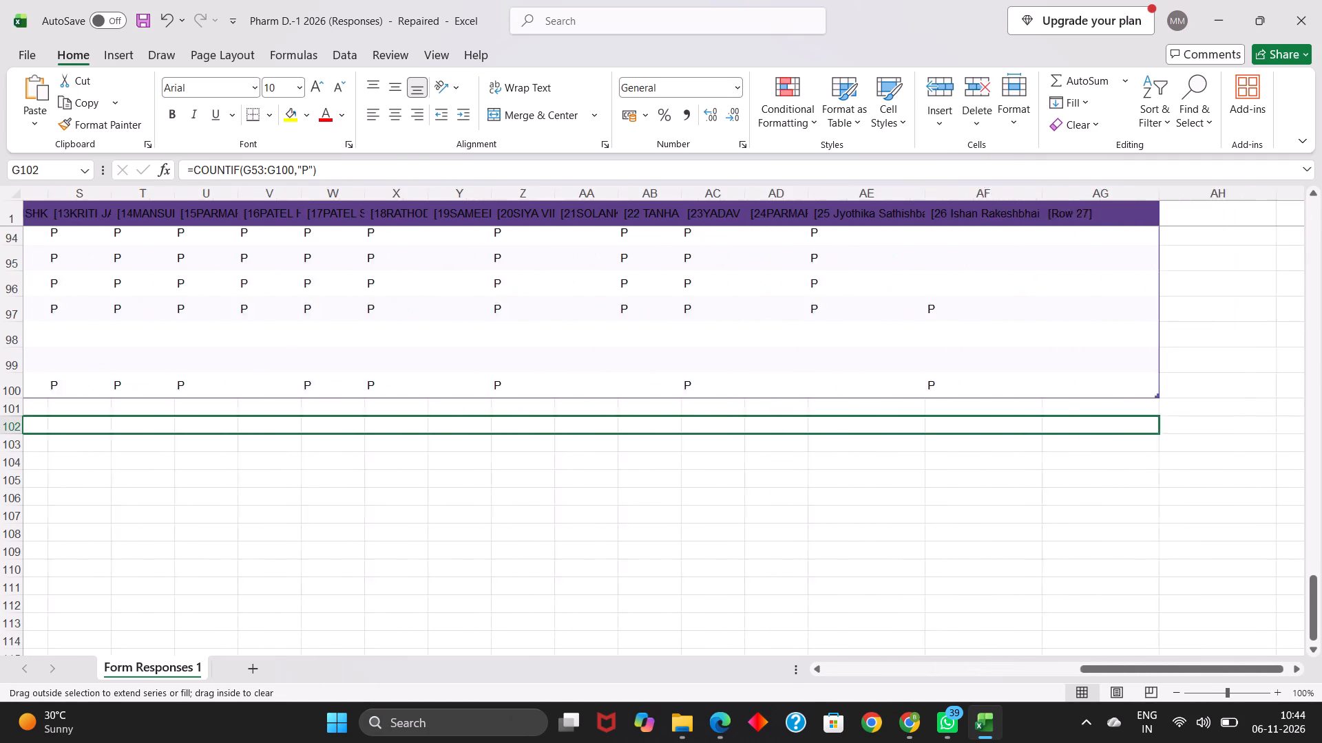
drag(1301, 453, 1118, 475)
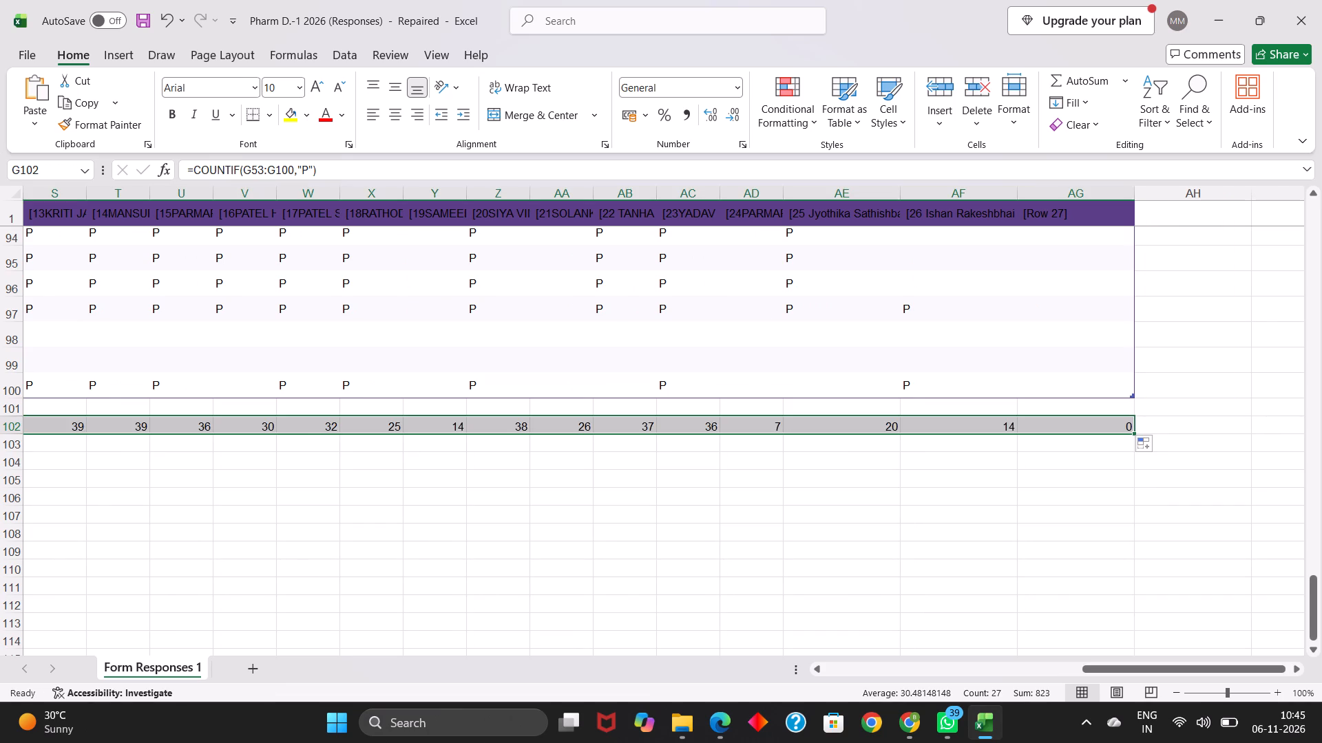
Examine the present counts in row 102 across all student columns and compare them with the attendance marks above.
scroll(901, 484, right, 5)
scroll(901, 484, left, 1)
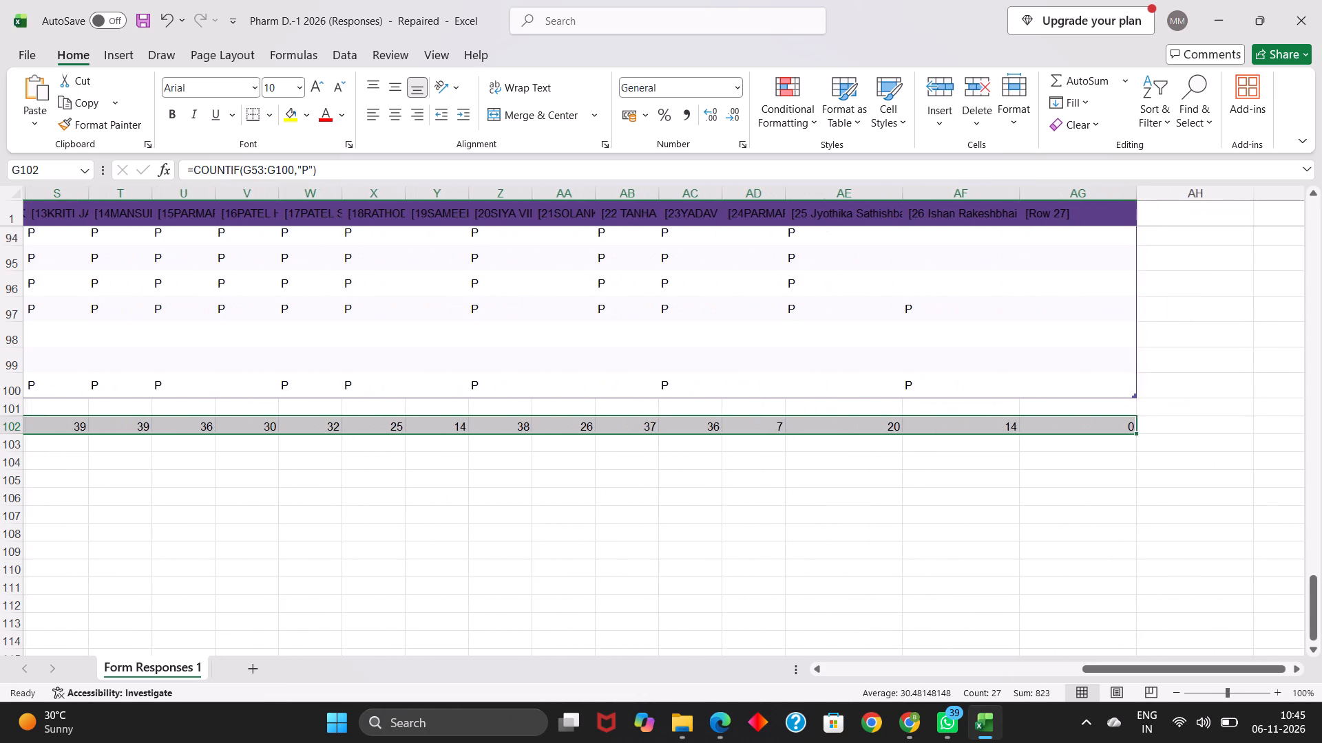
scroll(901, 484, left, 1)
scroll(901, 484, right, 1)
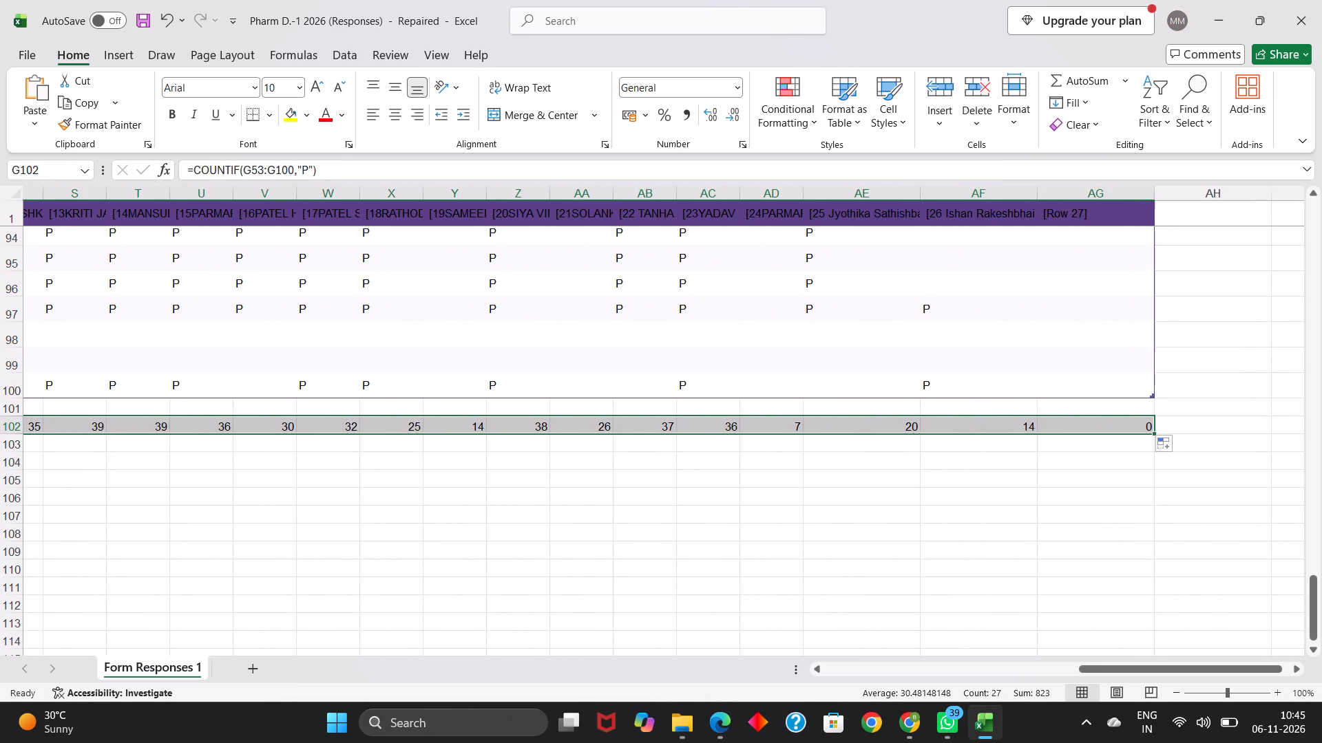
scroll(859, 476, right, 5)
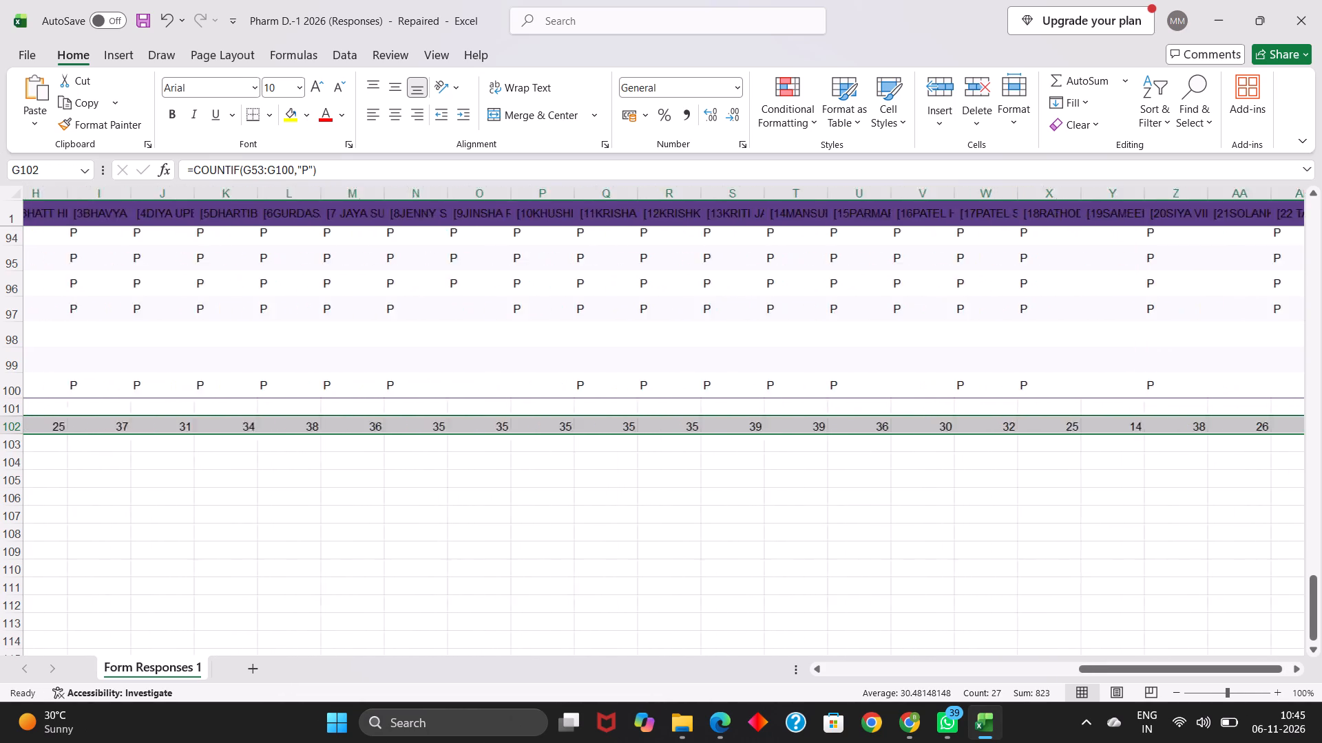
scroll(859, 476, right, 2)
scroll(859, 476, left, 5)
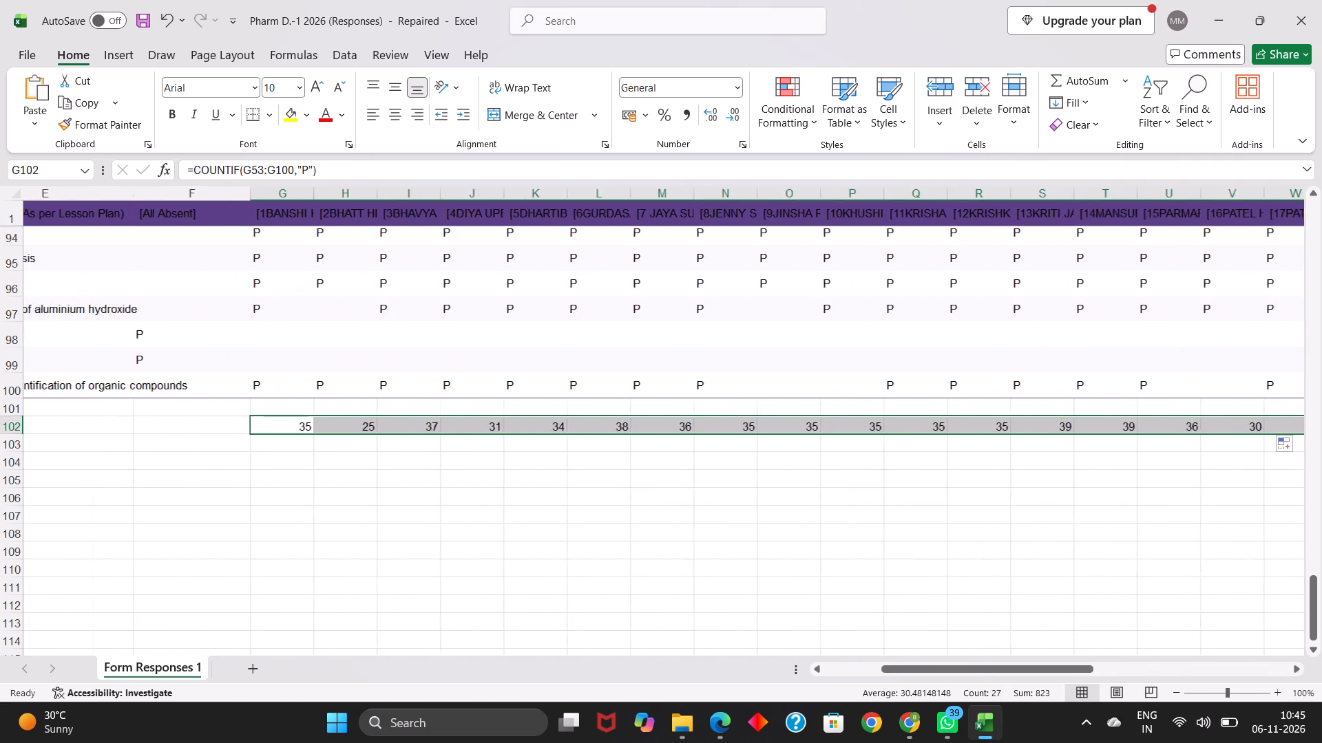
scroll(859, 476, left, 5)
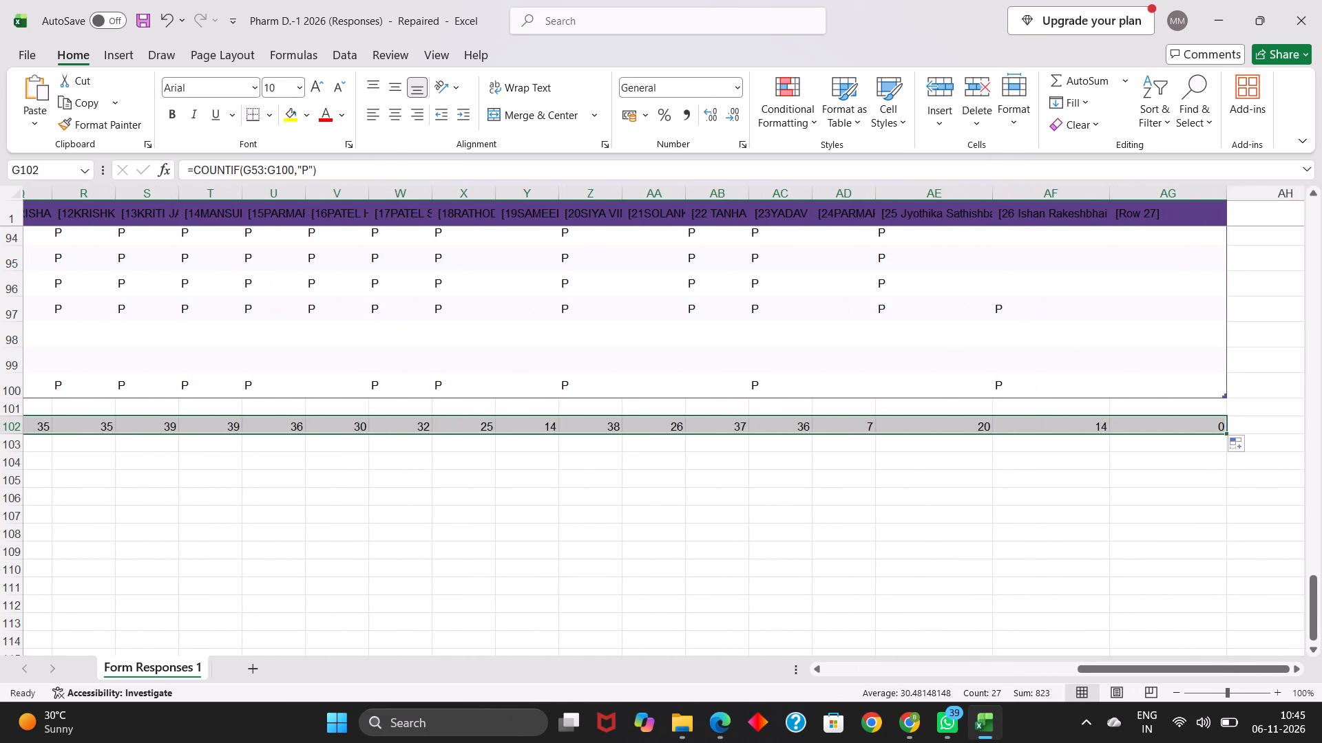
scroll(1112, 321, up, 3)
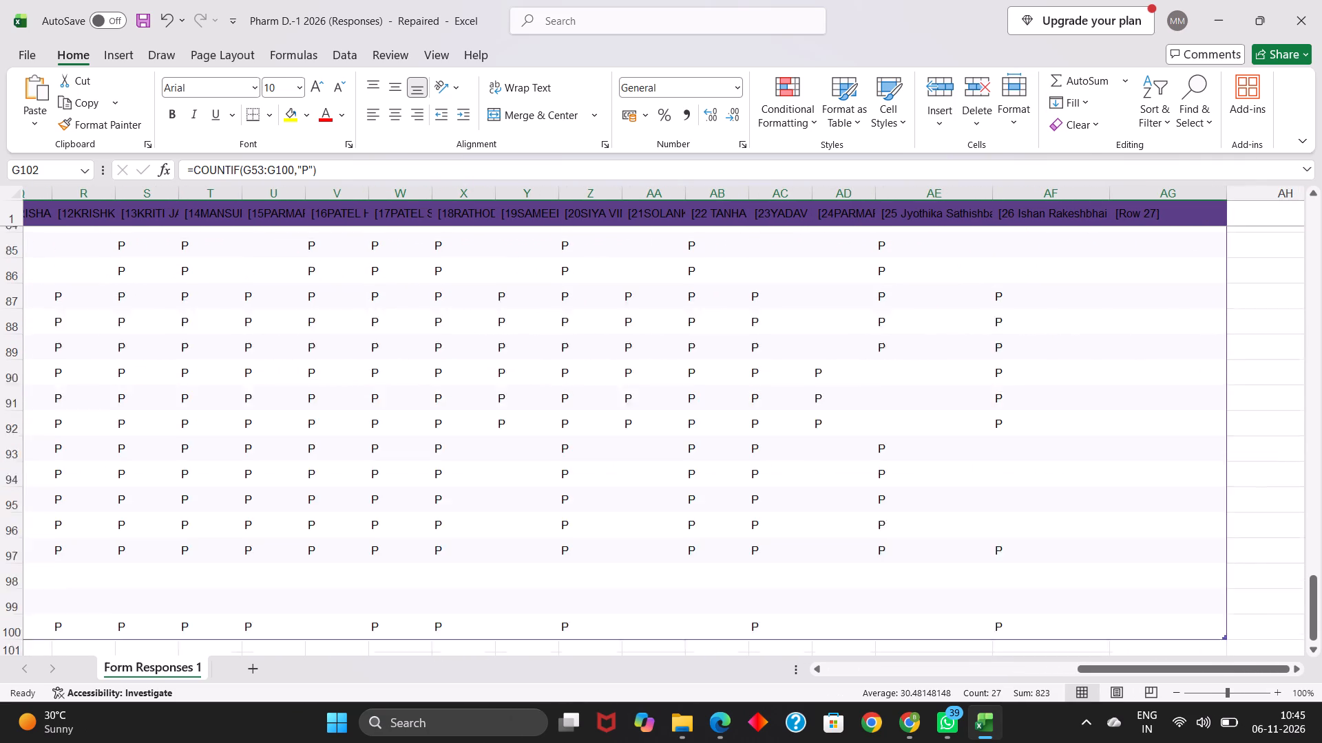
scroll(1112, 321, up, 3)
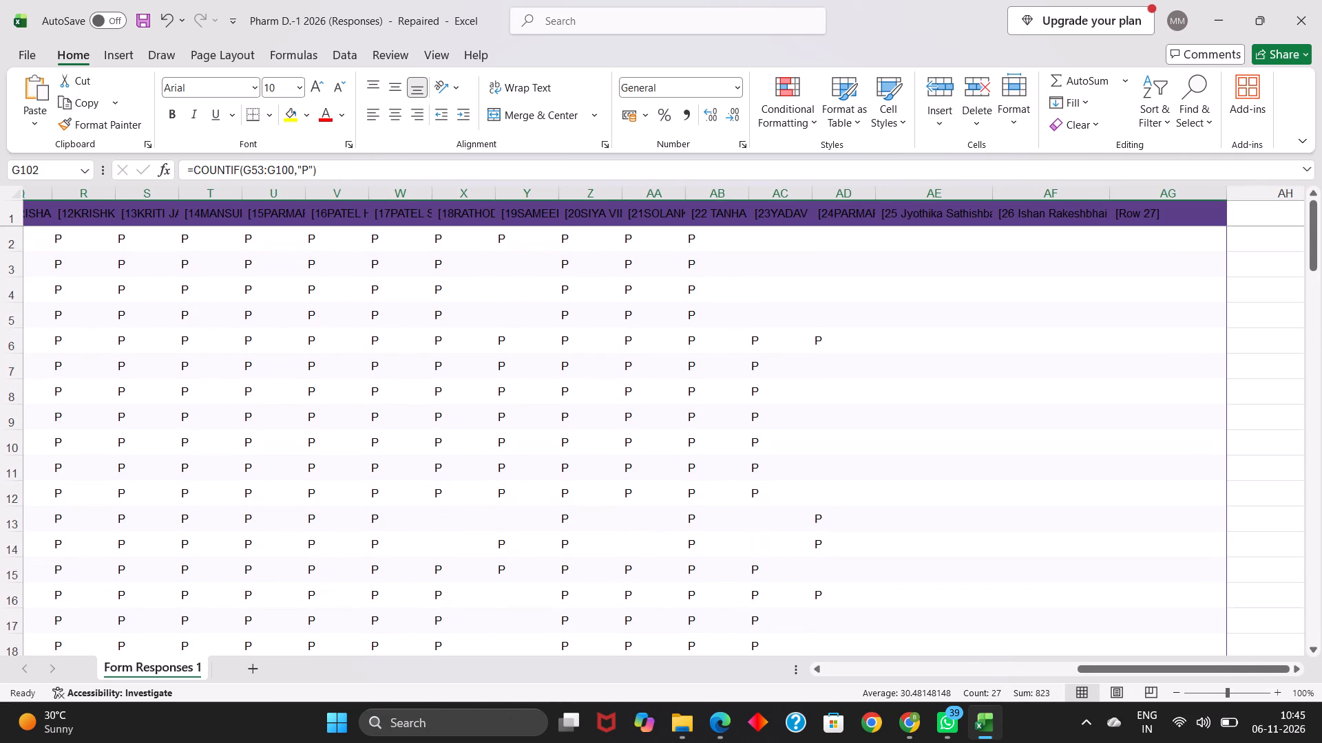
scroll(1073, 299, up, 2)
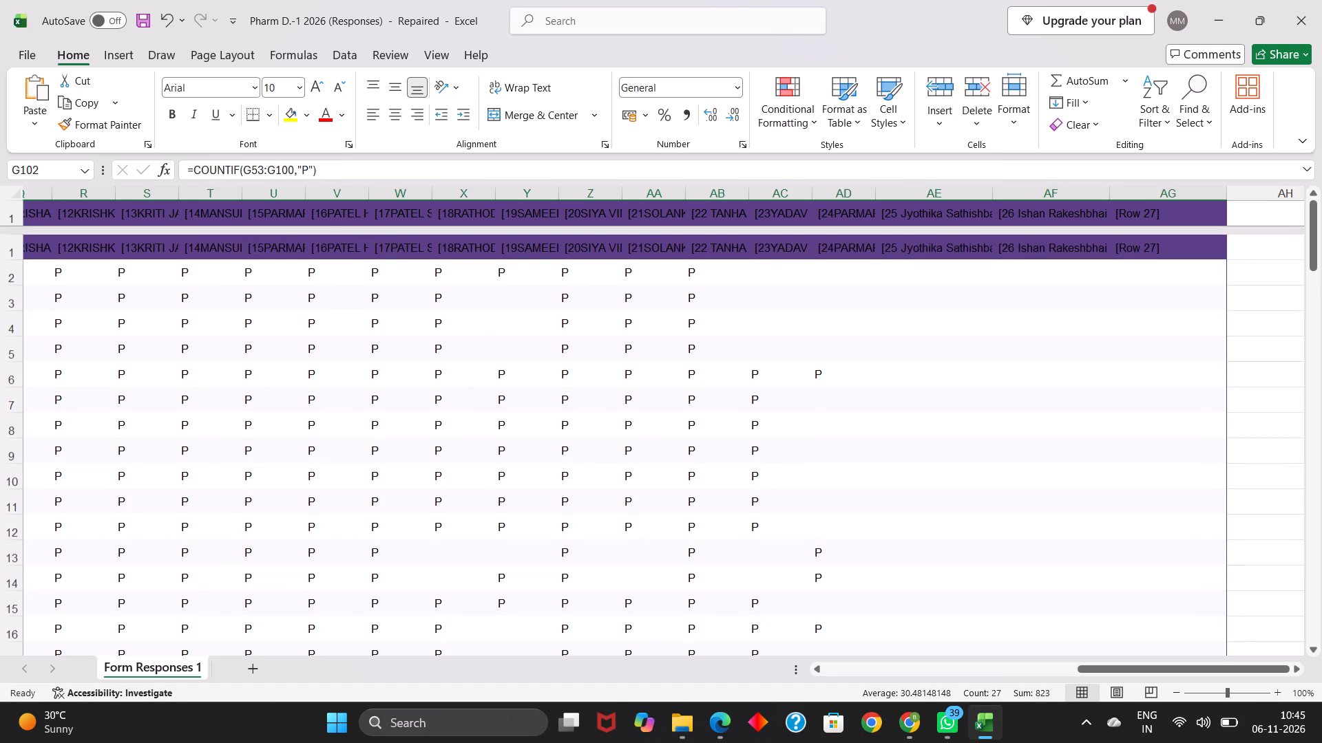
scroll(1073, 299, up, 1)
scroll(1073, 299, down, 10)
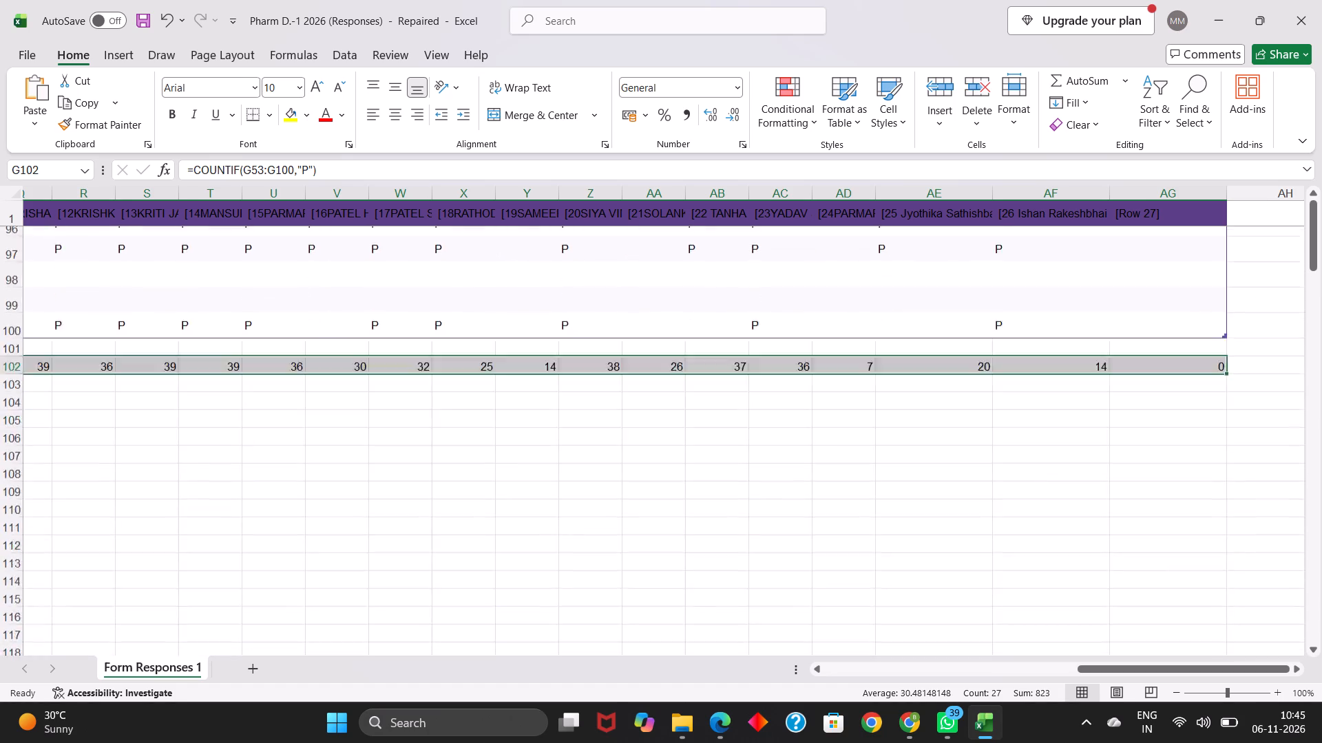
Shrink the filled range in row 102 to G102:AF102, removing the count under the empty Row 27 column.
scroll(1073, 299, up, 2)
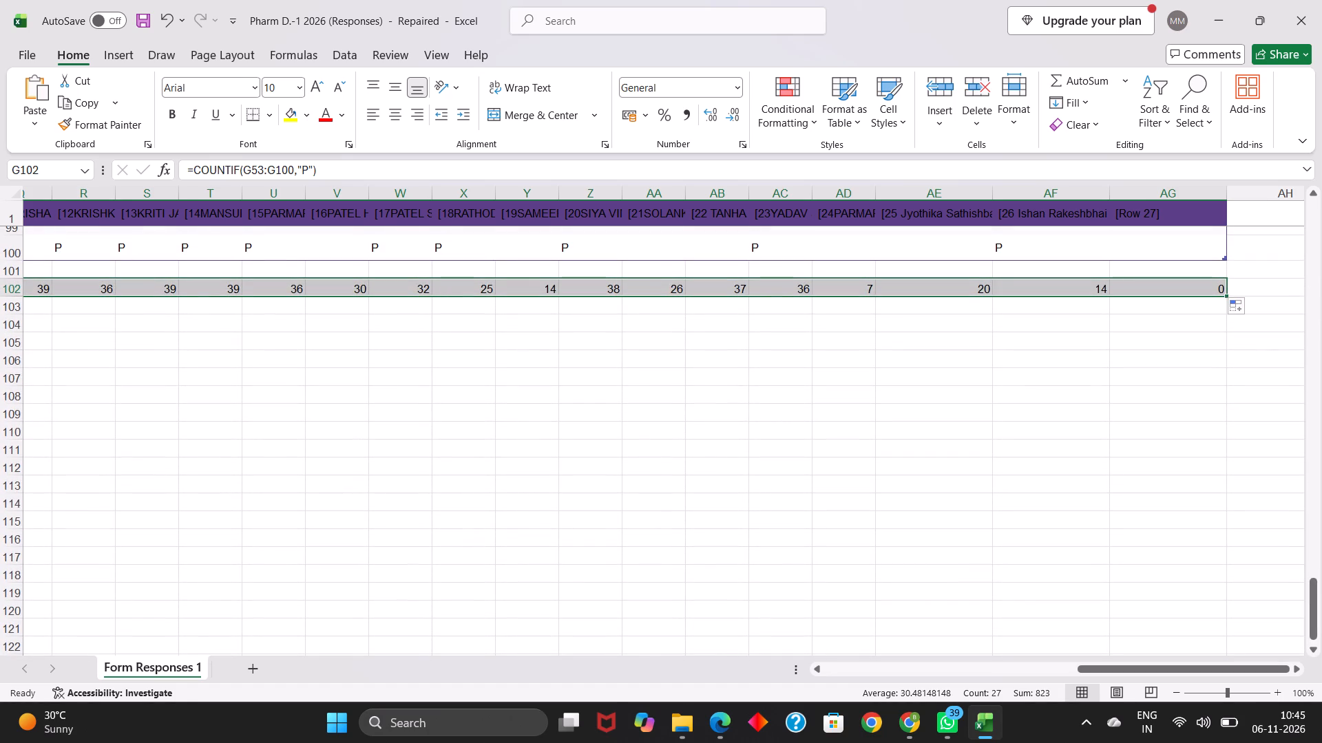
drag(1227, 298, 1128, 298)
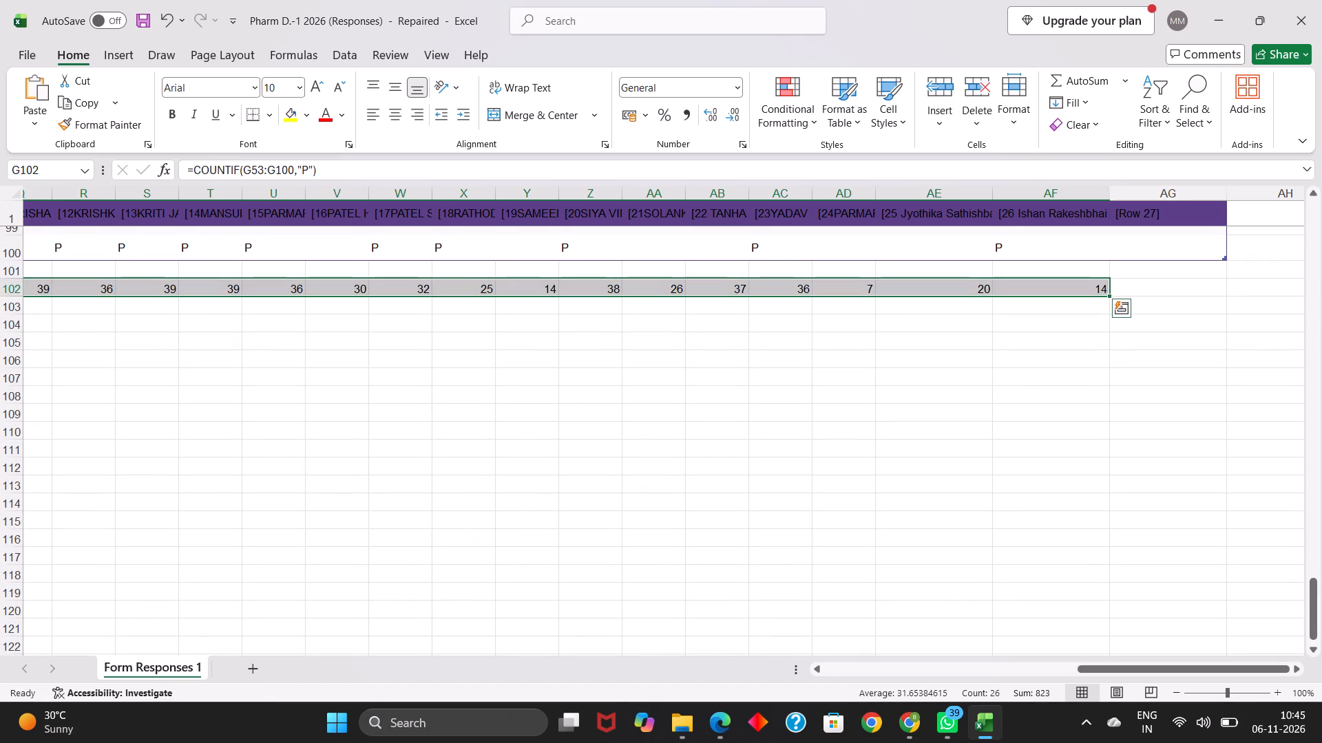
scroll(1036, 313, up, 1)
scroll(1036, 313, right, 1)
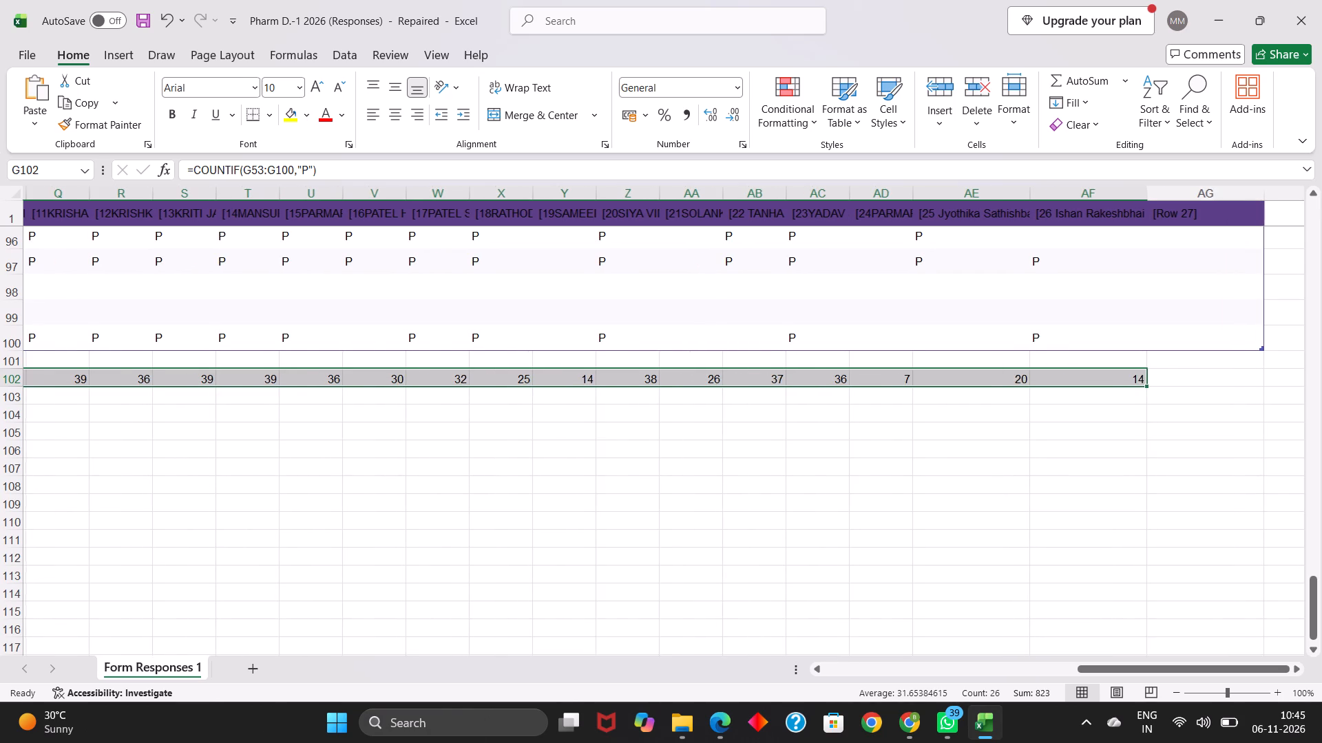
scroll(1036, 313, right, 1)
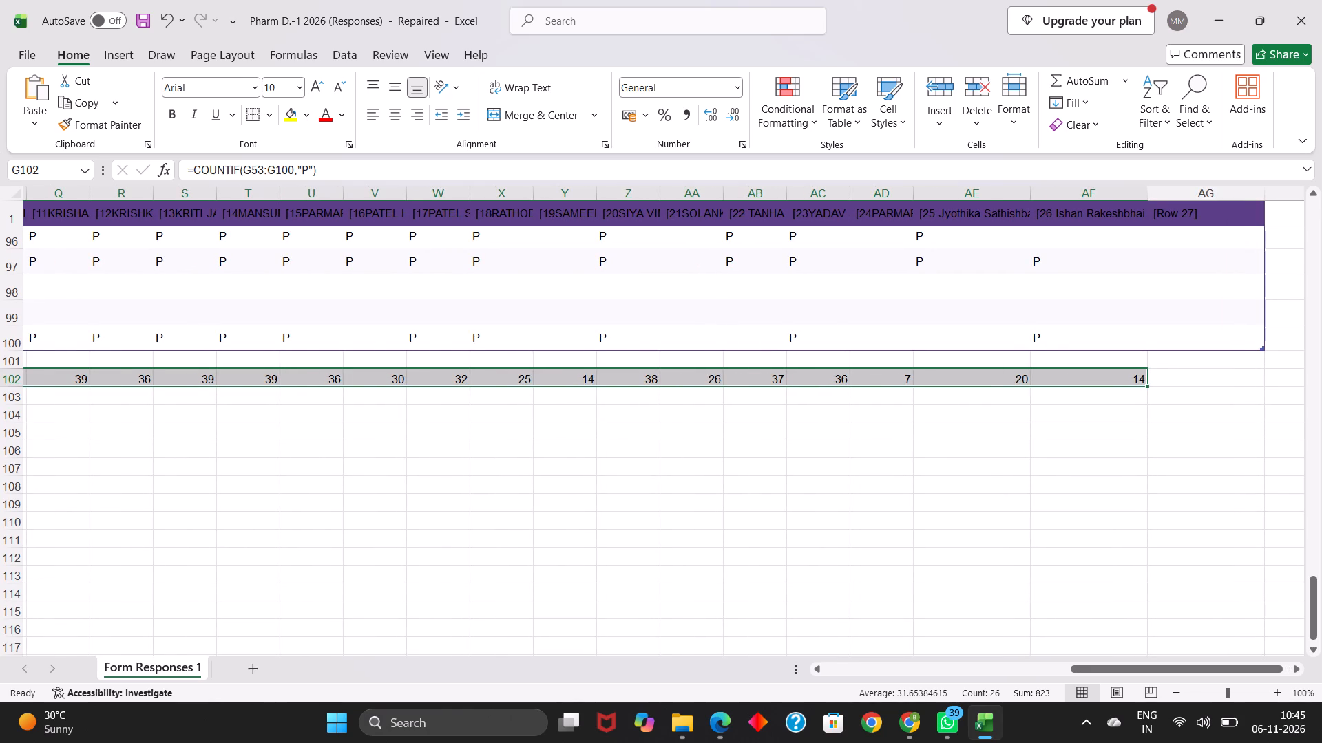
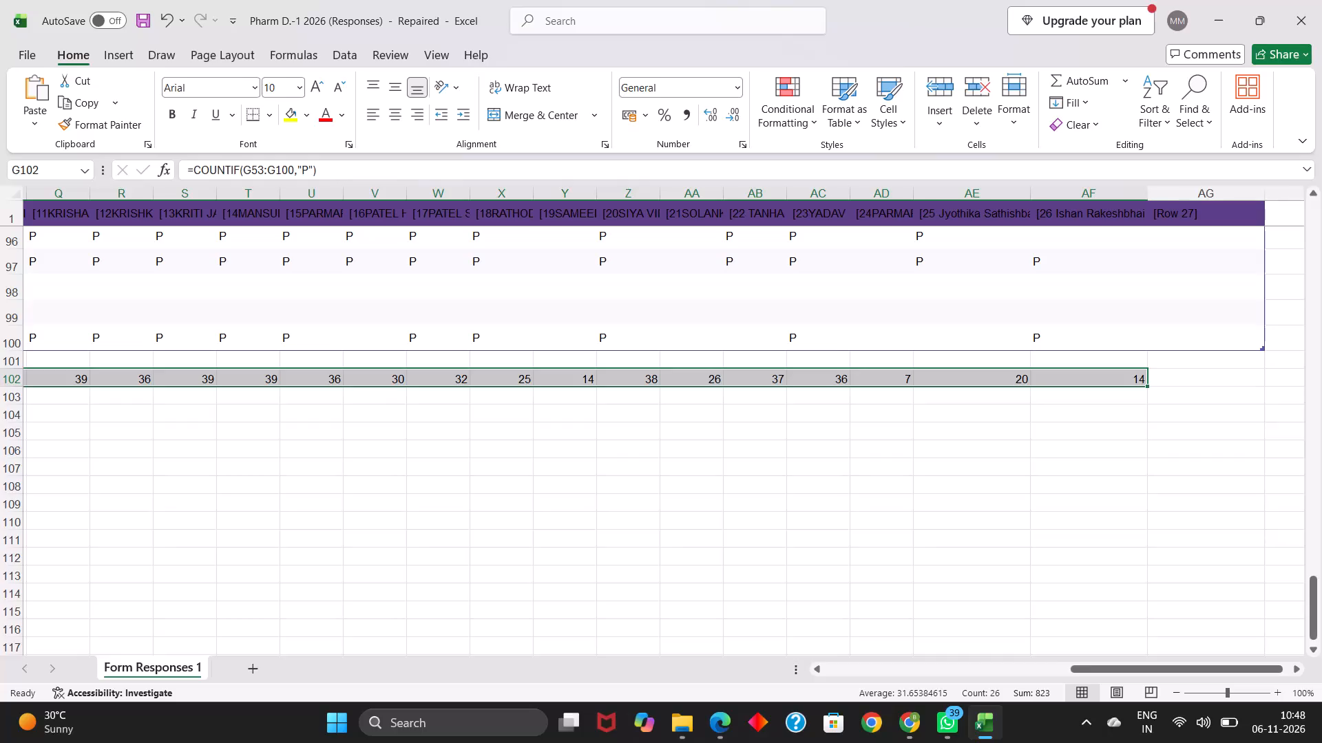
Examine the present counts in row 102 across the student columns against the attendance marks above.
scroll(870, 438, right, 1)
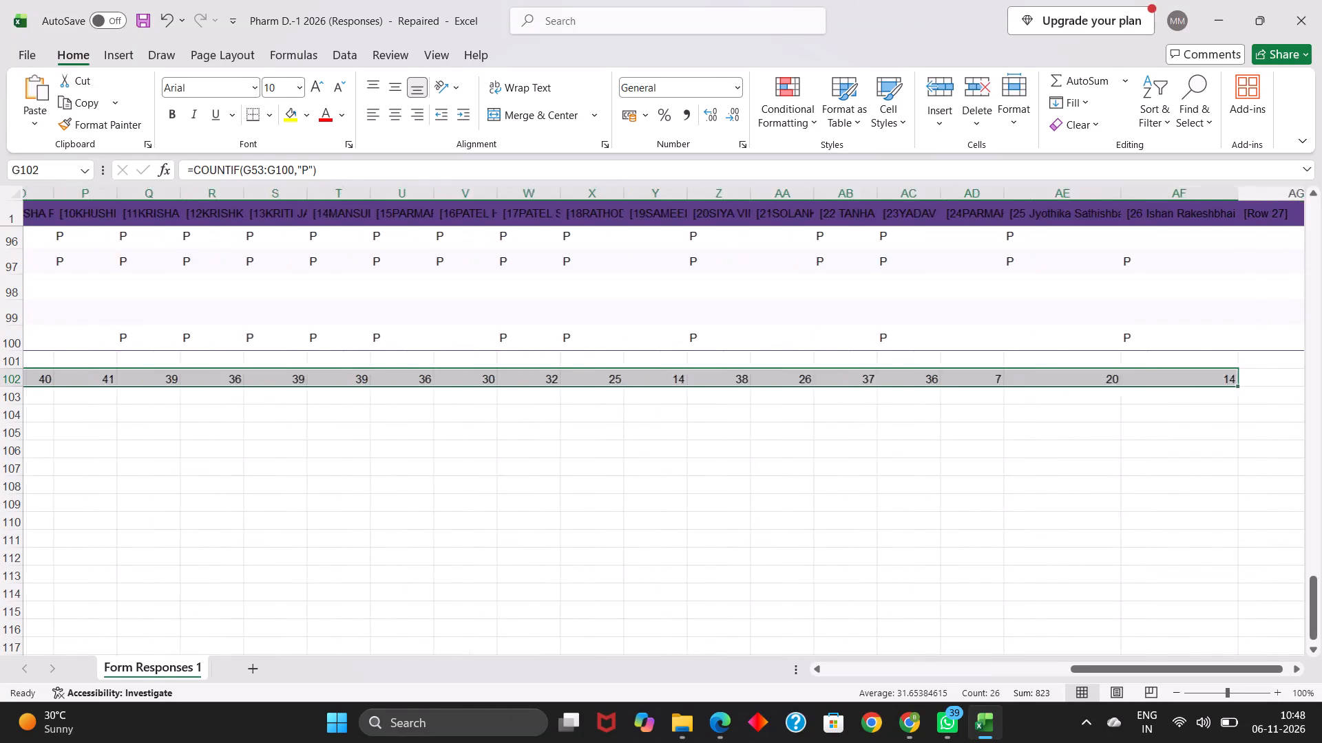
scroll(870, 438, right, 5)
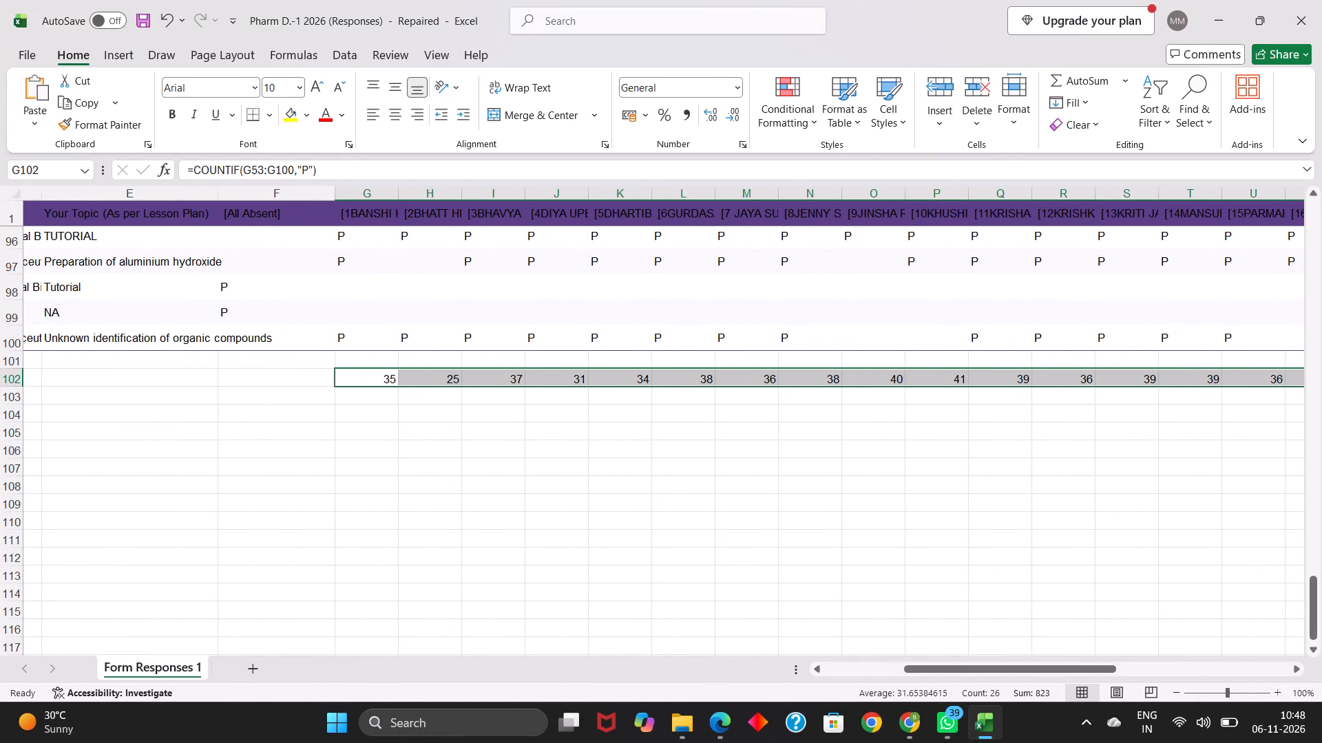
click(460, 401)
drag(372, 383, 909, 385)
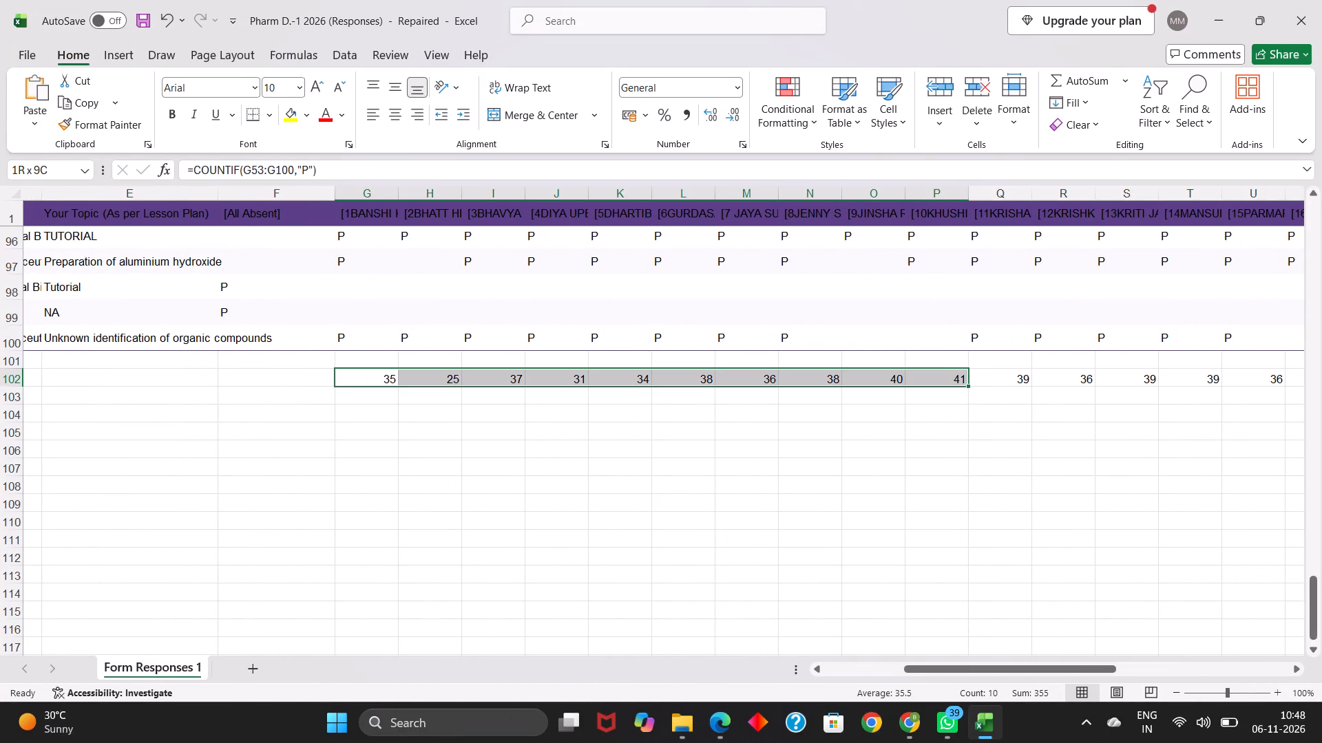
drag(909, 385, 1089, 385)
click(1089, 385)
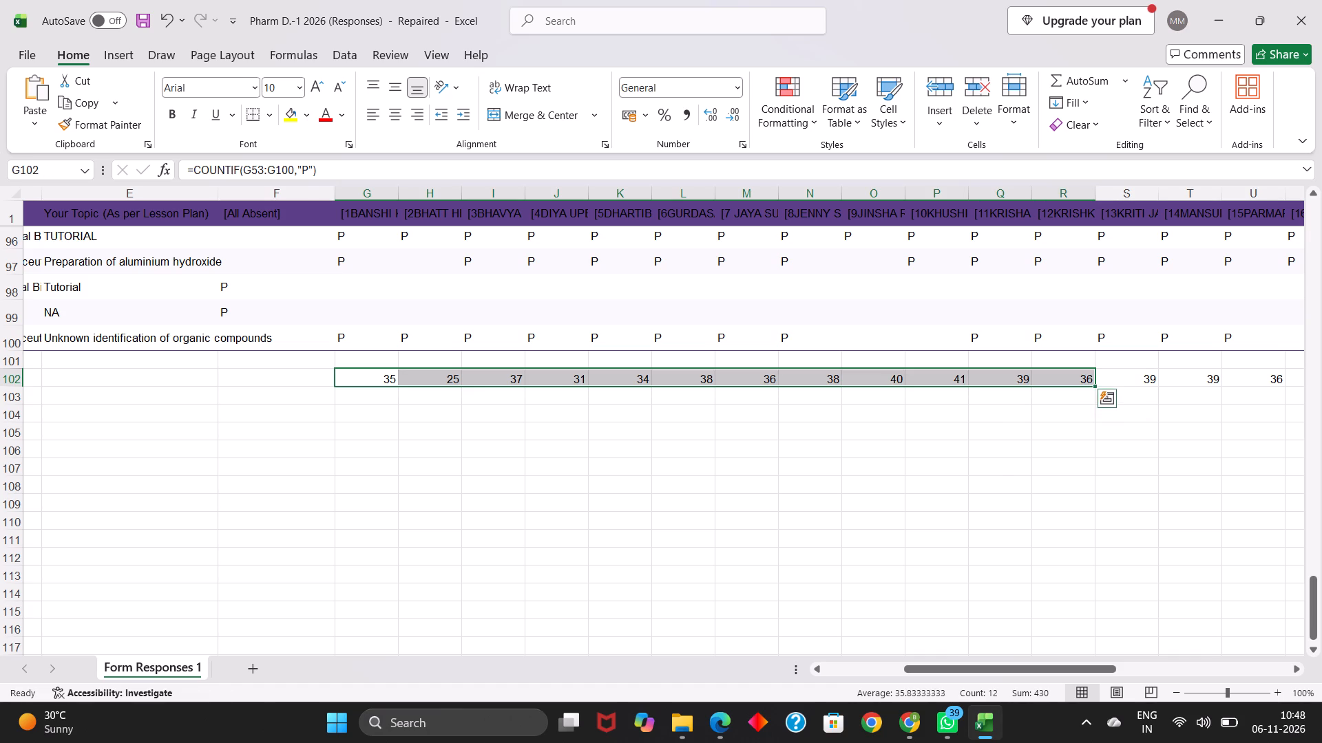
click(1037, 424)
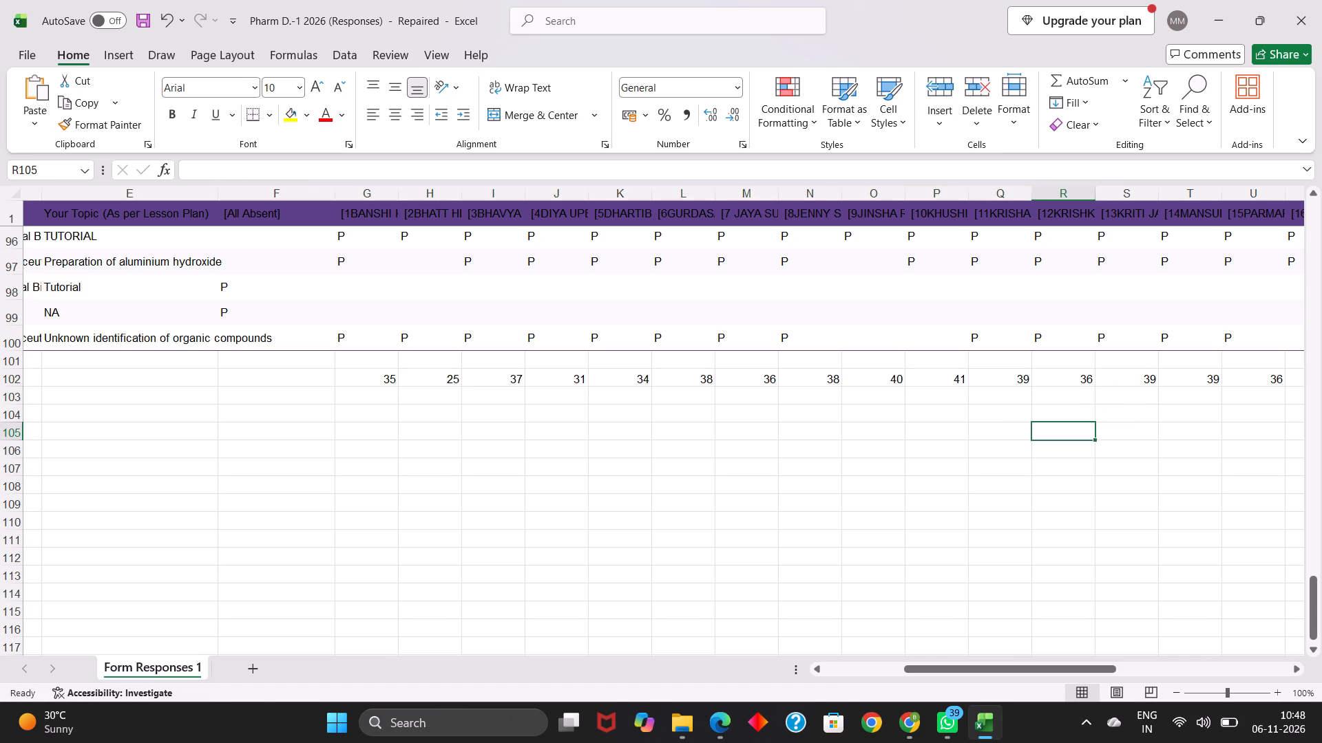
scroll(393, 367, up, 1)
scroll(393, 367, right, 1)
scroll(393, 367, up, 3)
scroll(393, 367, down, 4)
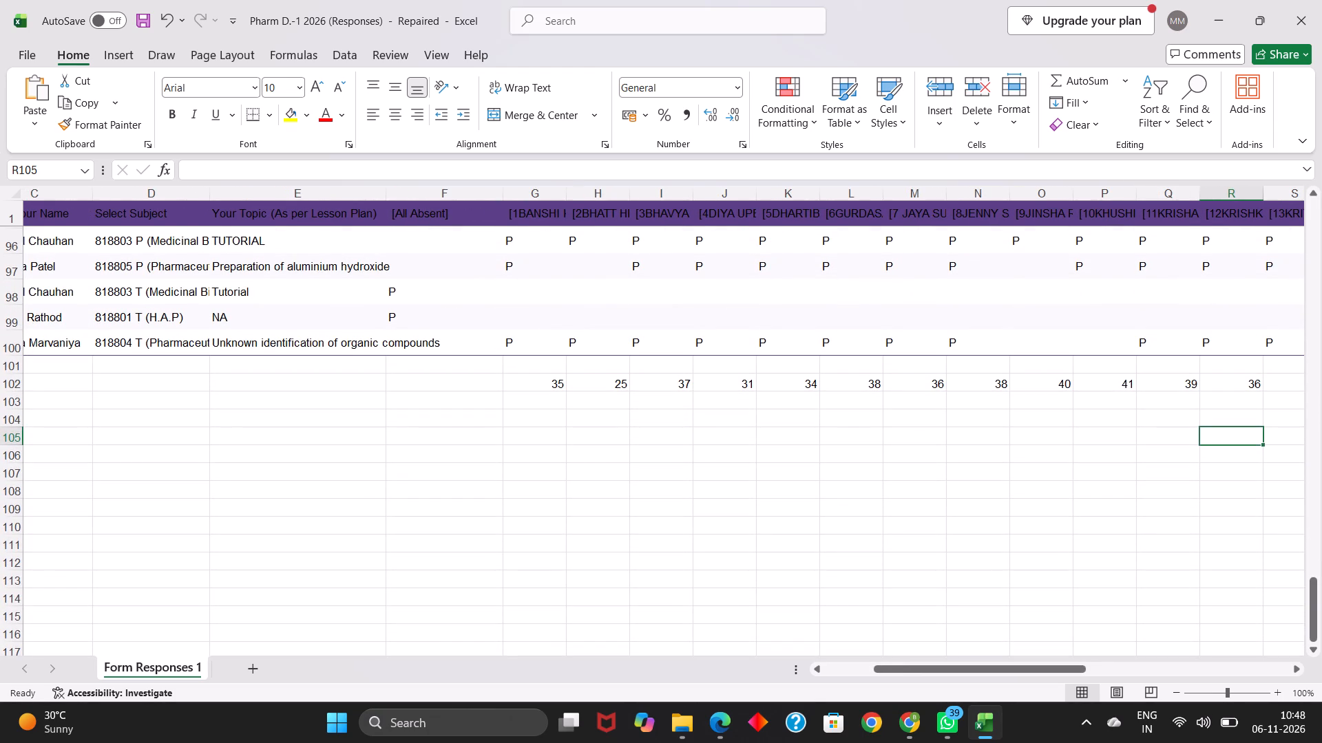
Start a COUNTIF formula in G104 with the range G53:G100, covering the first student's responses from 19-10-2026 to the latest entry.
double_click(530, 423)
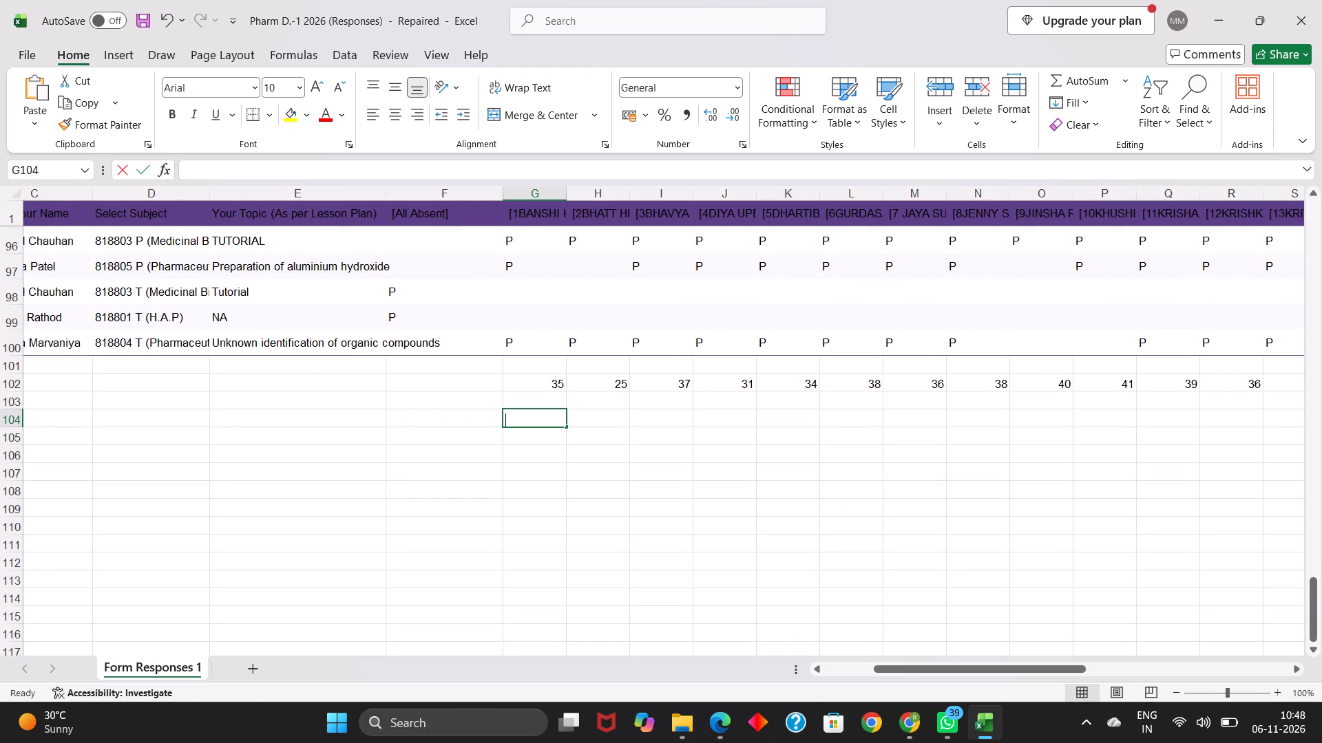
key(equal)
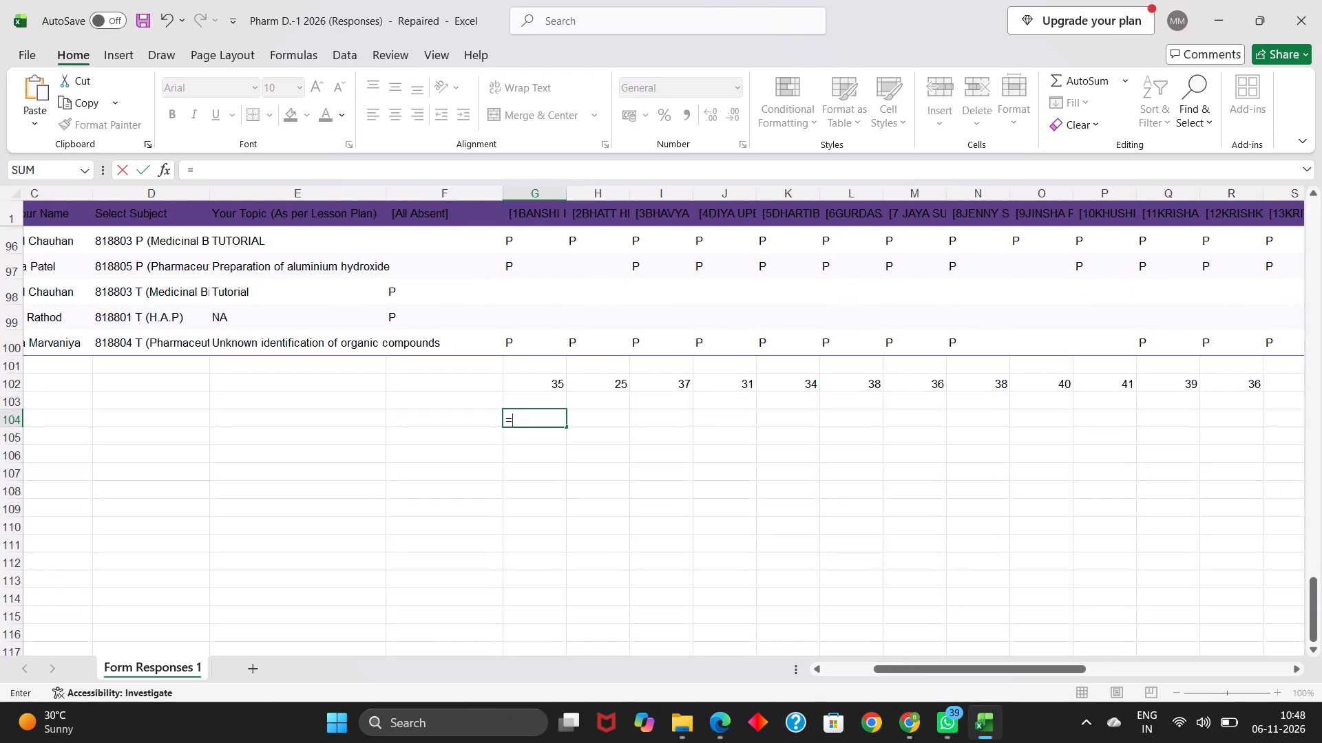
text(COUNTIF)
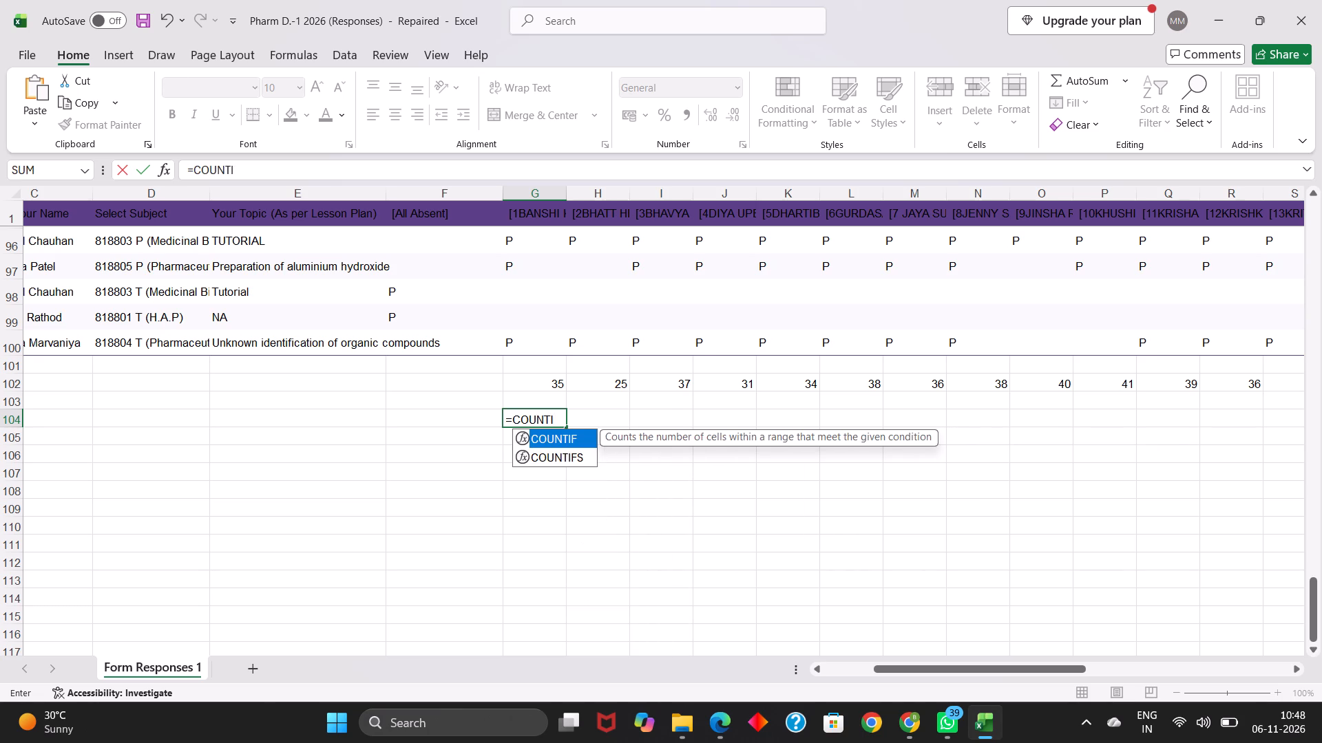
key(9)
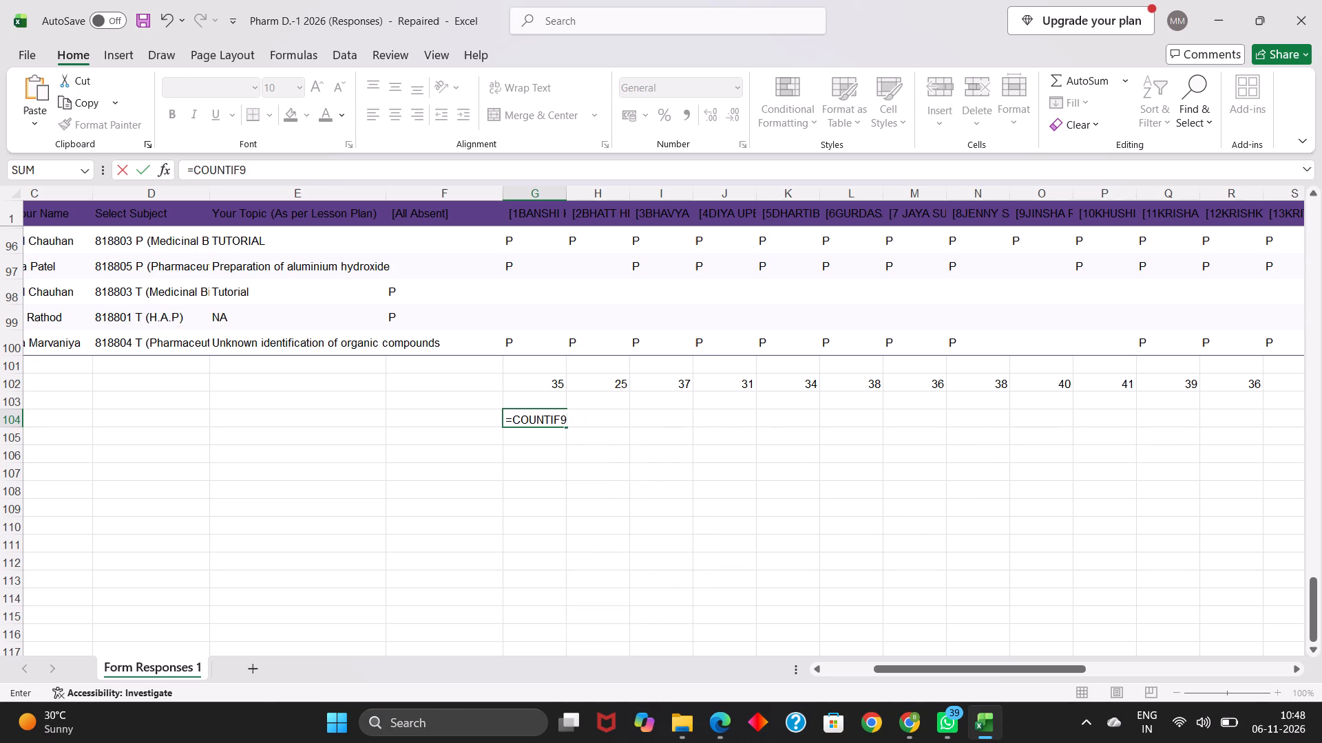
key(BackSpace)
key(shift+parenleft)
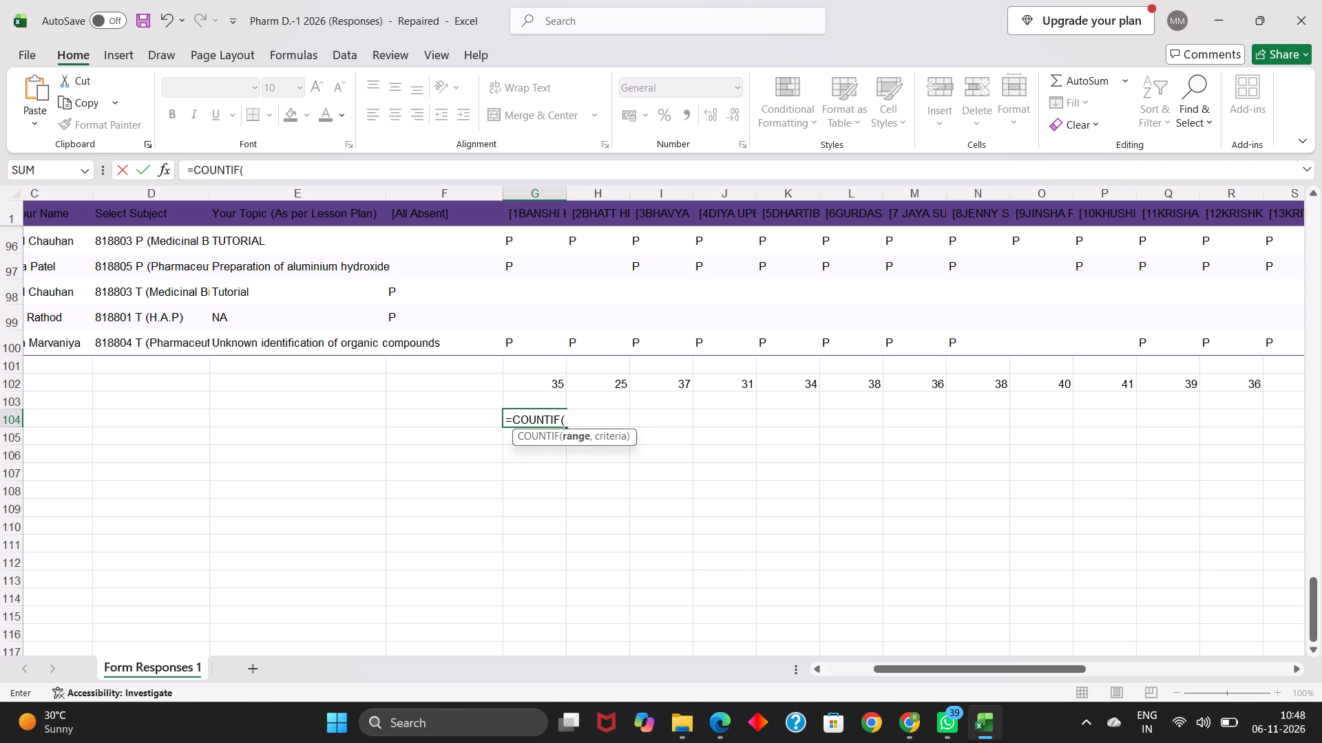
scroll(530, 423, right, 1)
scroll(341, 380, right, 2)
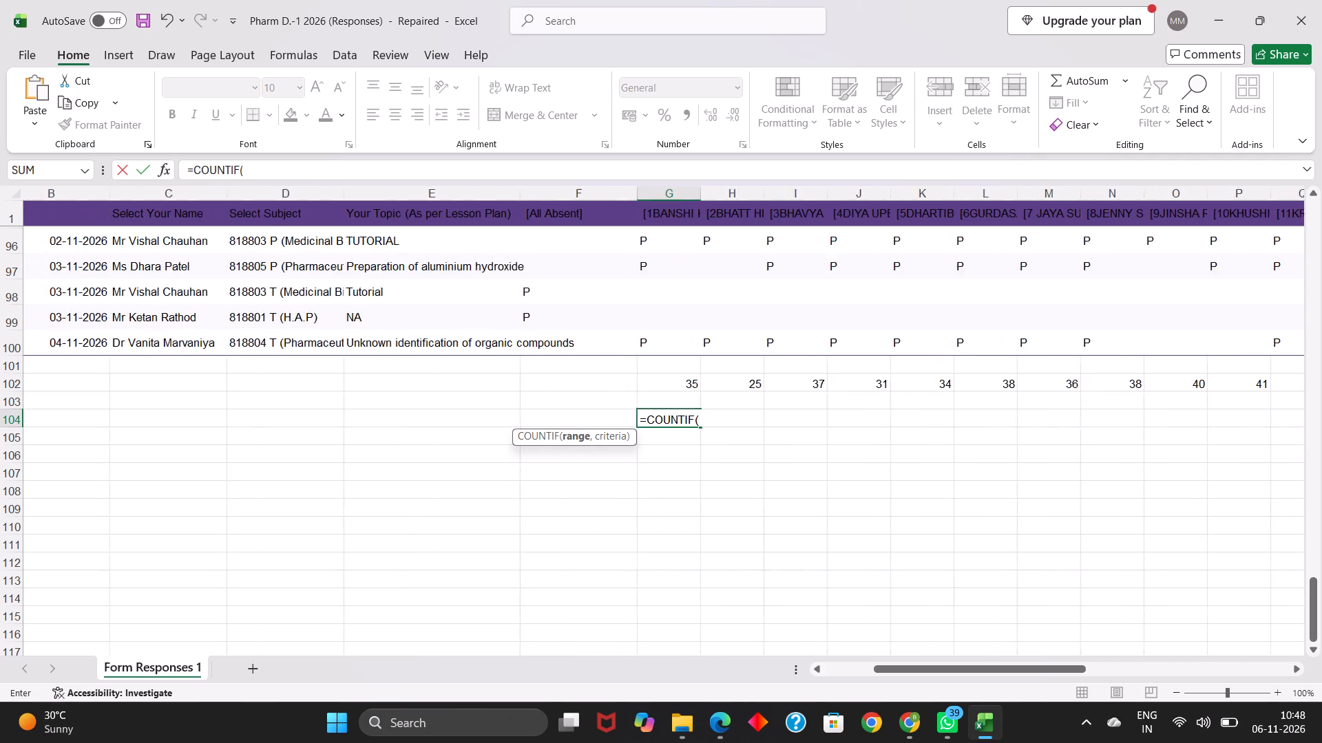
scroll(341, 380, right, 3)
scroll(341, 380, left, 7)
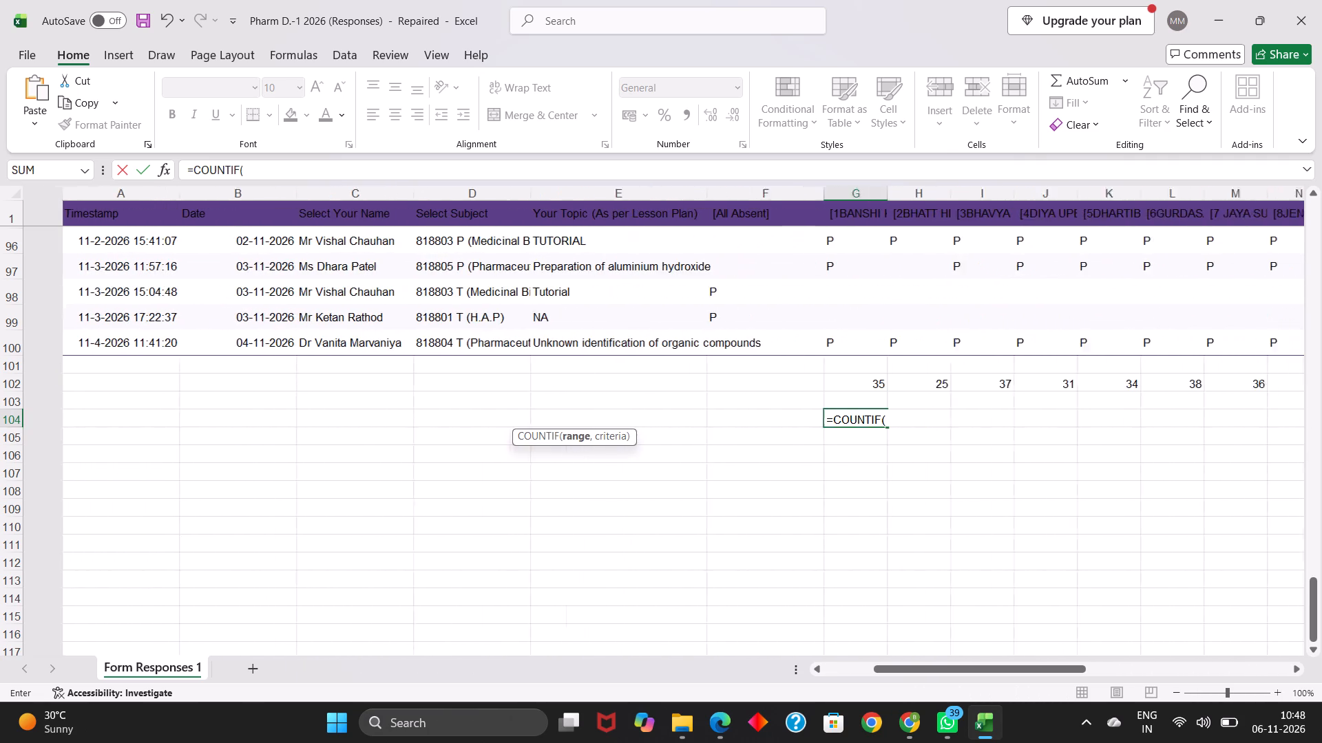
scroll(211, 332, up, 1)
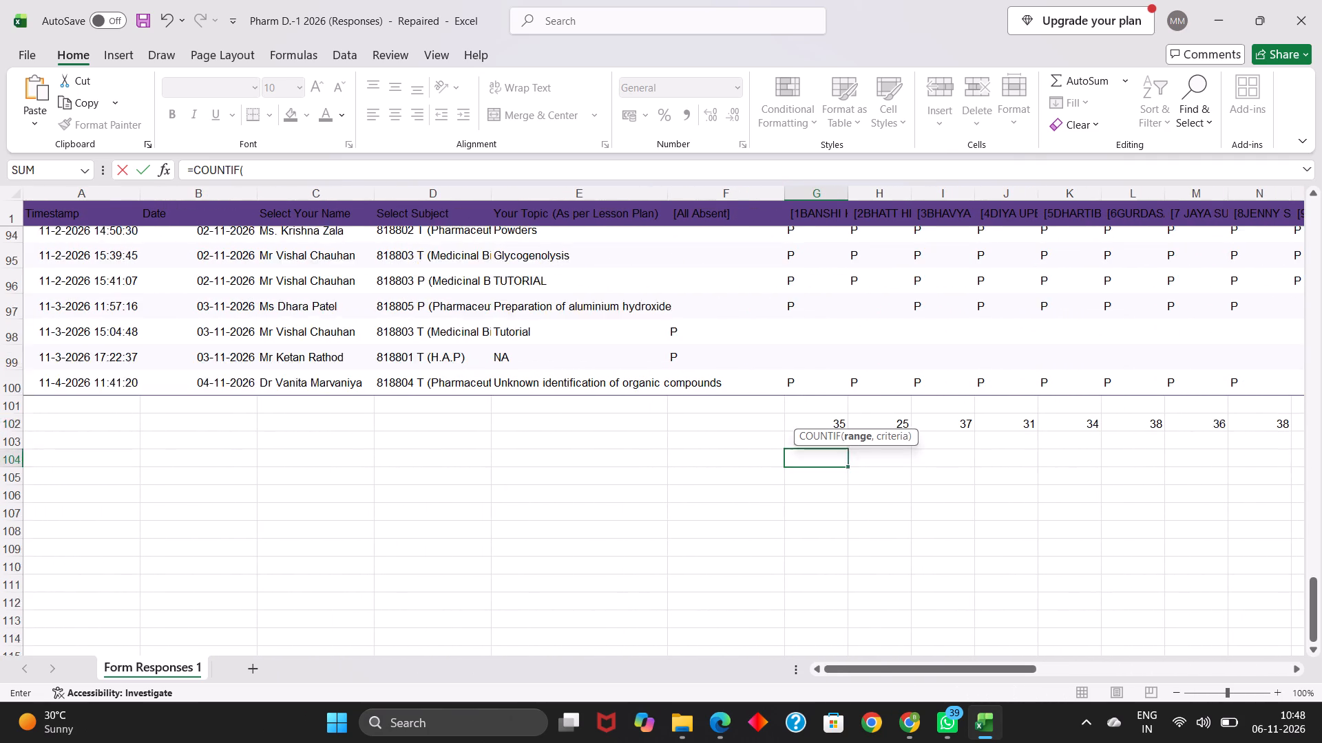
scroll(211, 332, up, 4)
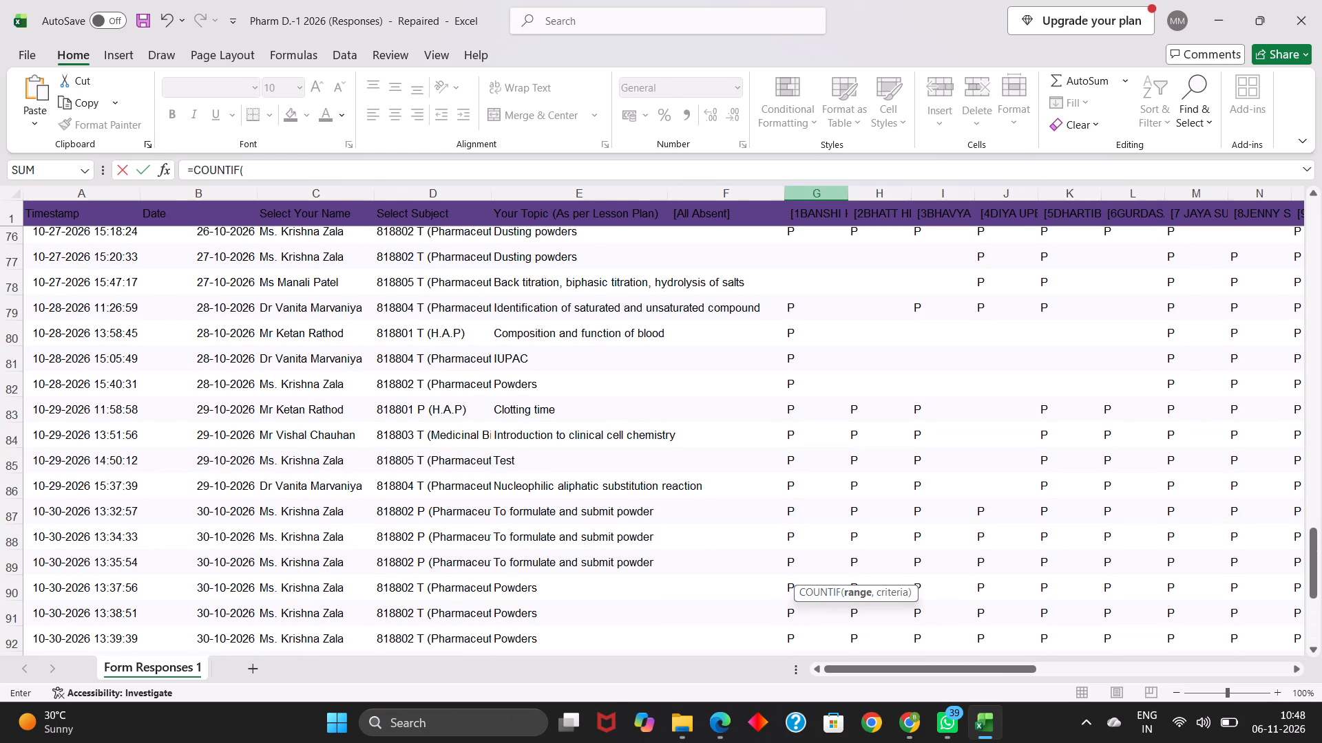
scroll(815, 319, up, 3)
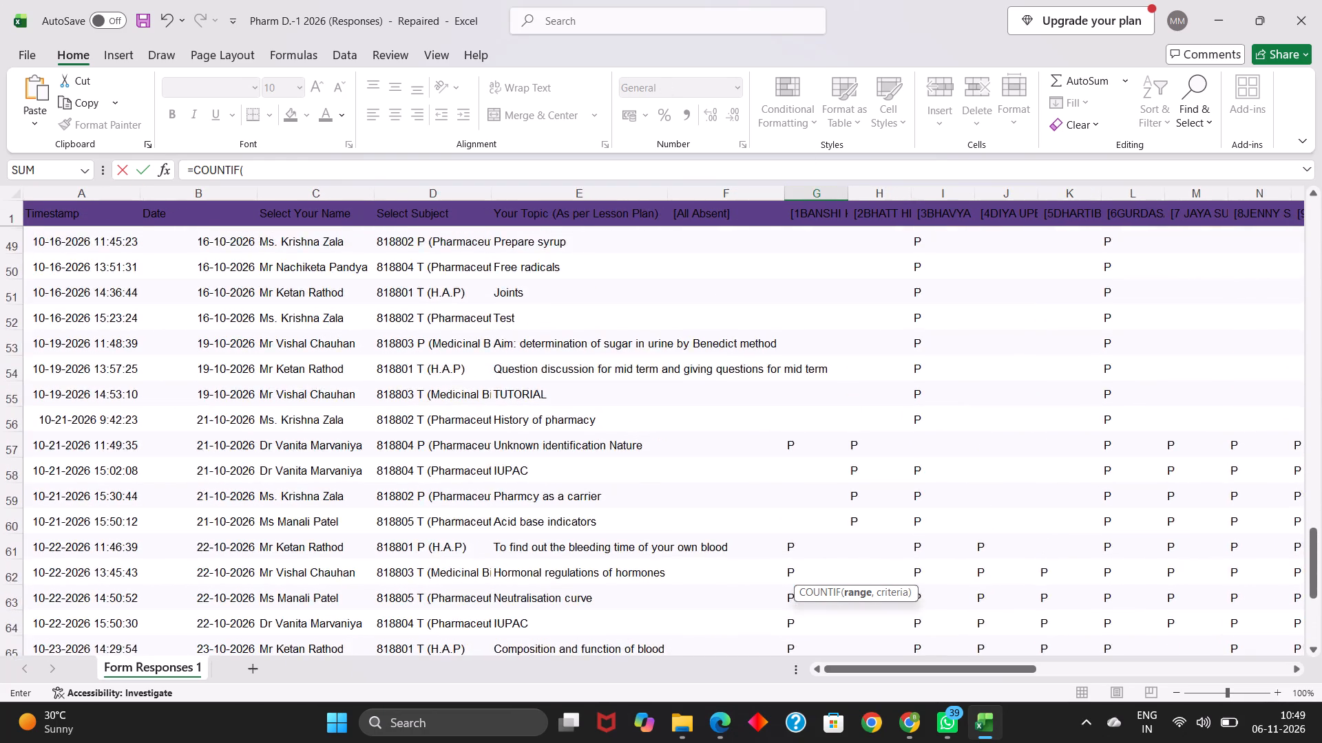
scroll(815, 319, up, 2)
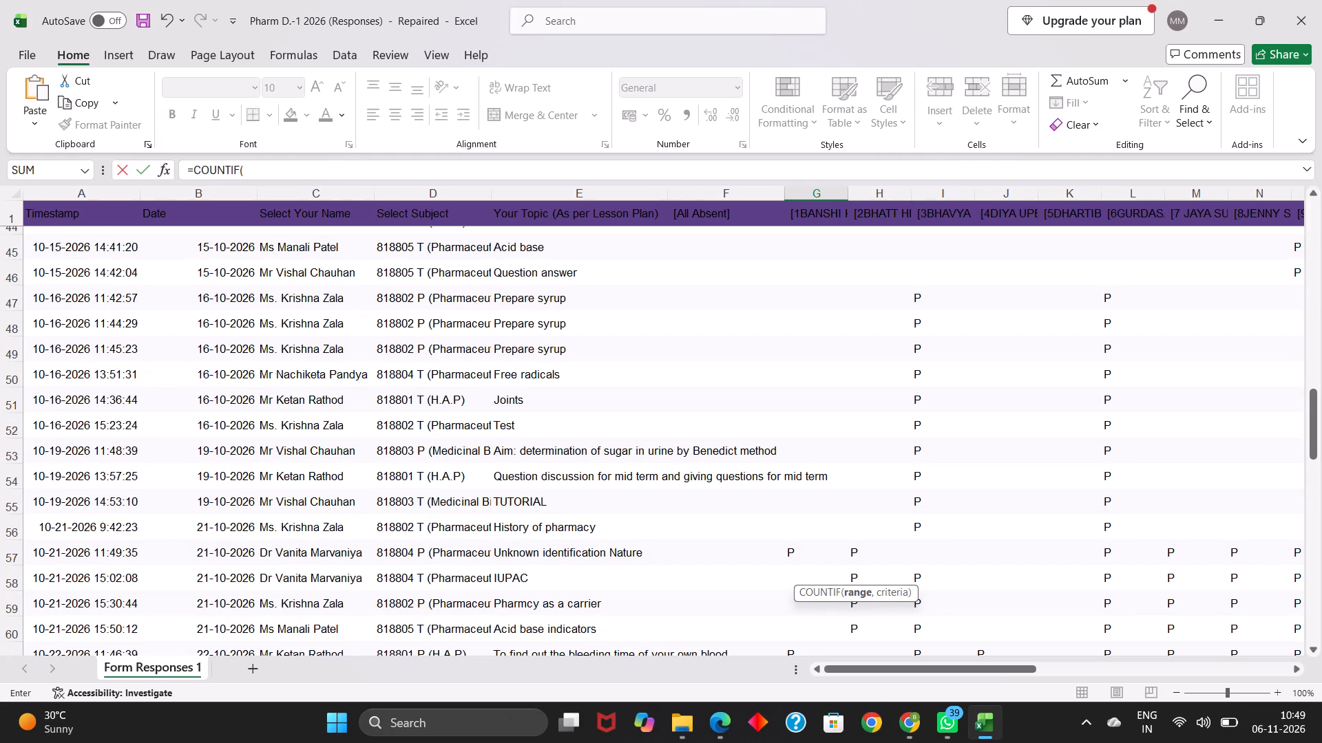
scroll(58, 459, down, 4)
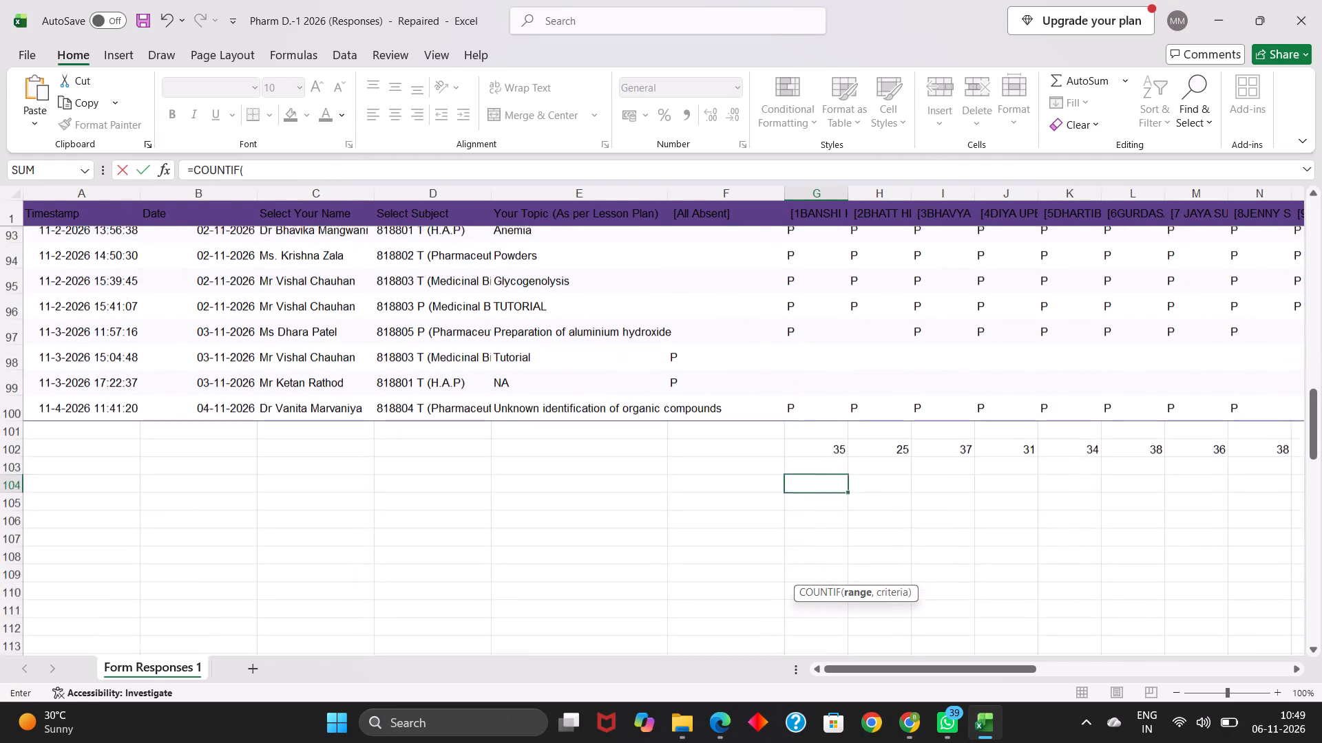
scroll(58, 459, down, 2)
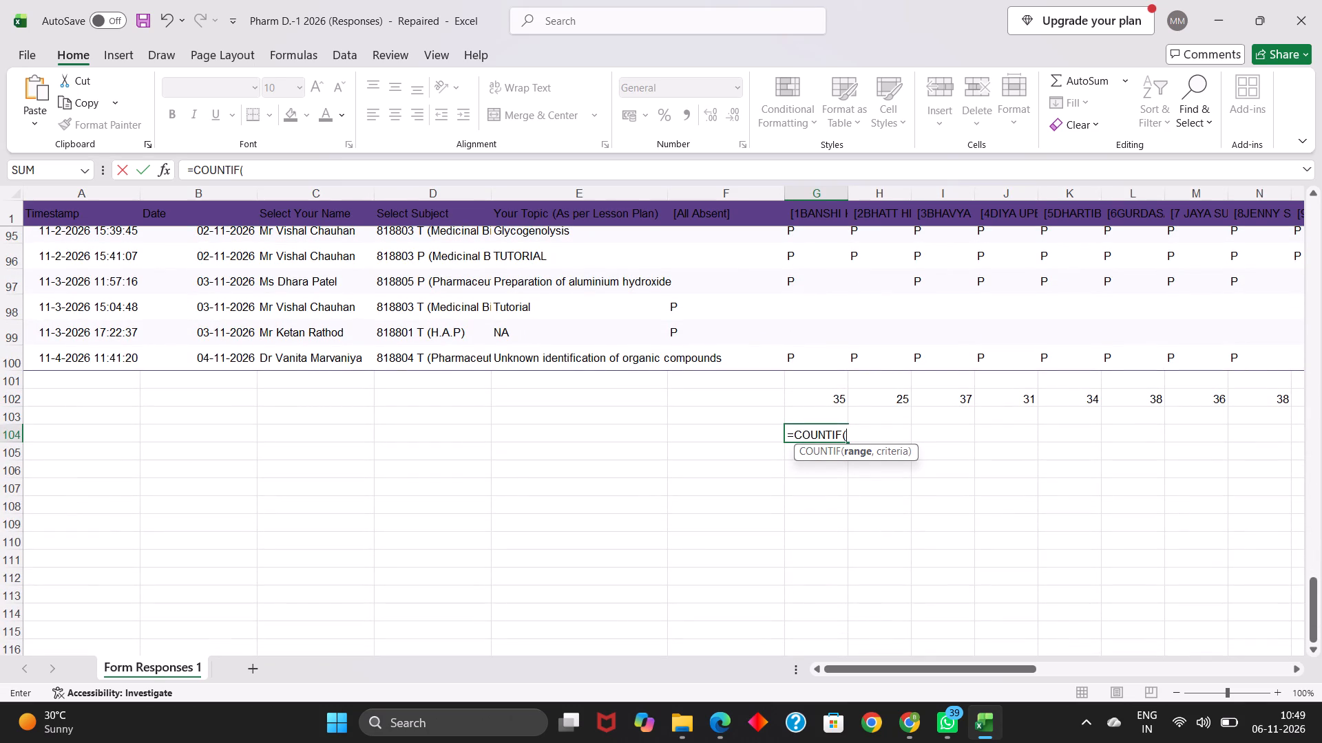
key(g)
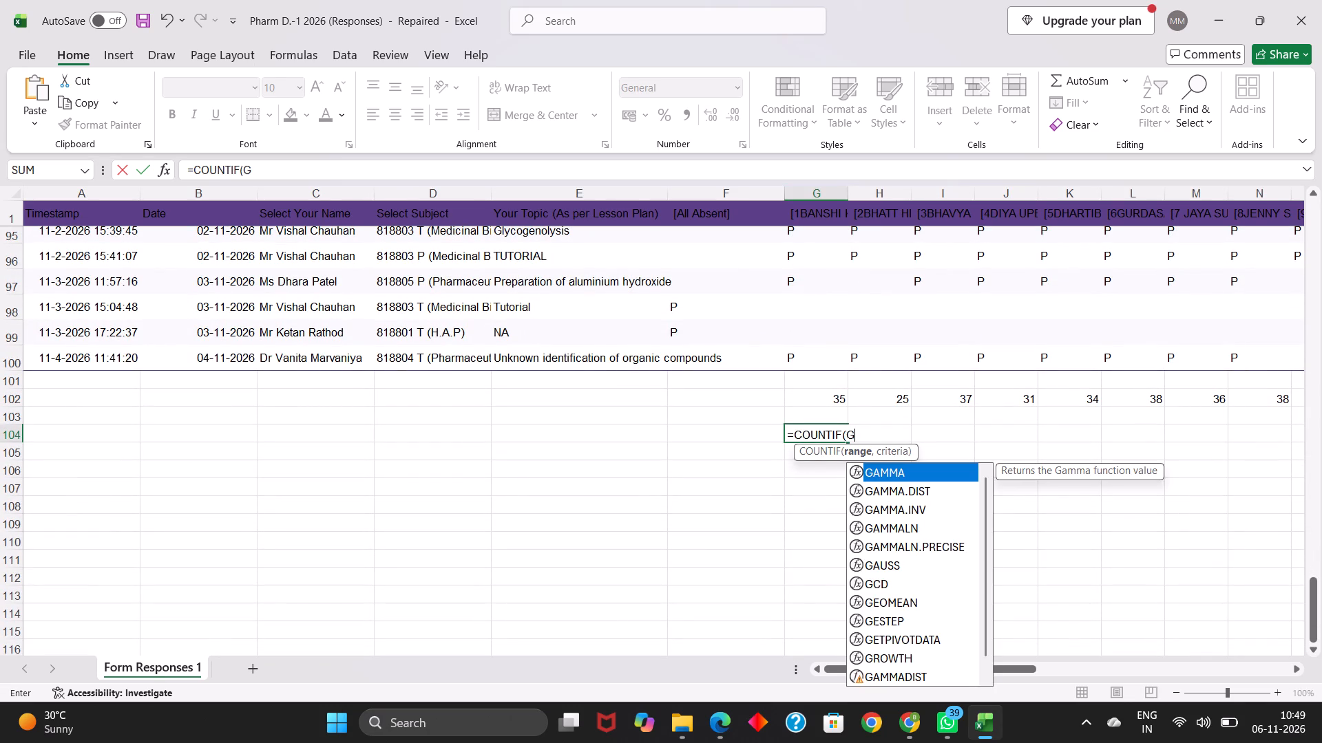
text(53)
key(shift+colon)
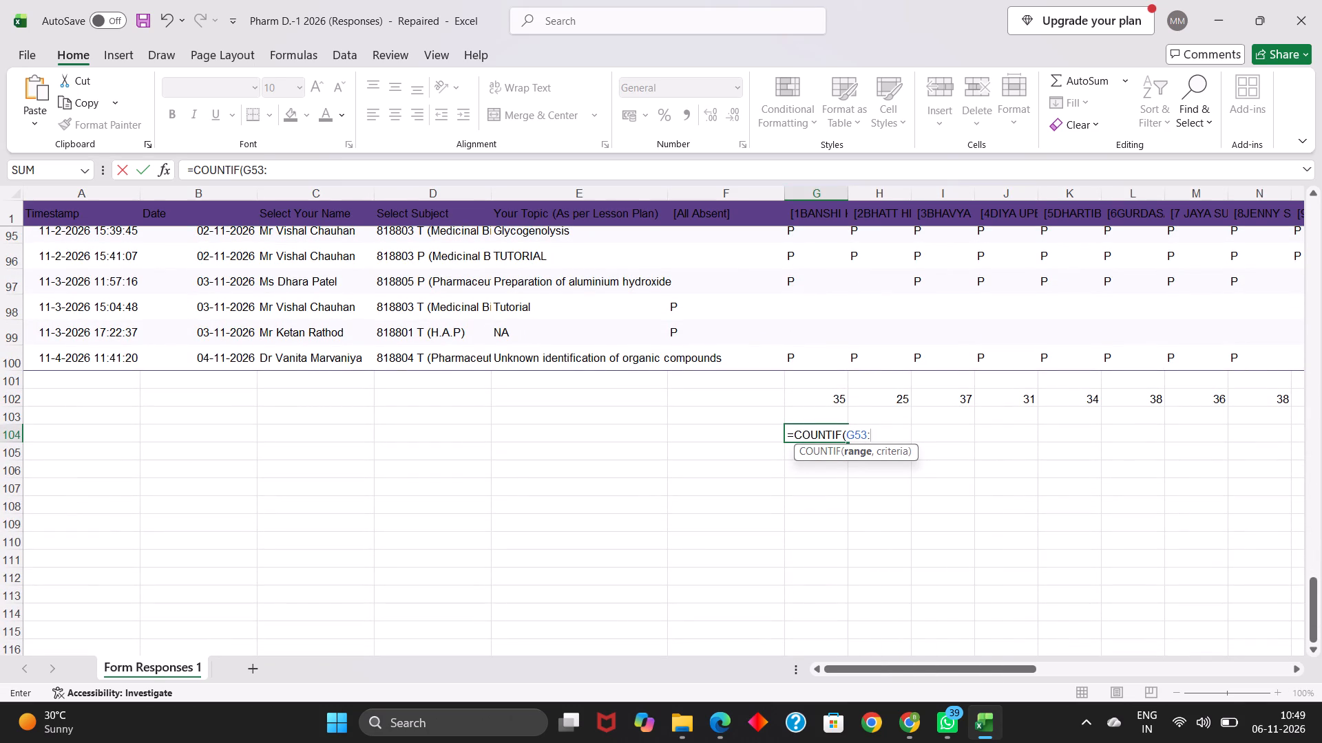
text(G100)
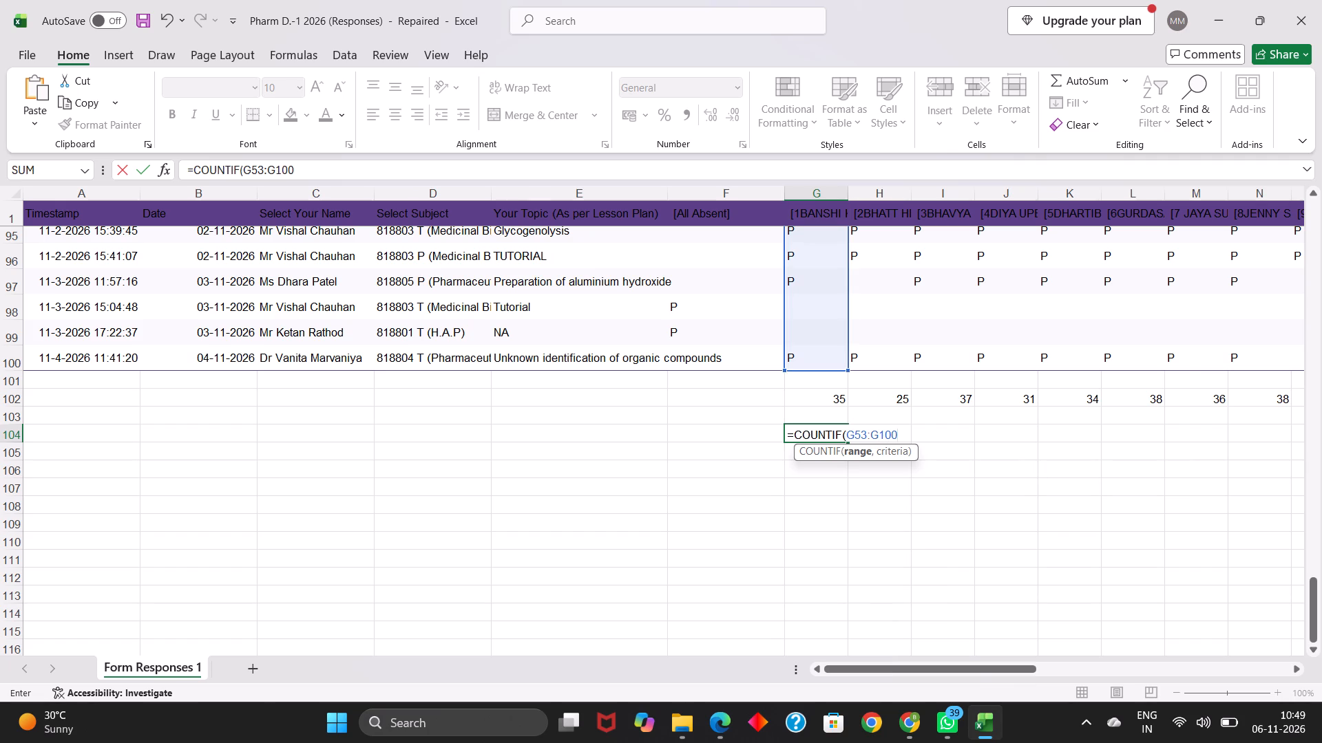
Complete the G104 formula with the criterion "P" so that it reads =COUNTIF(G53:G100,"P"), and enter it.
key(comma)
key(shift+quotedbl)
key(p)
key(apostrophe)
key(shift+parenright)
key(Return)
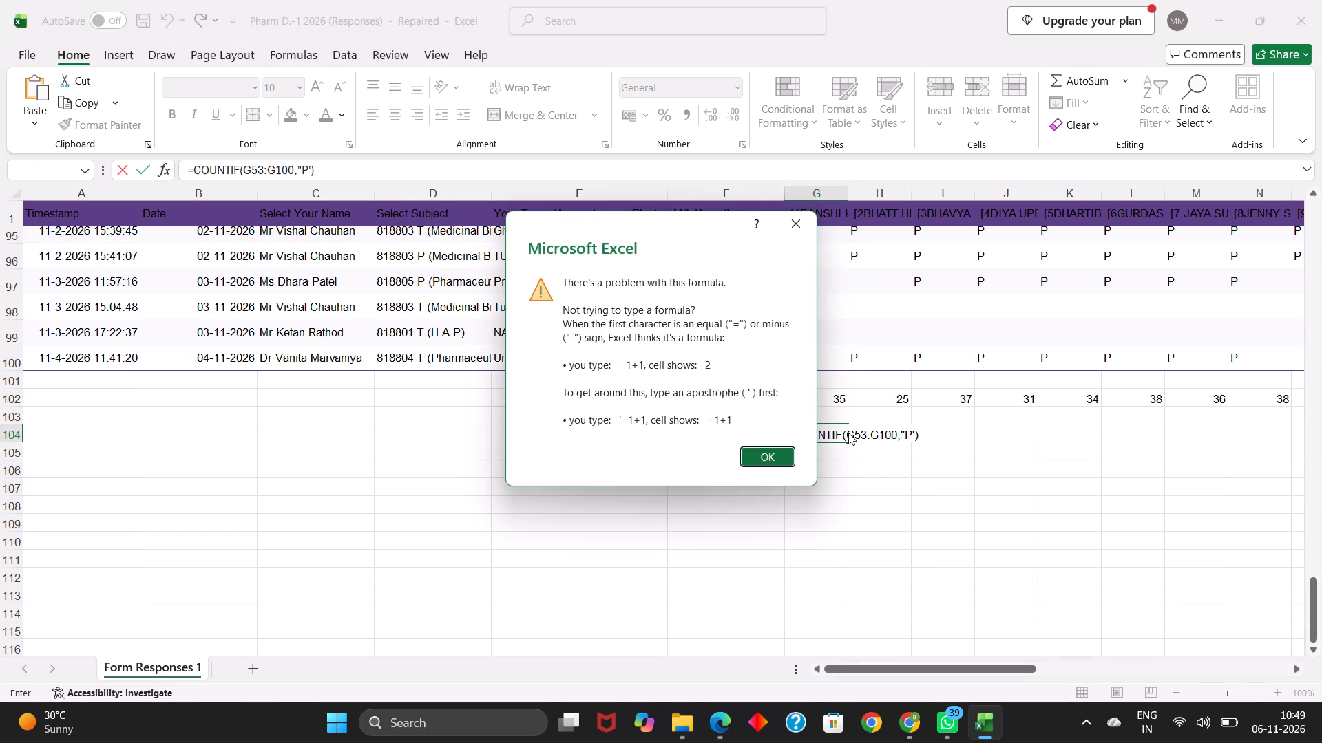
click(797, 227)
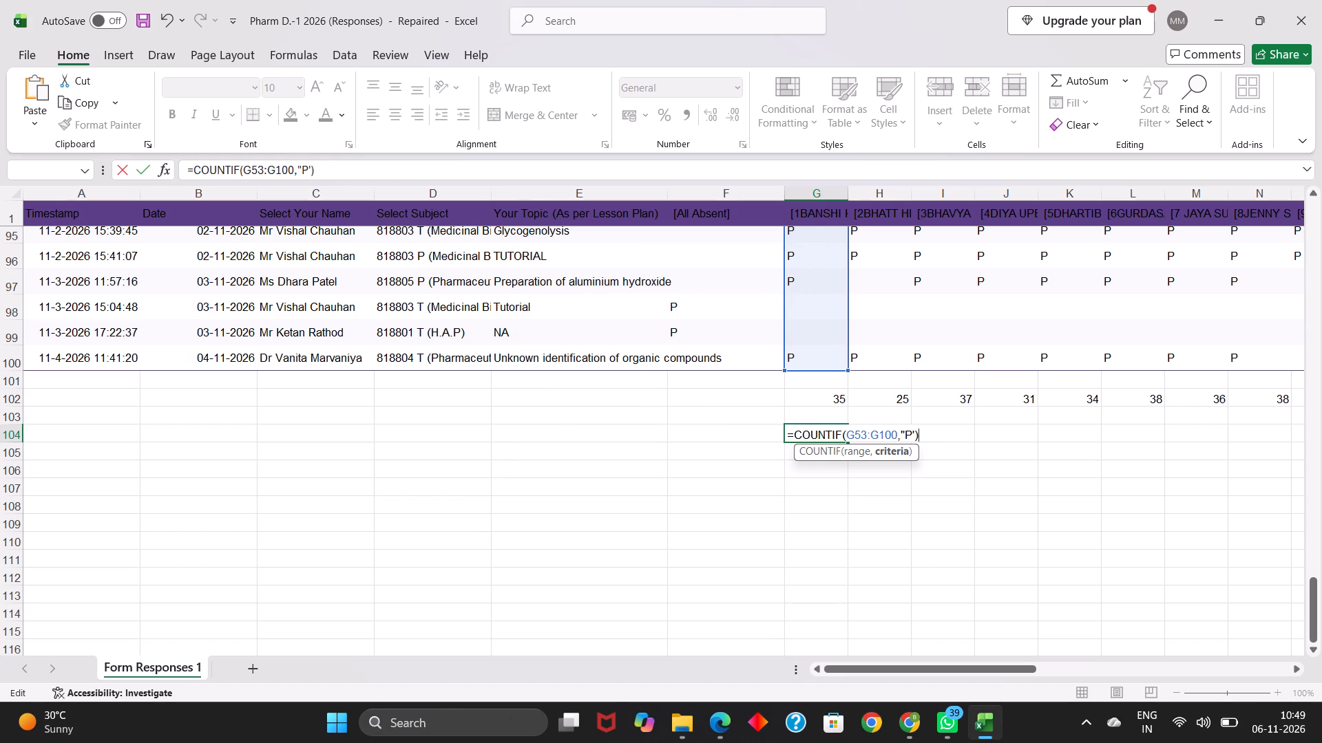
click(870, 506)
click(769, 456)
click(910, 480)
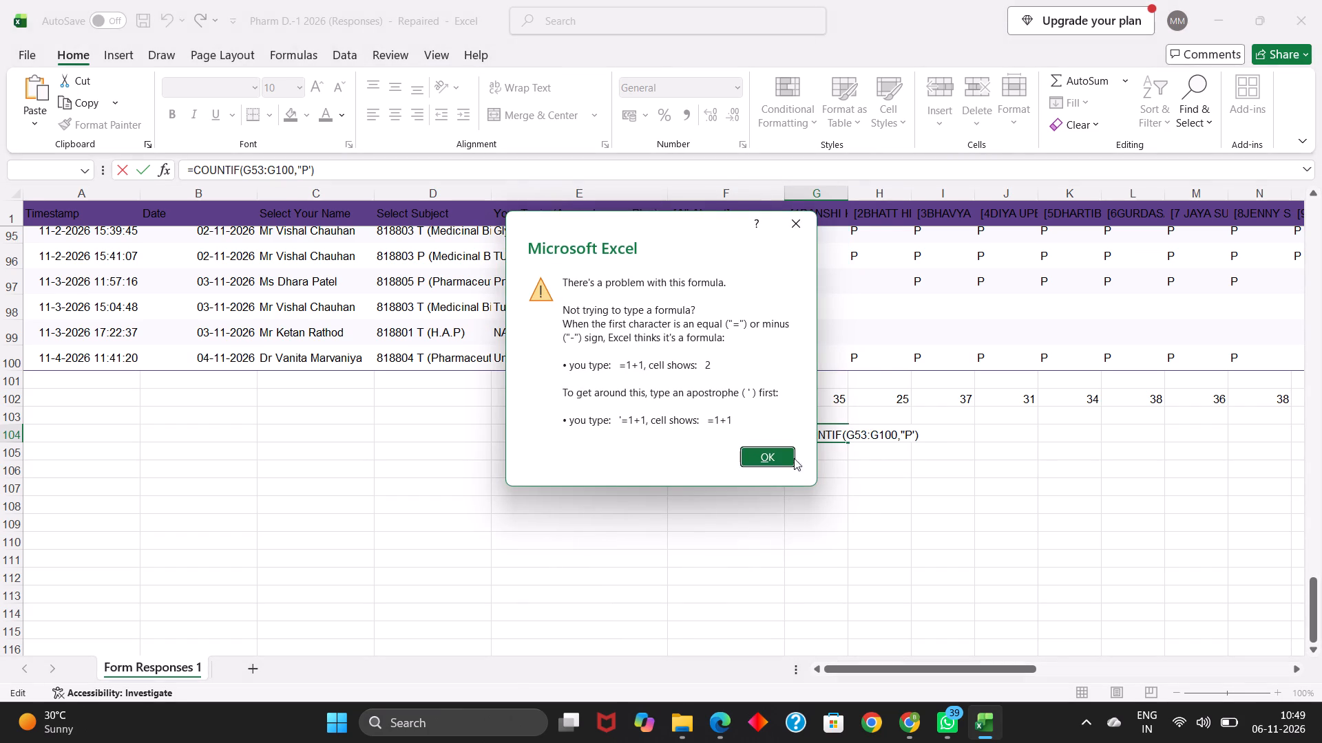
click(777, 464)
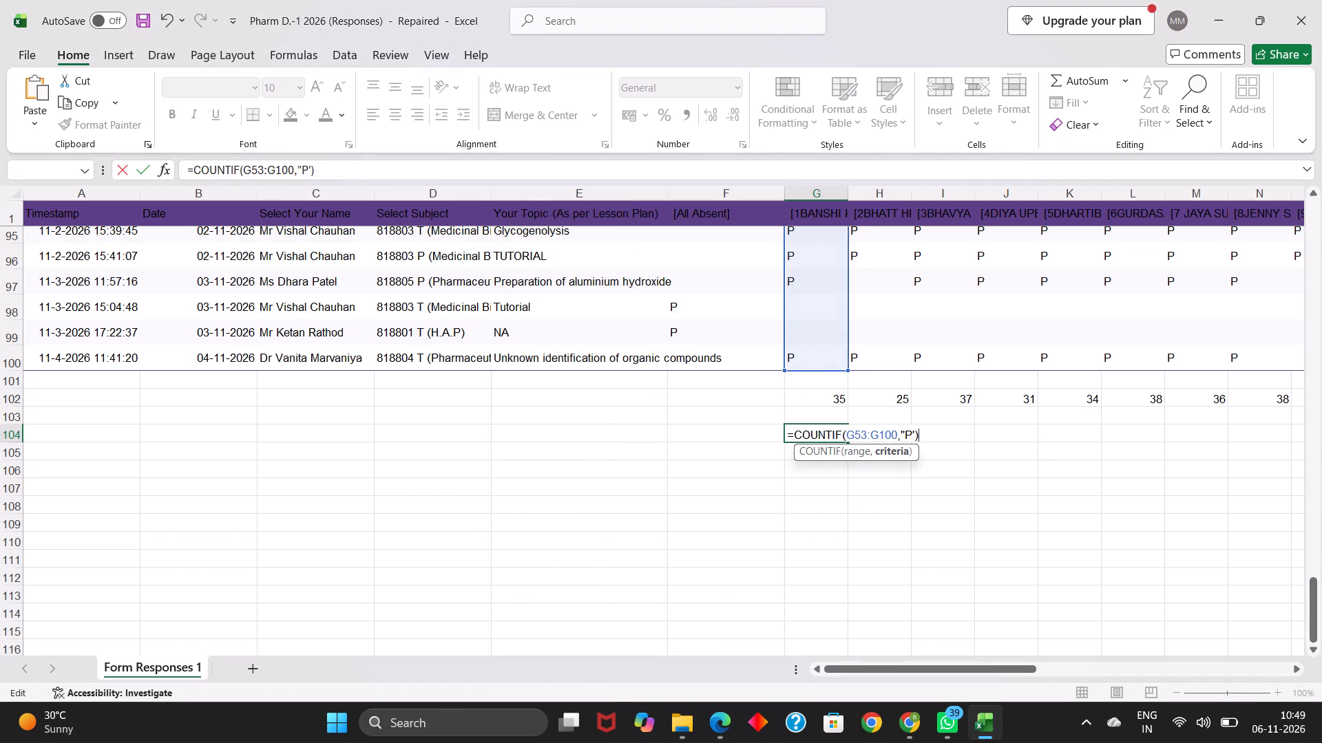
click(914, 435)
key(BackSpace)
key(shift+quotedbl)
key(Return)
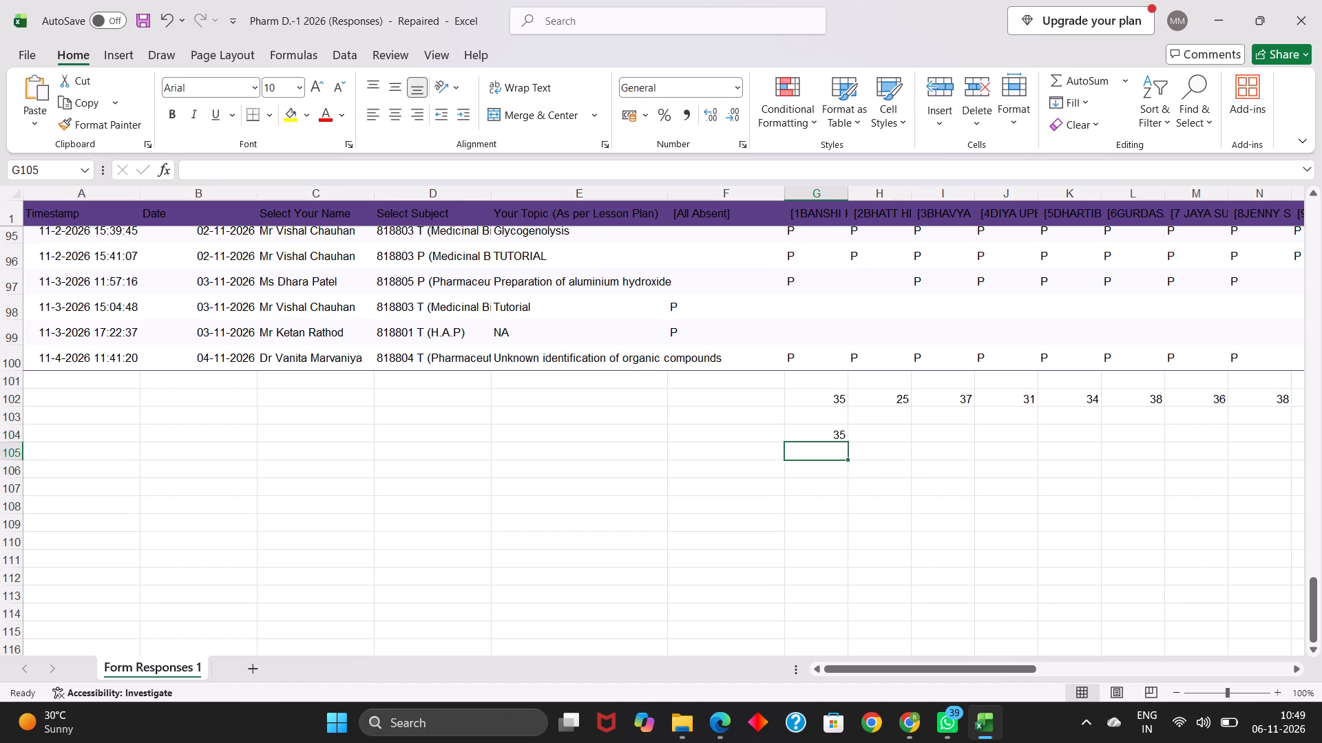
Fill the G104 COUNTIF formula across row 104 to AF104, covering every student column up to student 26.
click(840, 431)
drag(846, 441, 1073, 439)
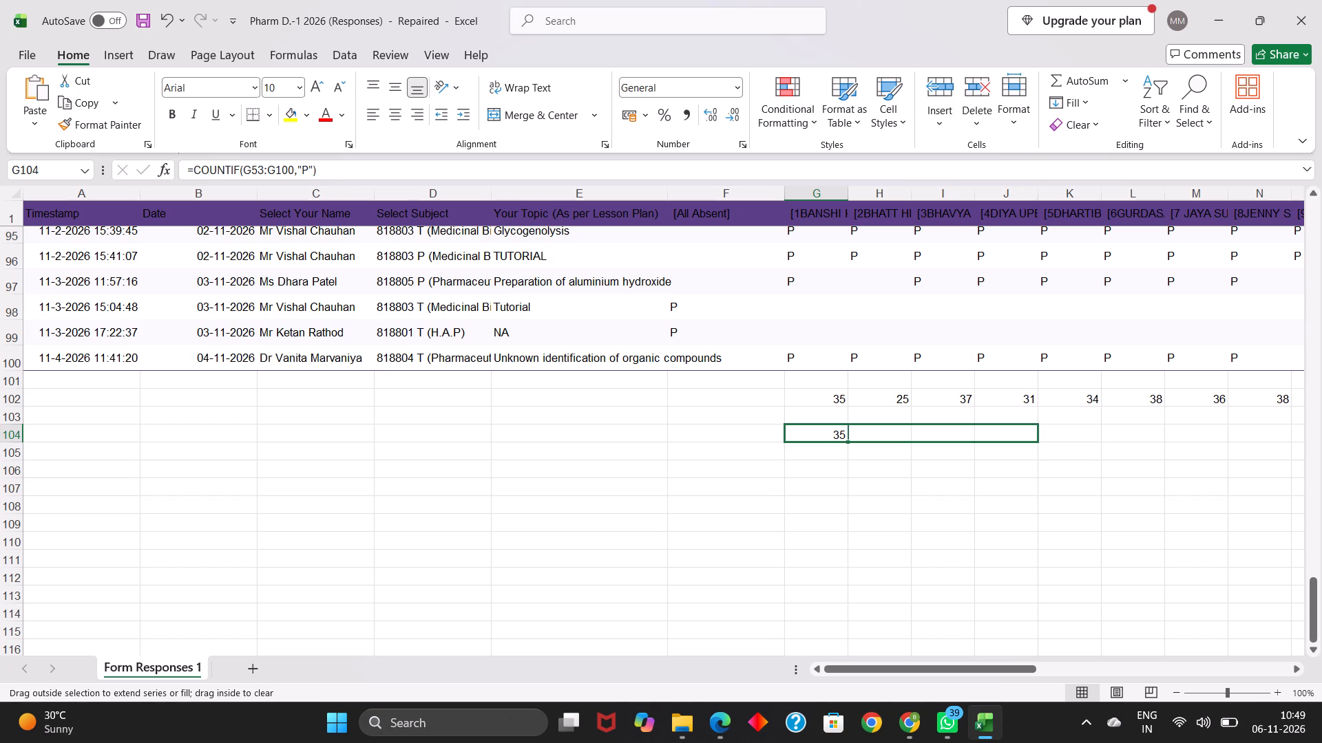
drag(1073, 439, 1250, 444)
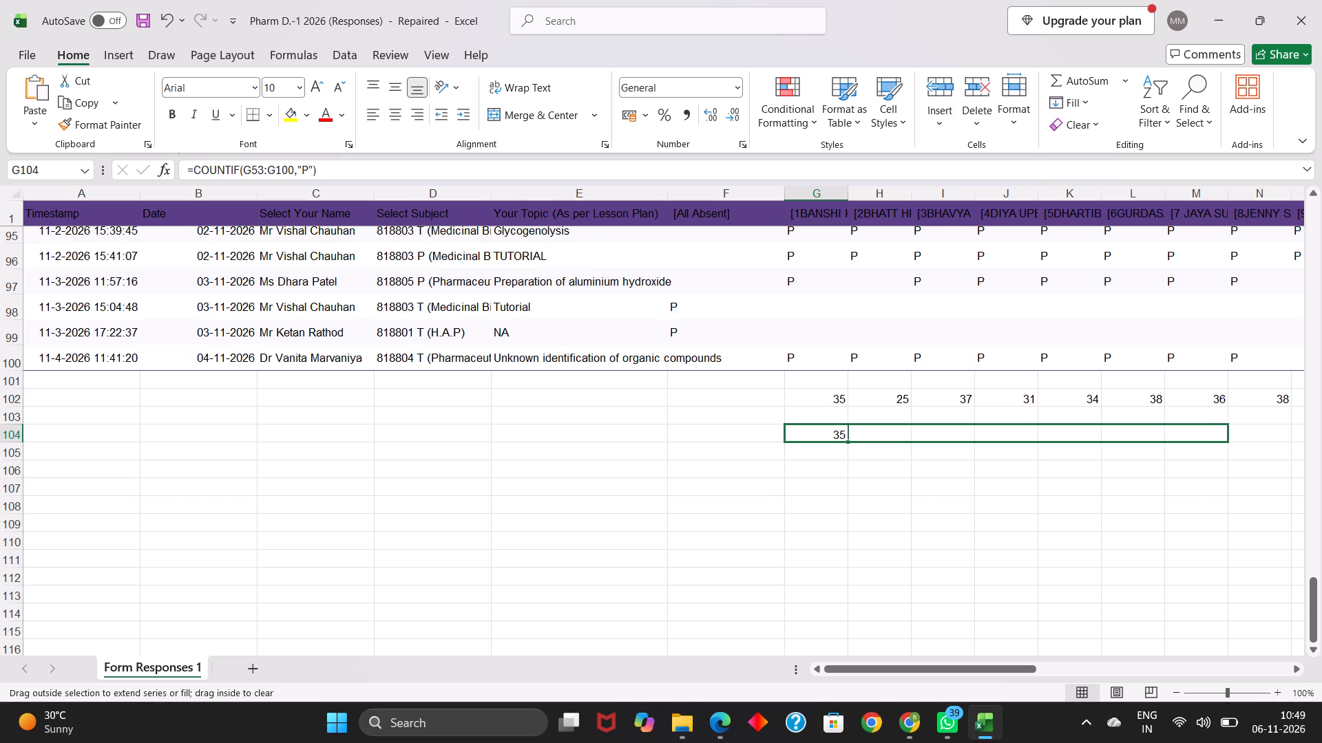
drag(1250, 444, 1321, 438)
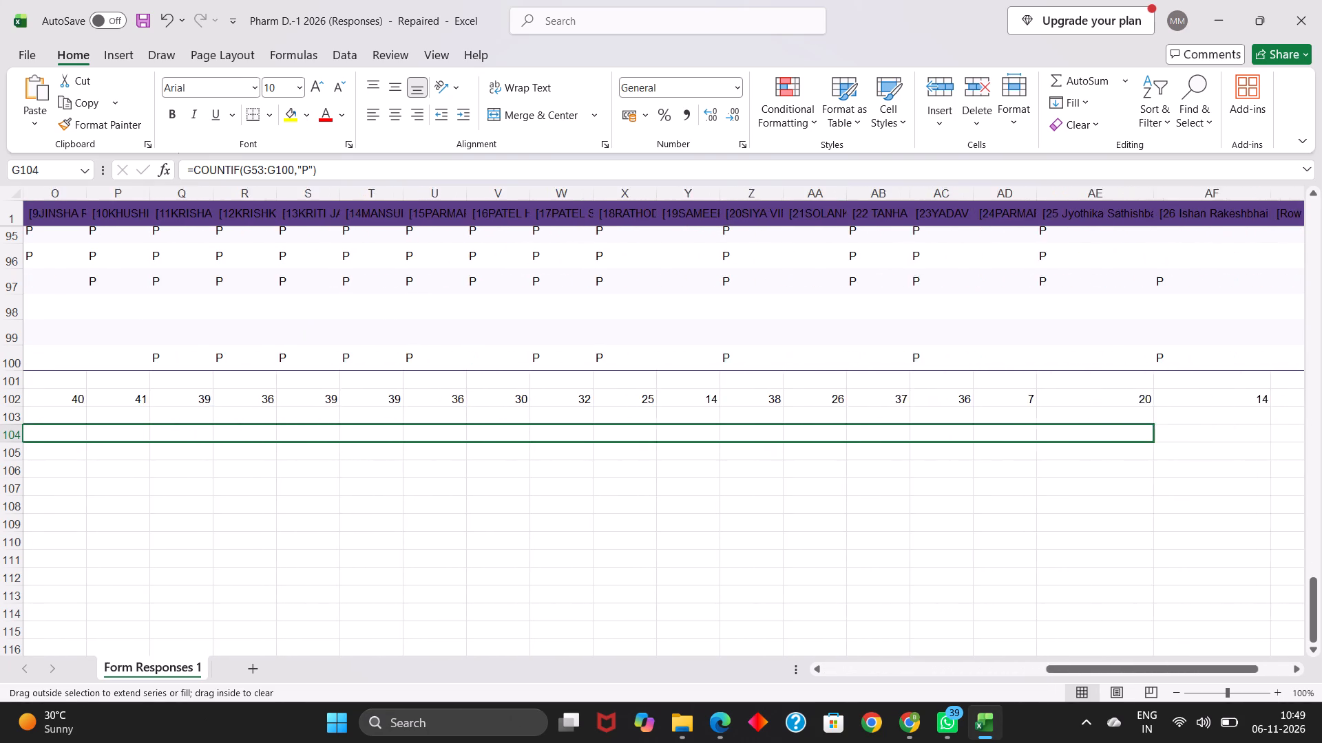
drag(1321, 438, 1018, 424)
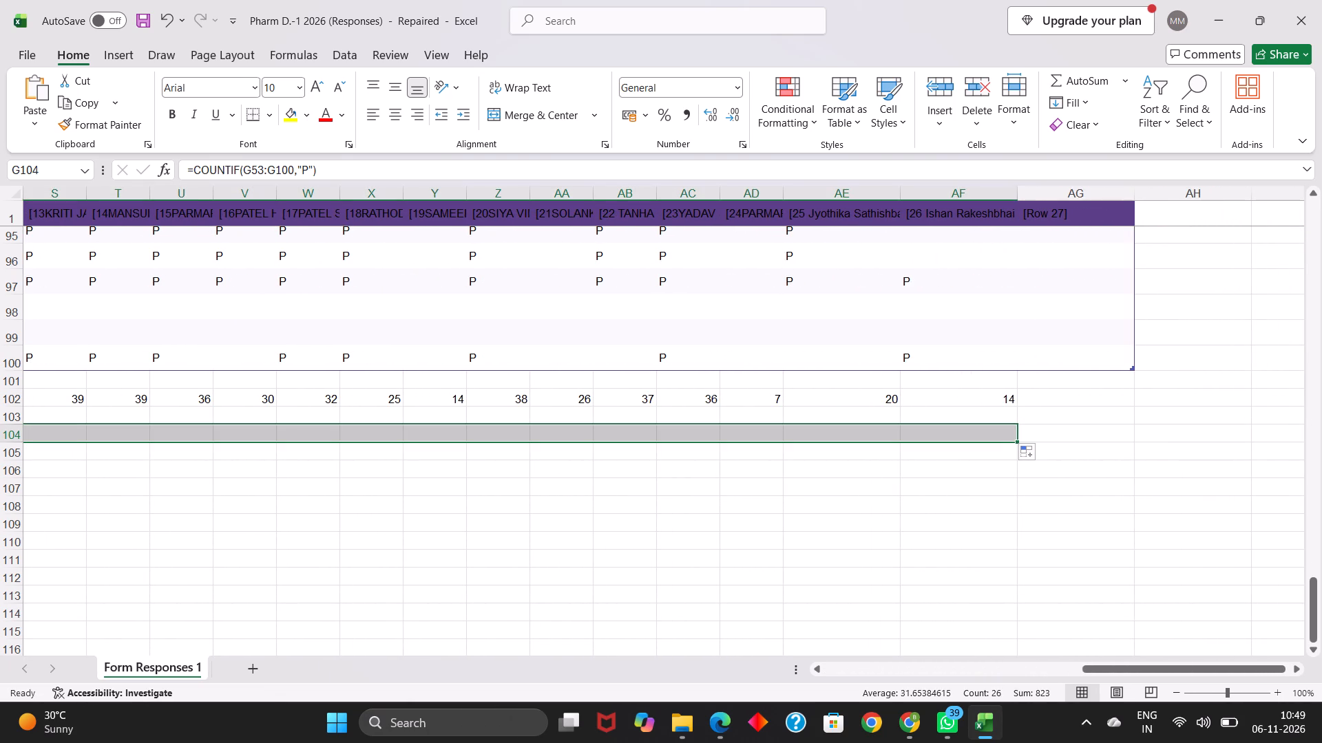
click(832, 502)
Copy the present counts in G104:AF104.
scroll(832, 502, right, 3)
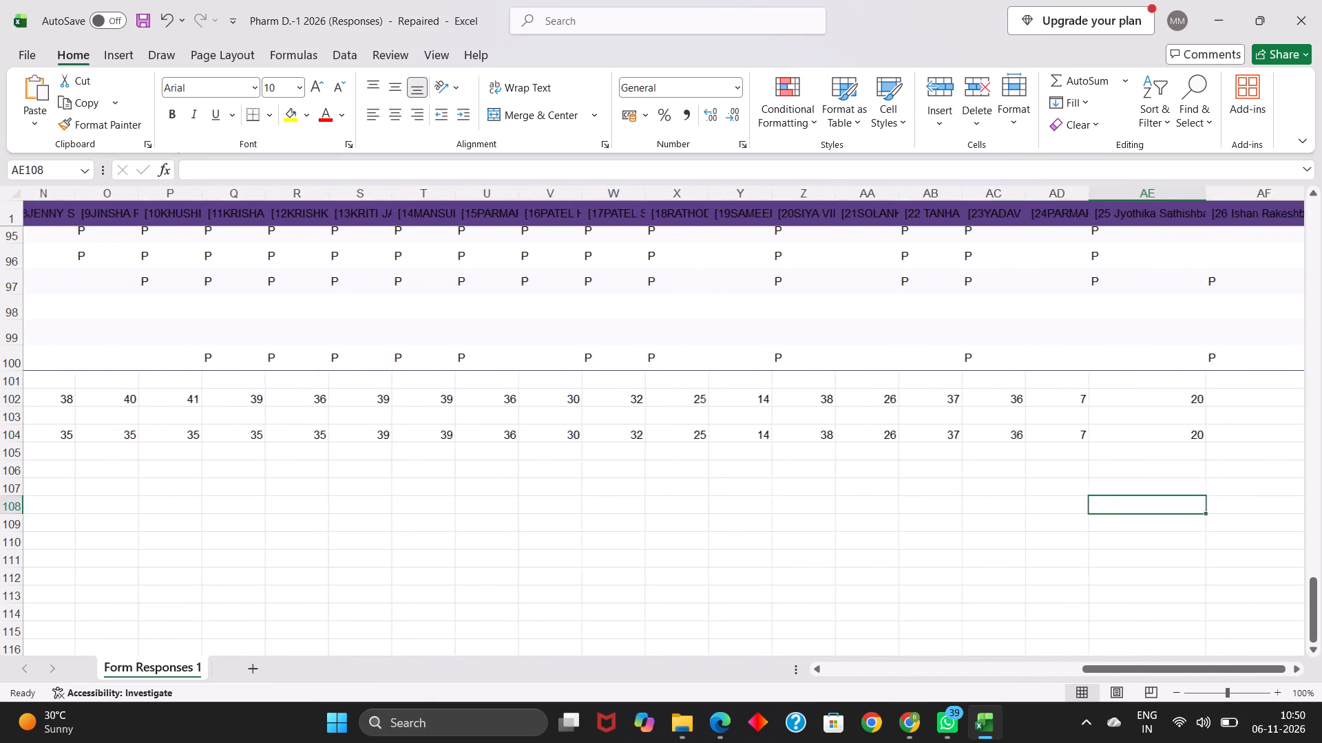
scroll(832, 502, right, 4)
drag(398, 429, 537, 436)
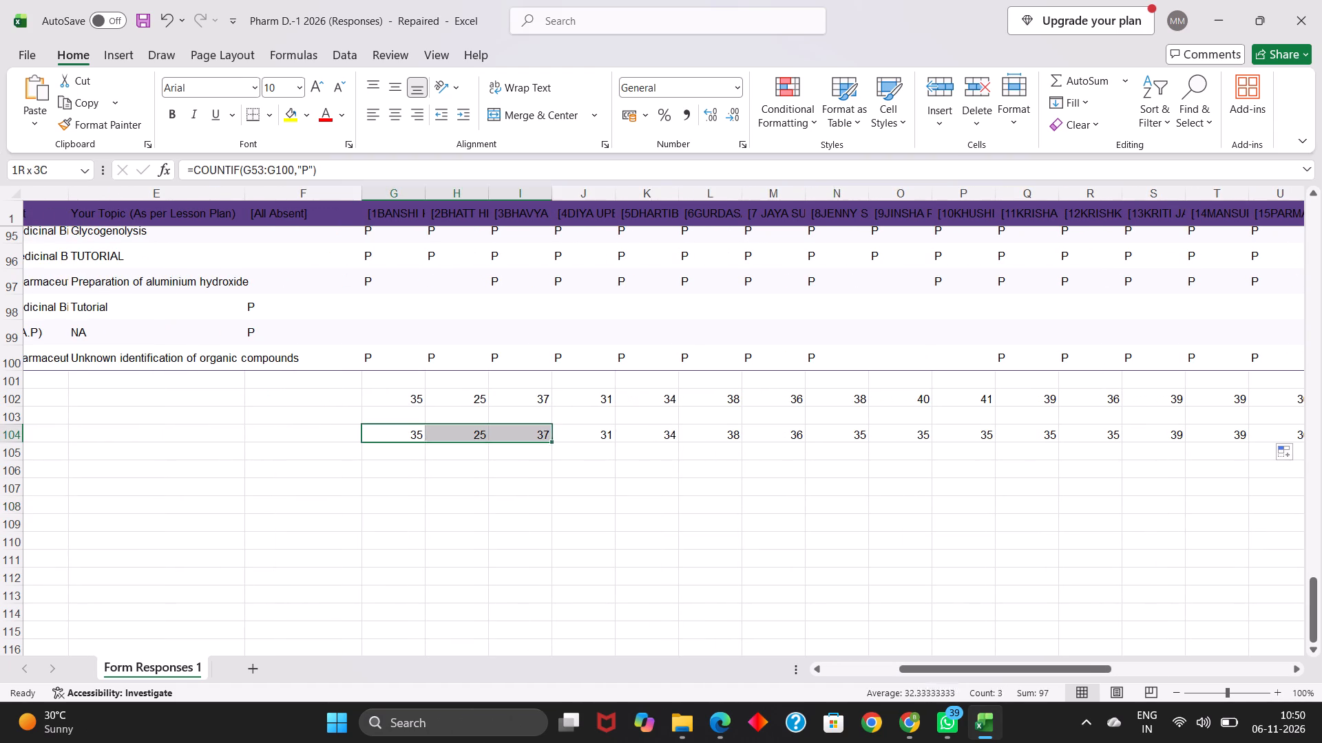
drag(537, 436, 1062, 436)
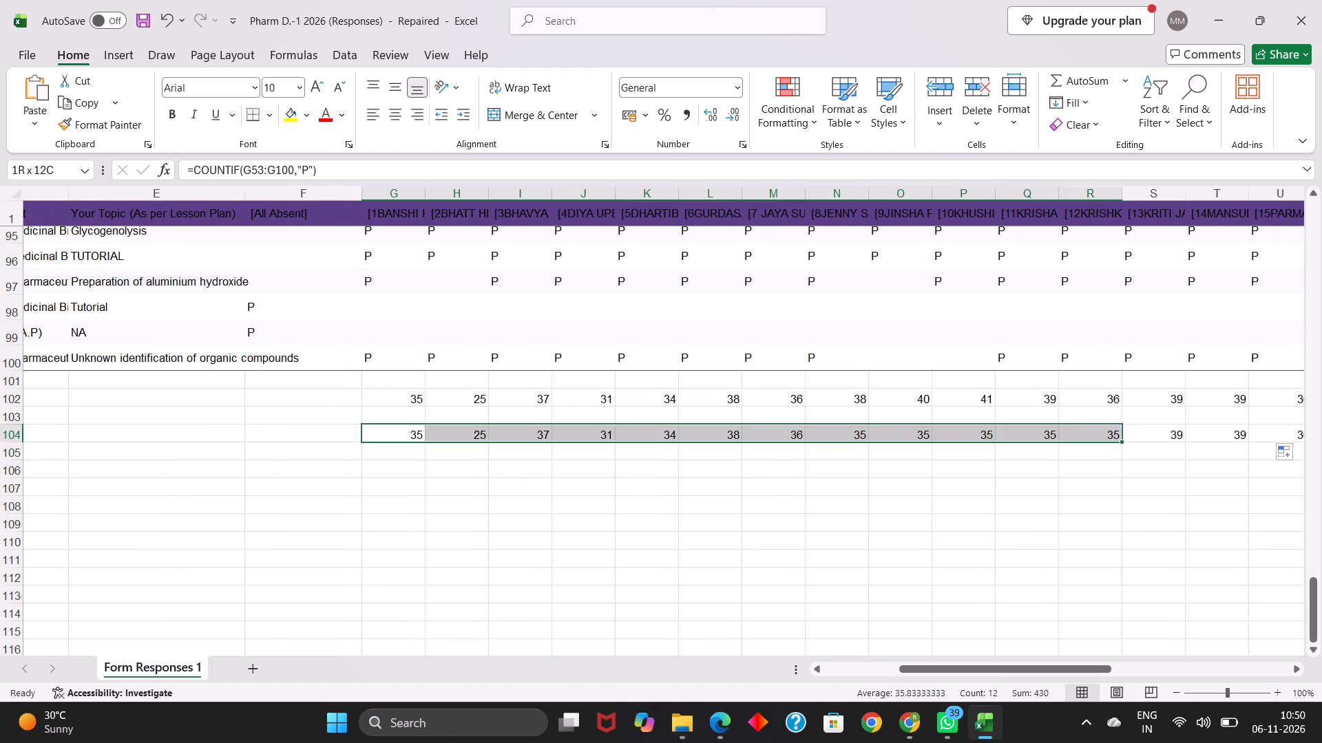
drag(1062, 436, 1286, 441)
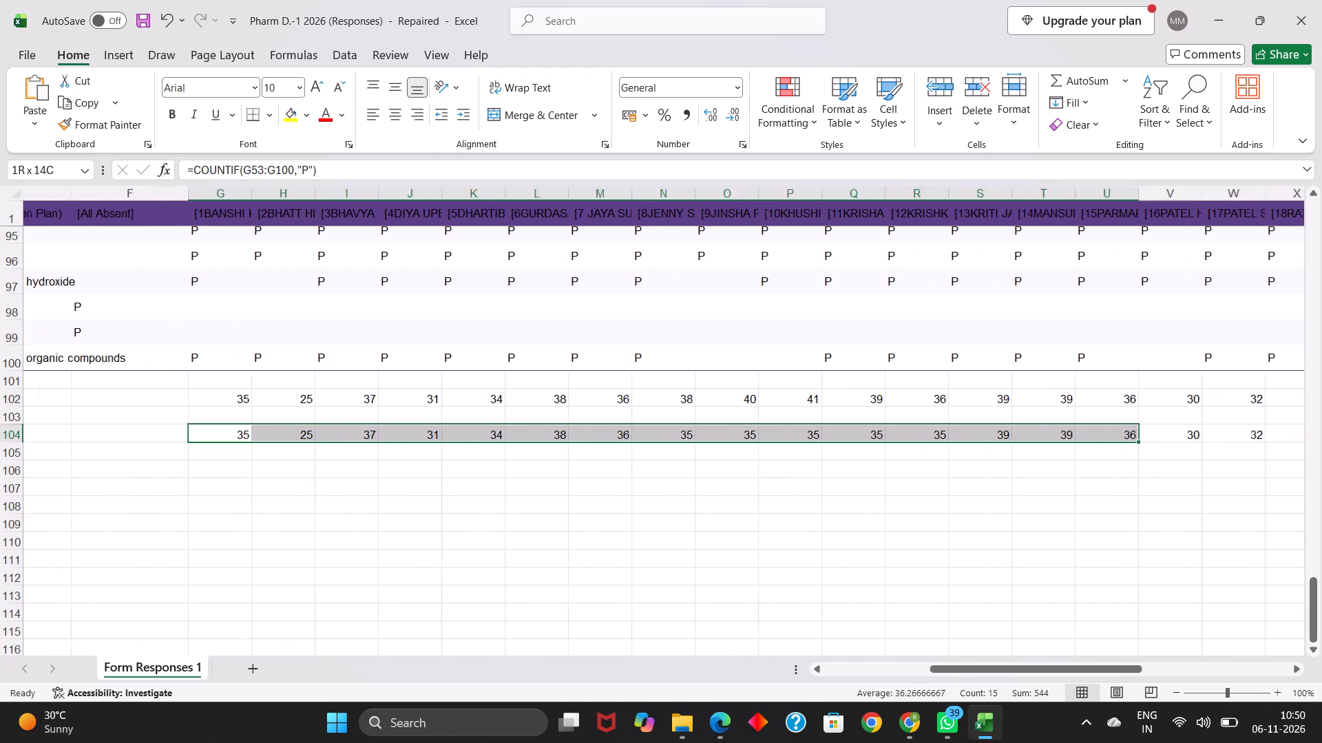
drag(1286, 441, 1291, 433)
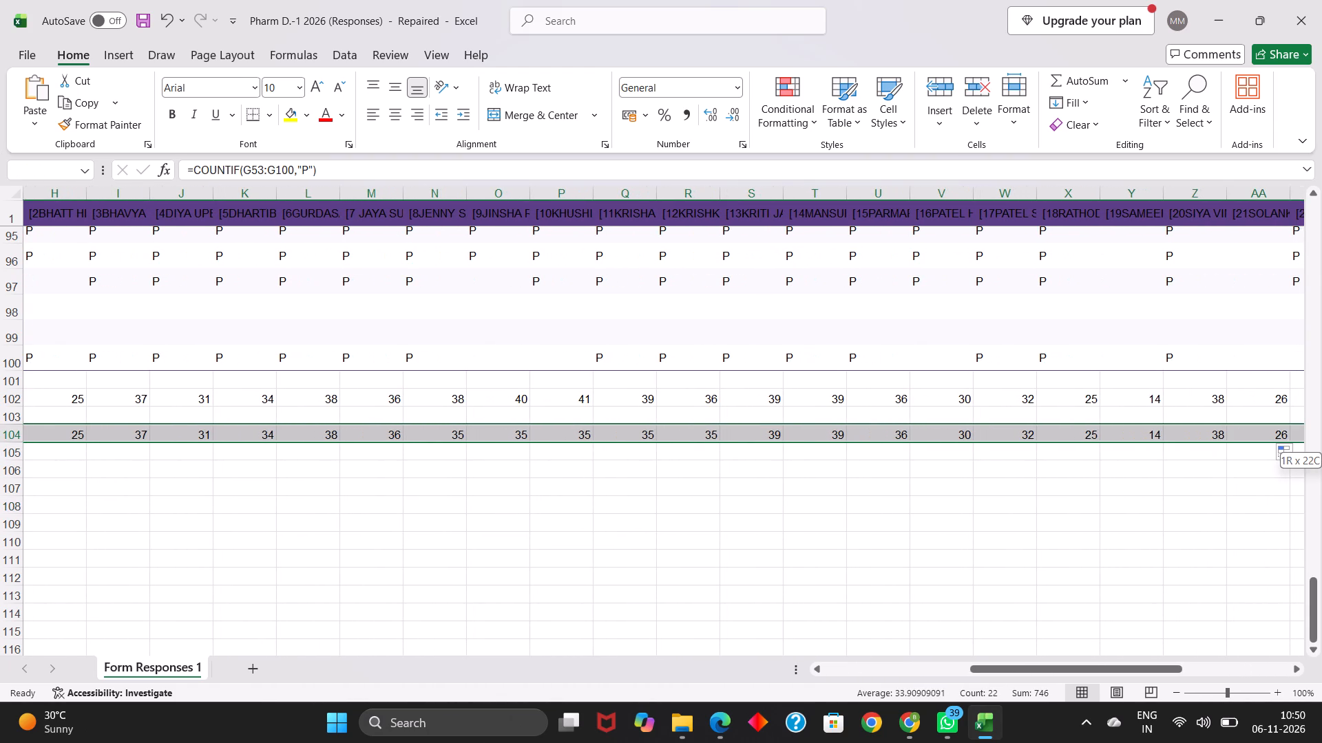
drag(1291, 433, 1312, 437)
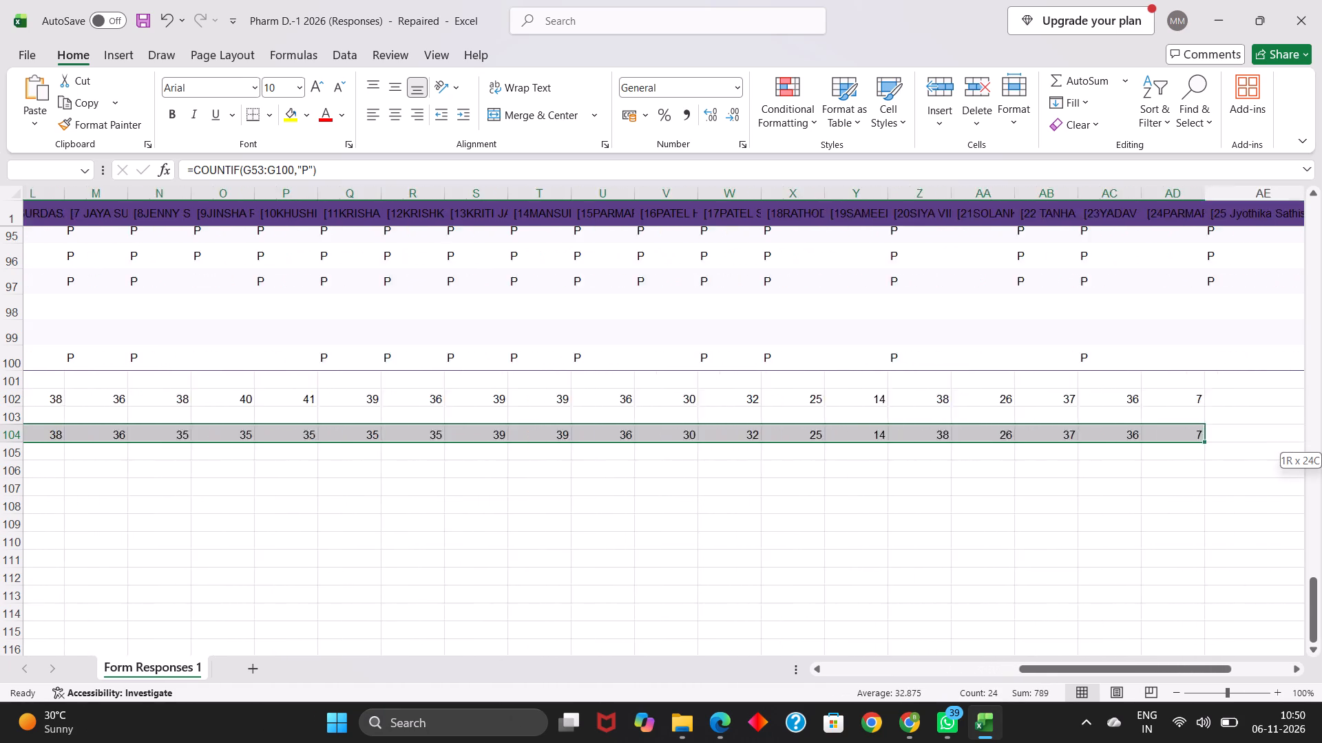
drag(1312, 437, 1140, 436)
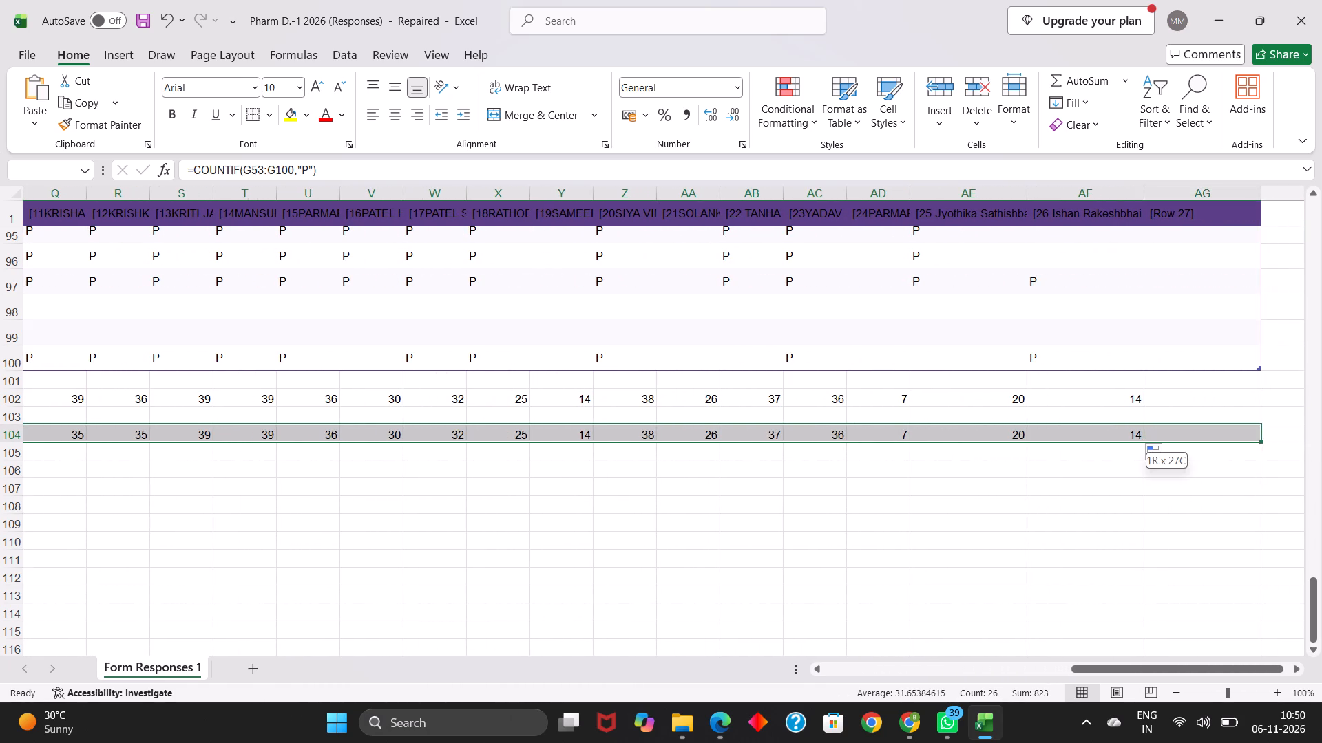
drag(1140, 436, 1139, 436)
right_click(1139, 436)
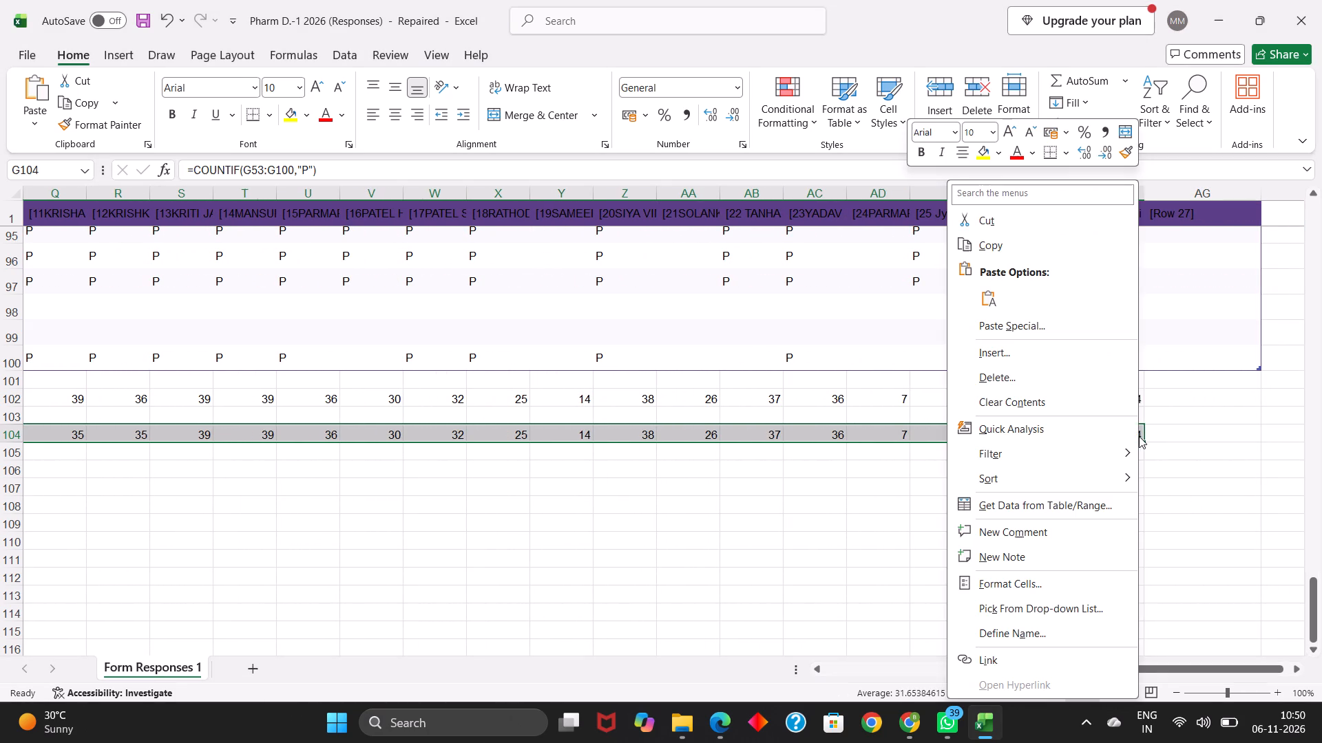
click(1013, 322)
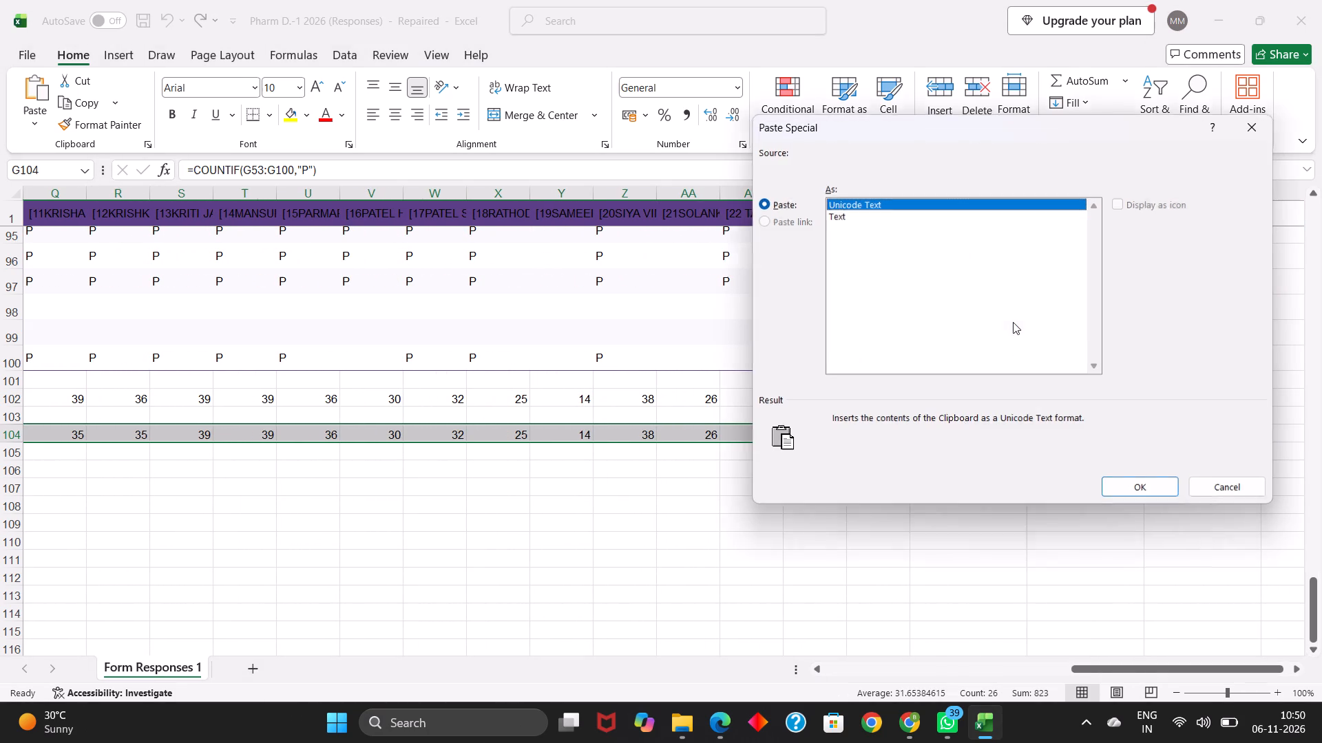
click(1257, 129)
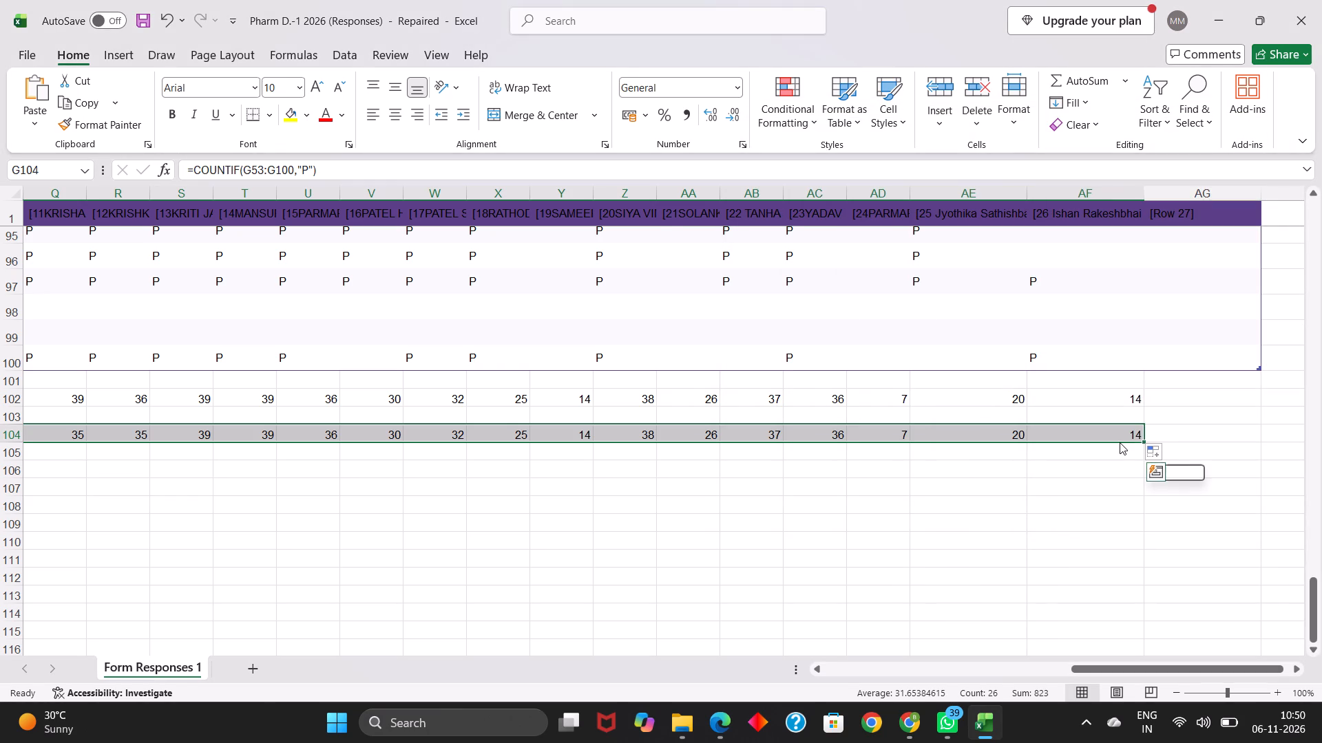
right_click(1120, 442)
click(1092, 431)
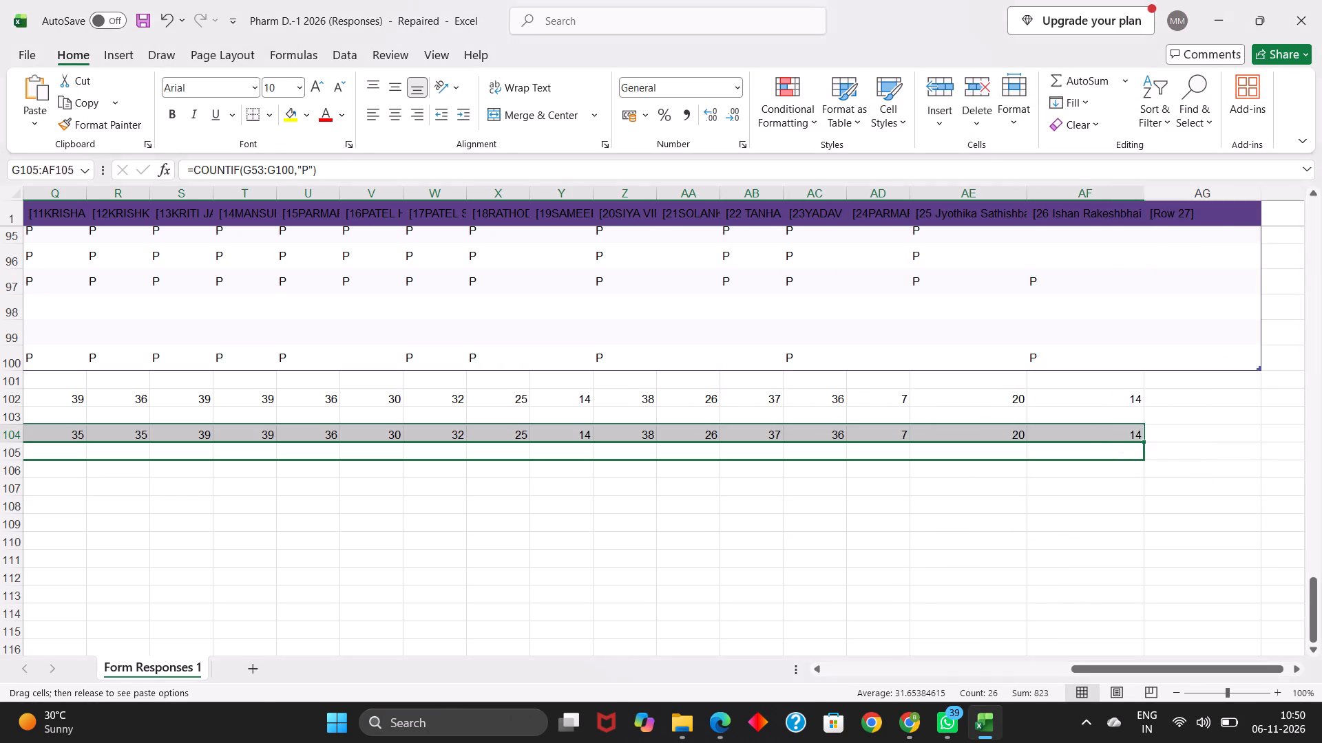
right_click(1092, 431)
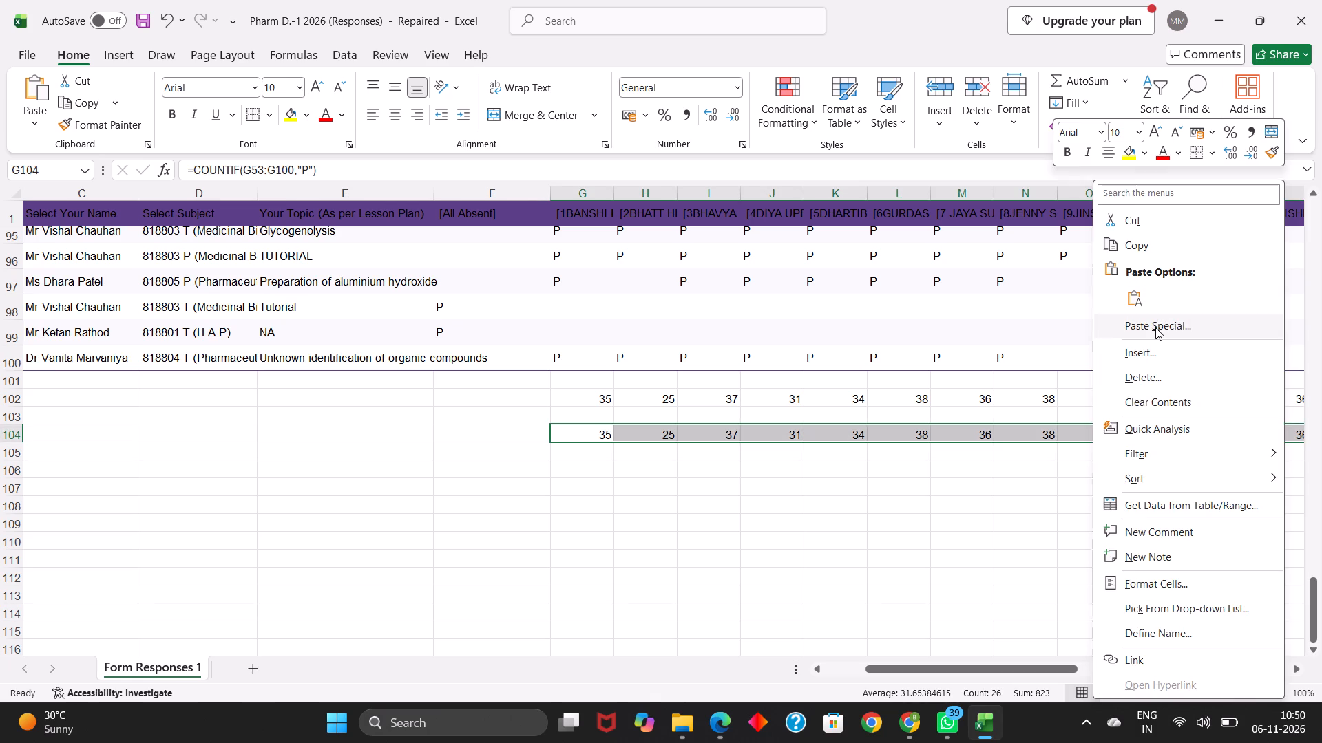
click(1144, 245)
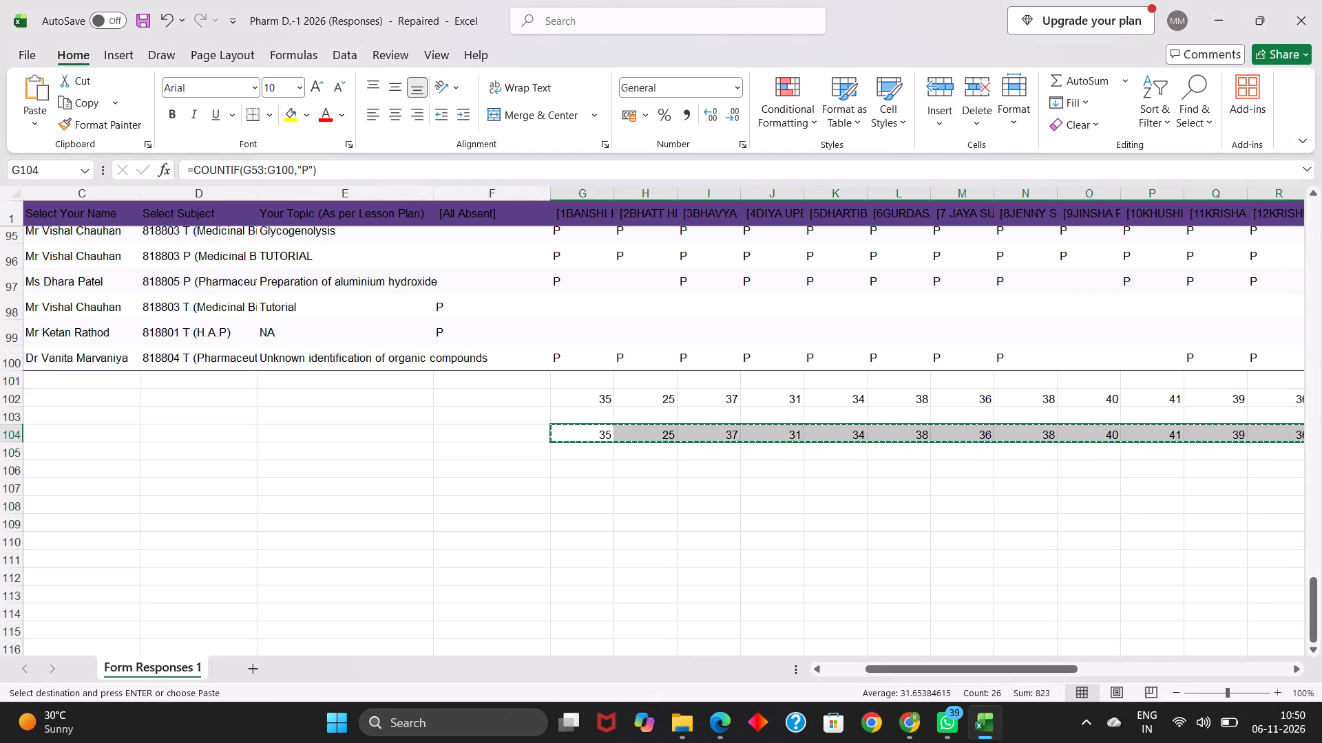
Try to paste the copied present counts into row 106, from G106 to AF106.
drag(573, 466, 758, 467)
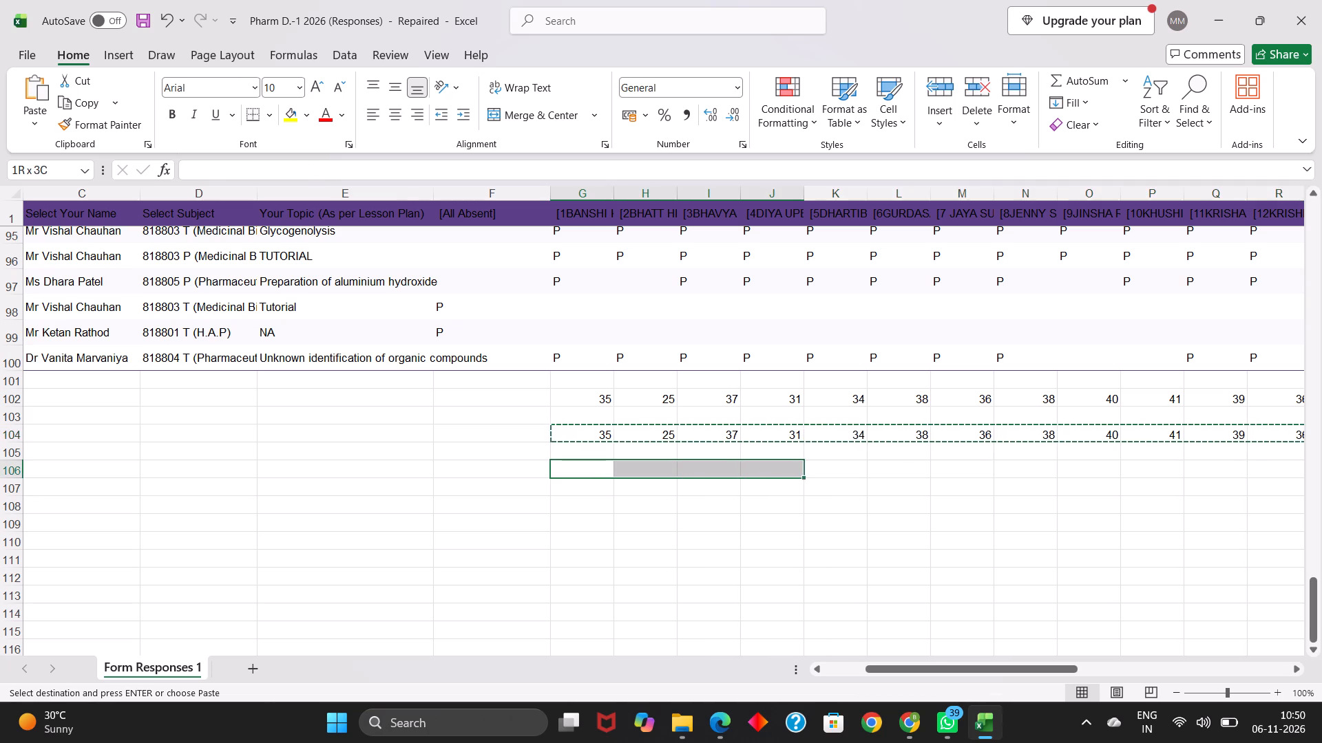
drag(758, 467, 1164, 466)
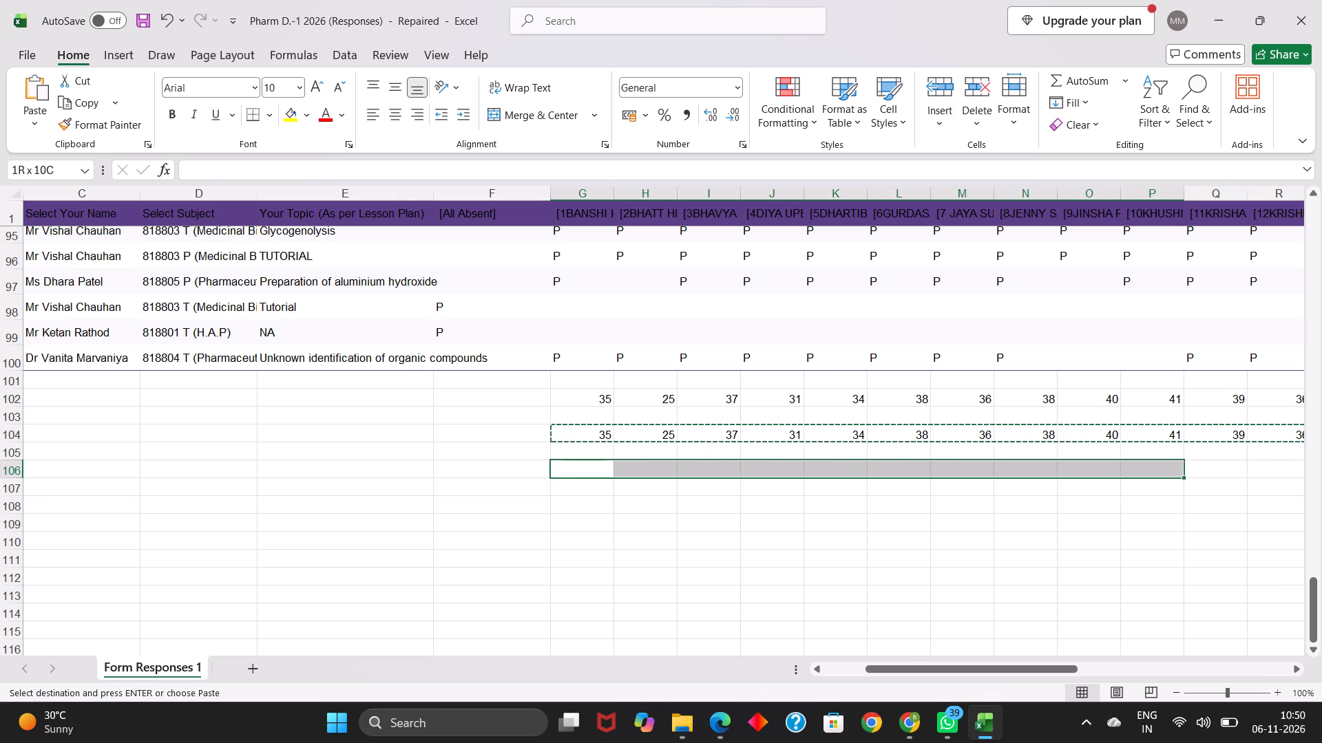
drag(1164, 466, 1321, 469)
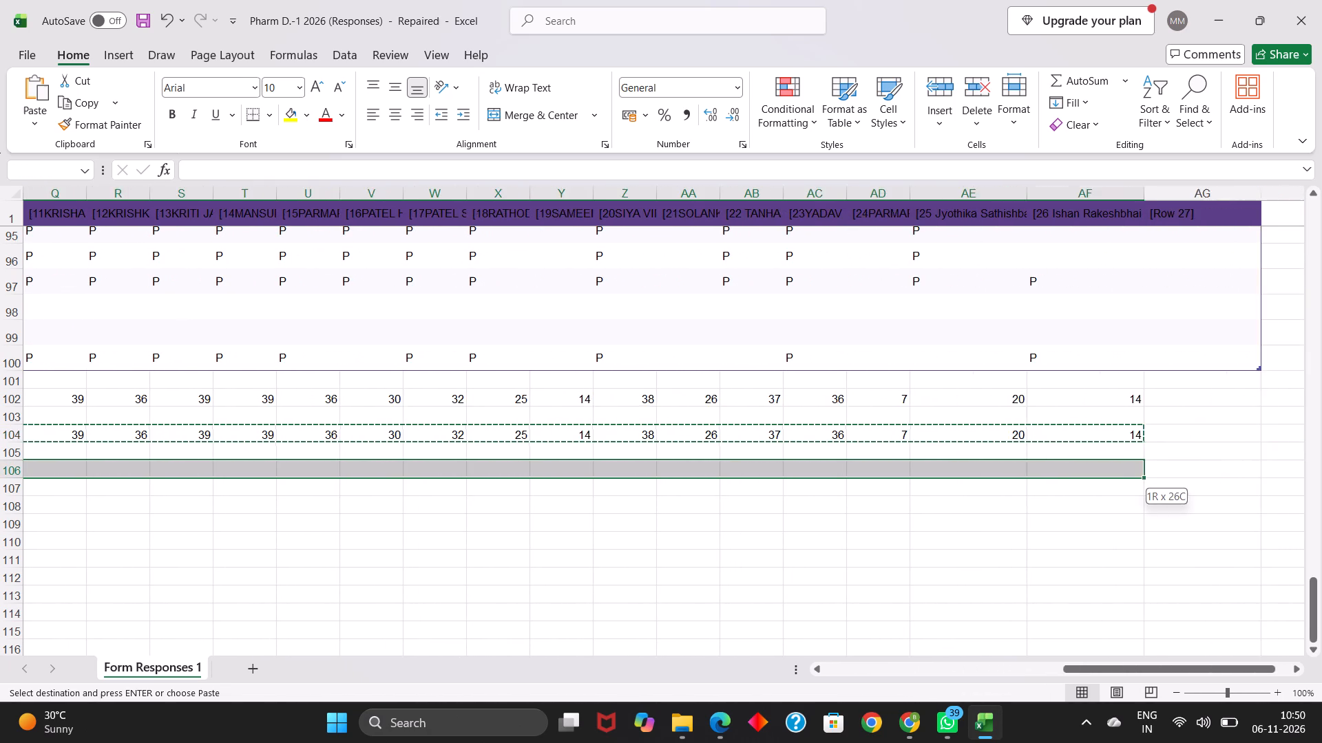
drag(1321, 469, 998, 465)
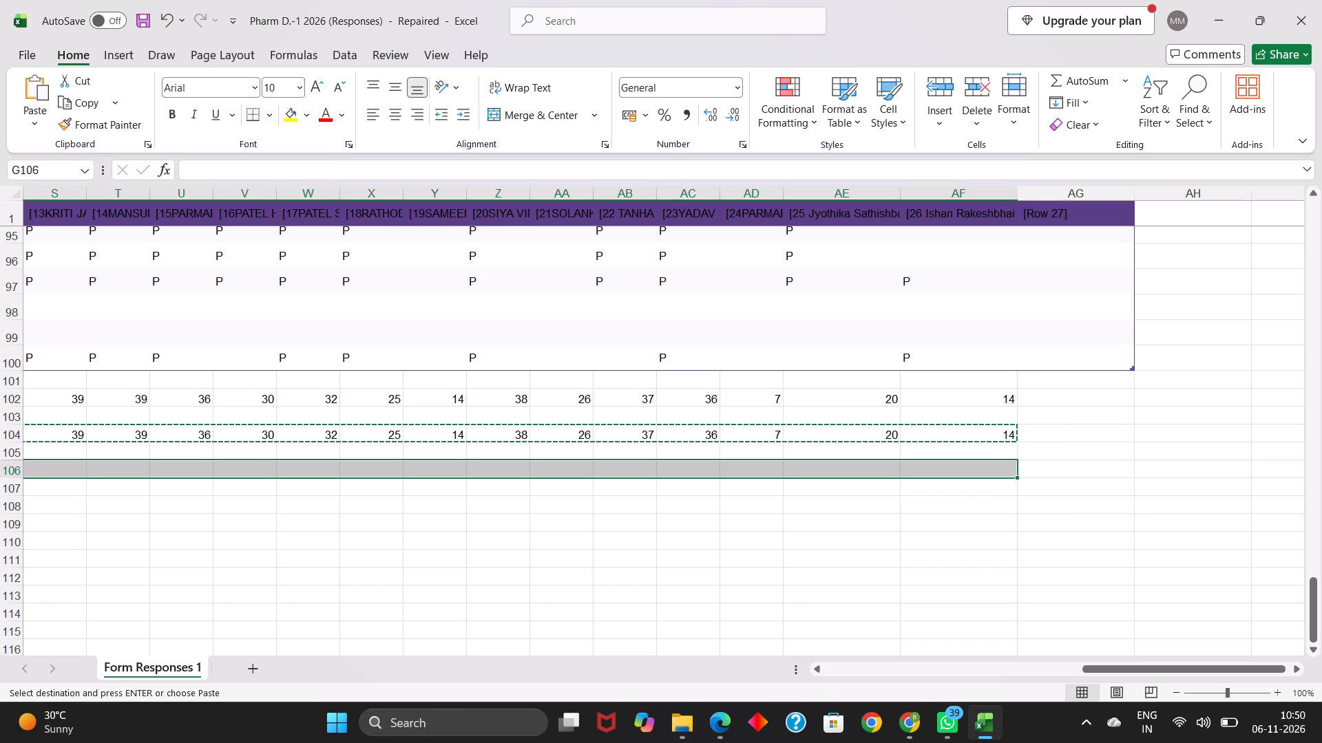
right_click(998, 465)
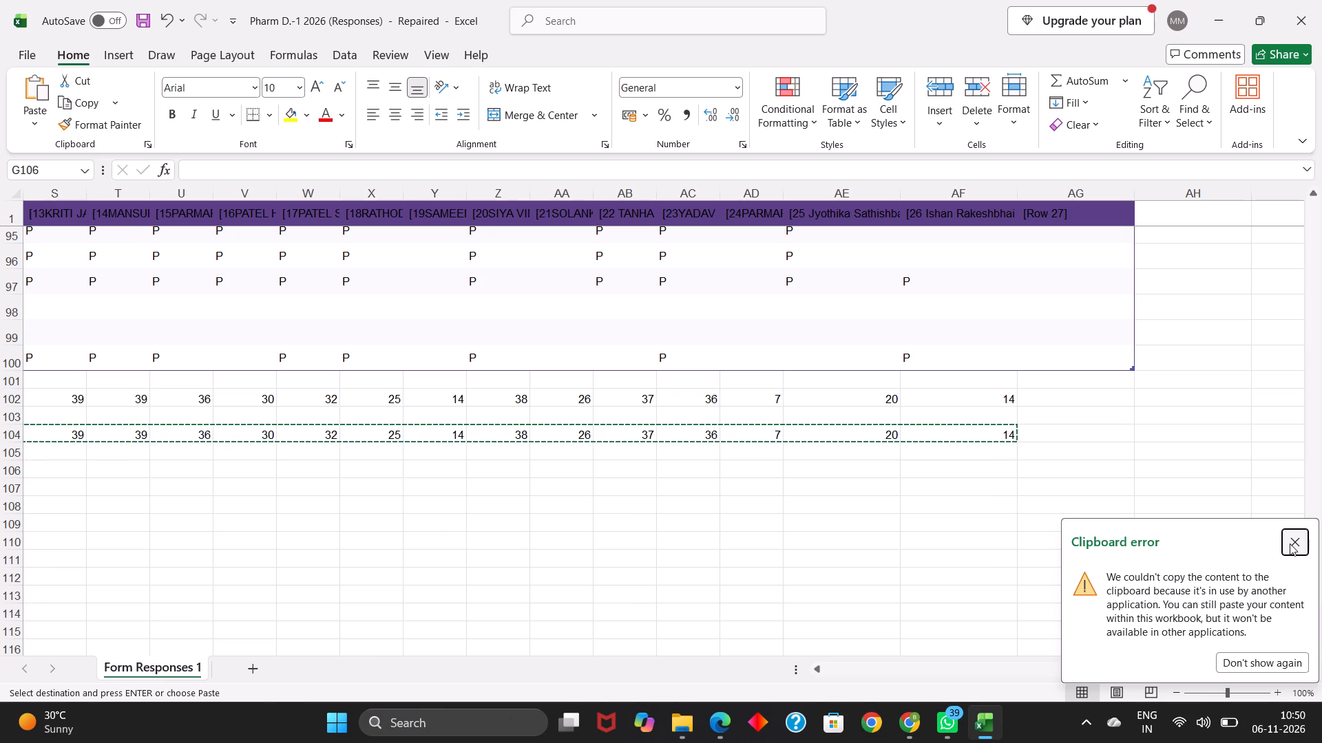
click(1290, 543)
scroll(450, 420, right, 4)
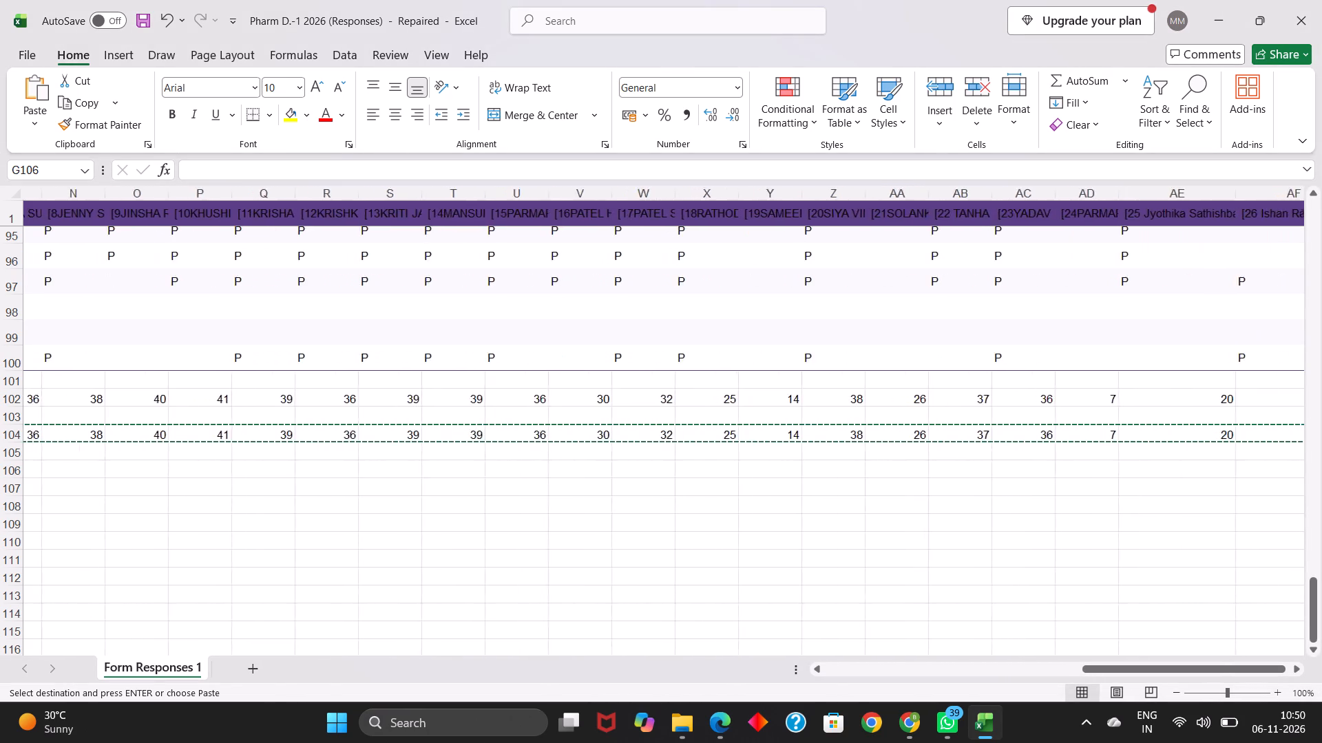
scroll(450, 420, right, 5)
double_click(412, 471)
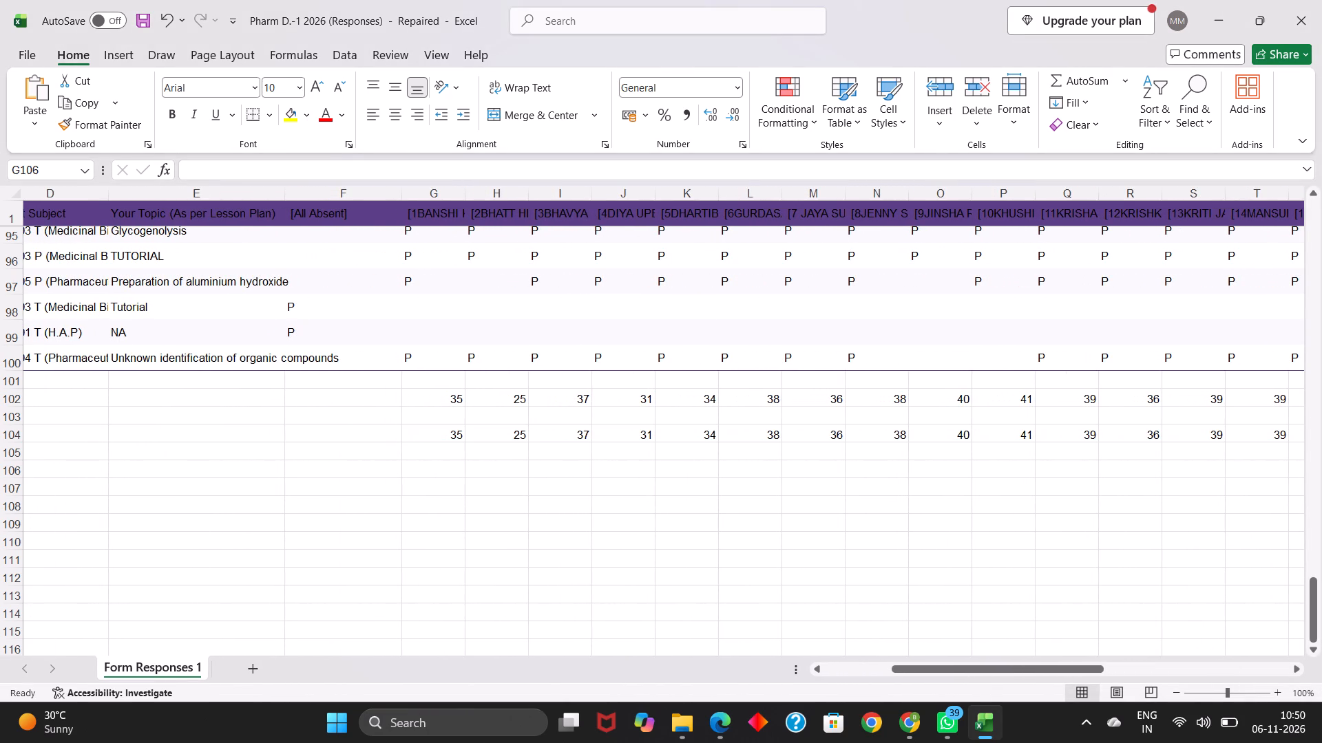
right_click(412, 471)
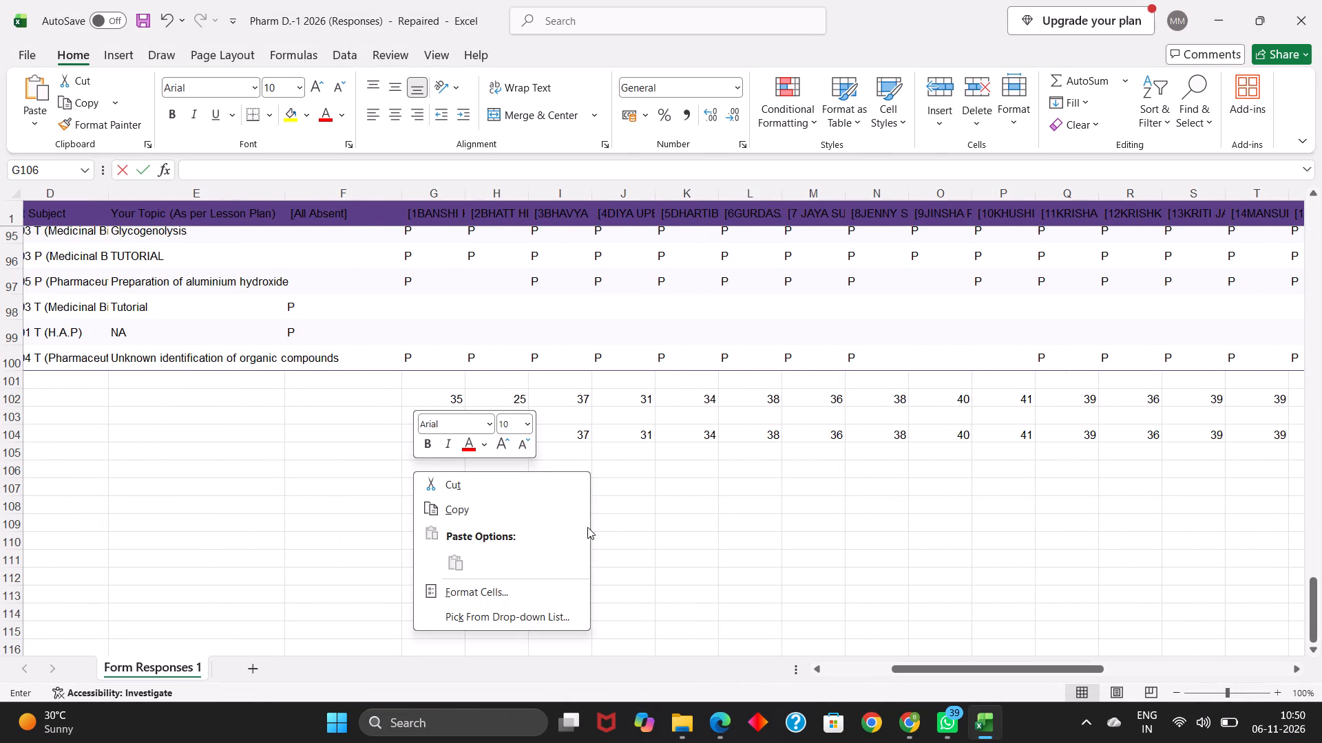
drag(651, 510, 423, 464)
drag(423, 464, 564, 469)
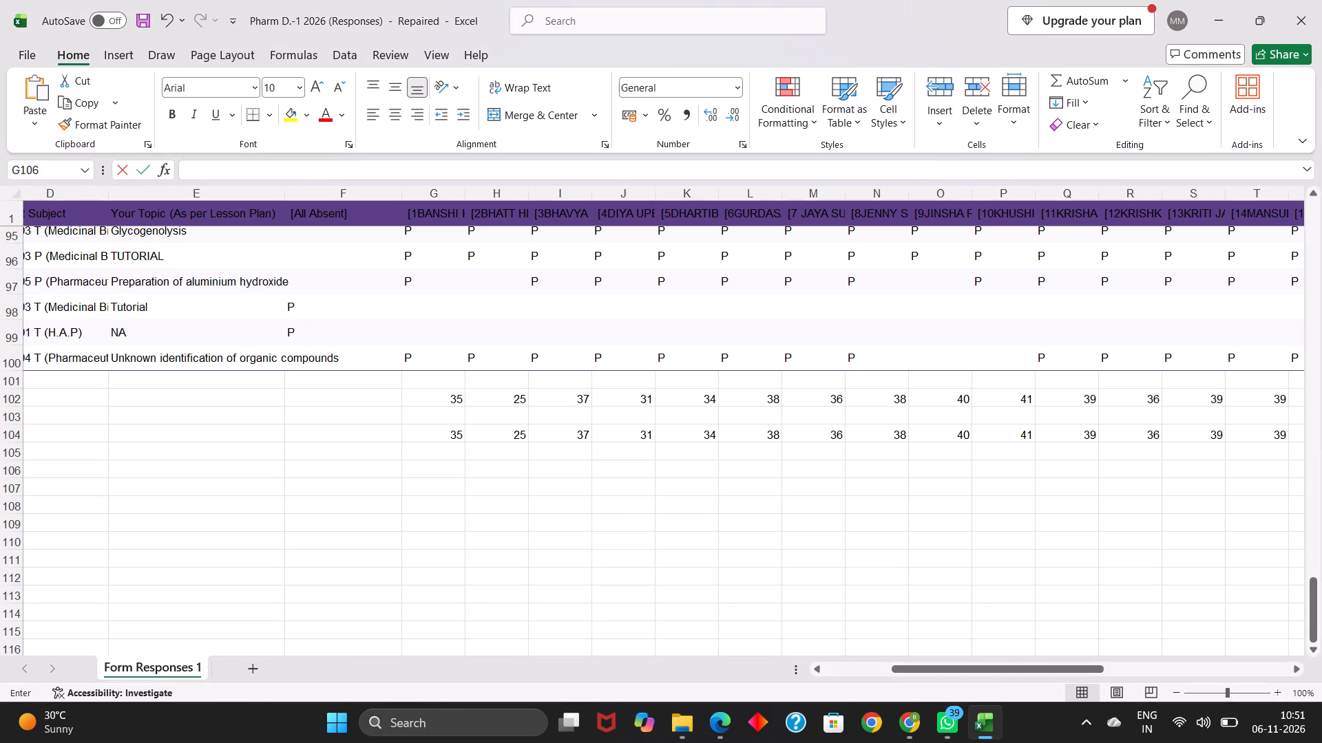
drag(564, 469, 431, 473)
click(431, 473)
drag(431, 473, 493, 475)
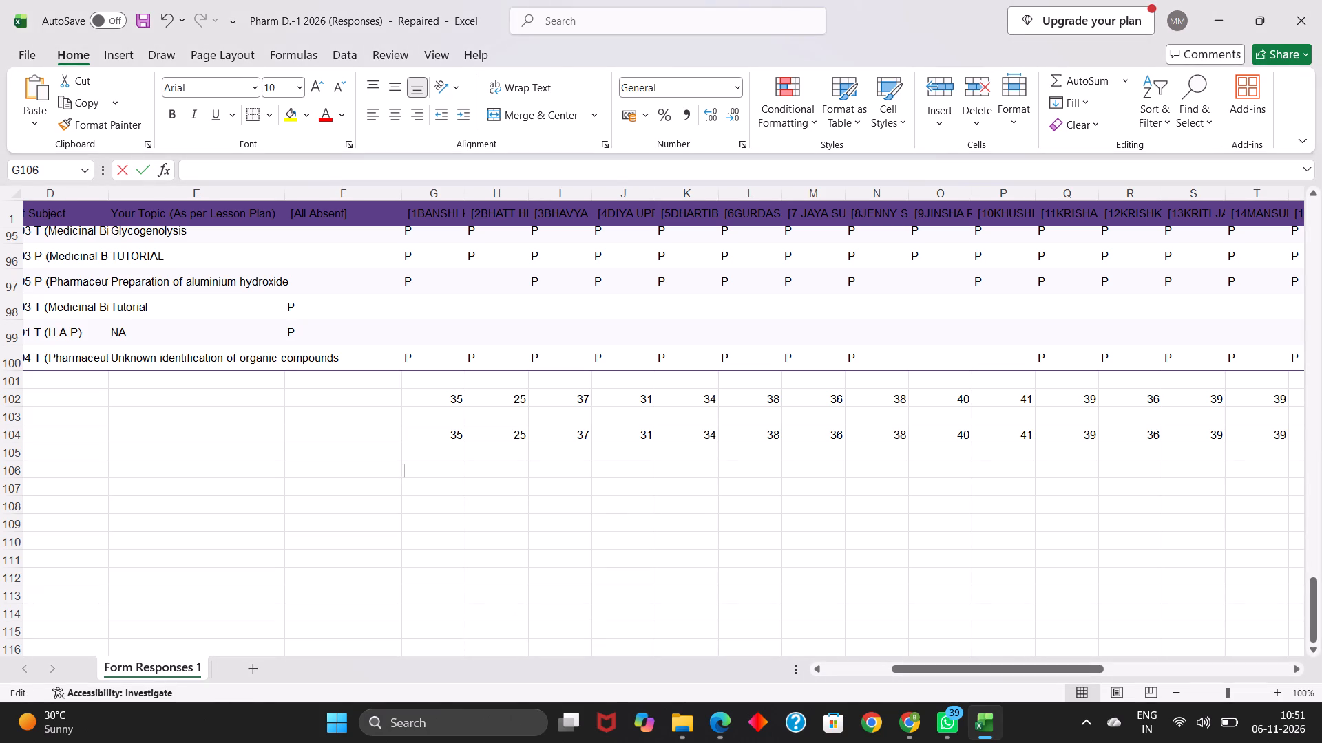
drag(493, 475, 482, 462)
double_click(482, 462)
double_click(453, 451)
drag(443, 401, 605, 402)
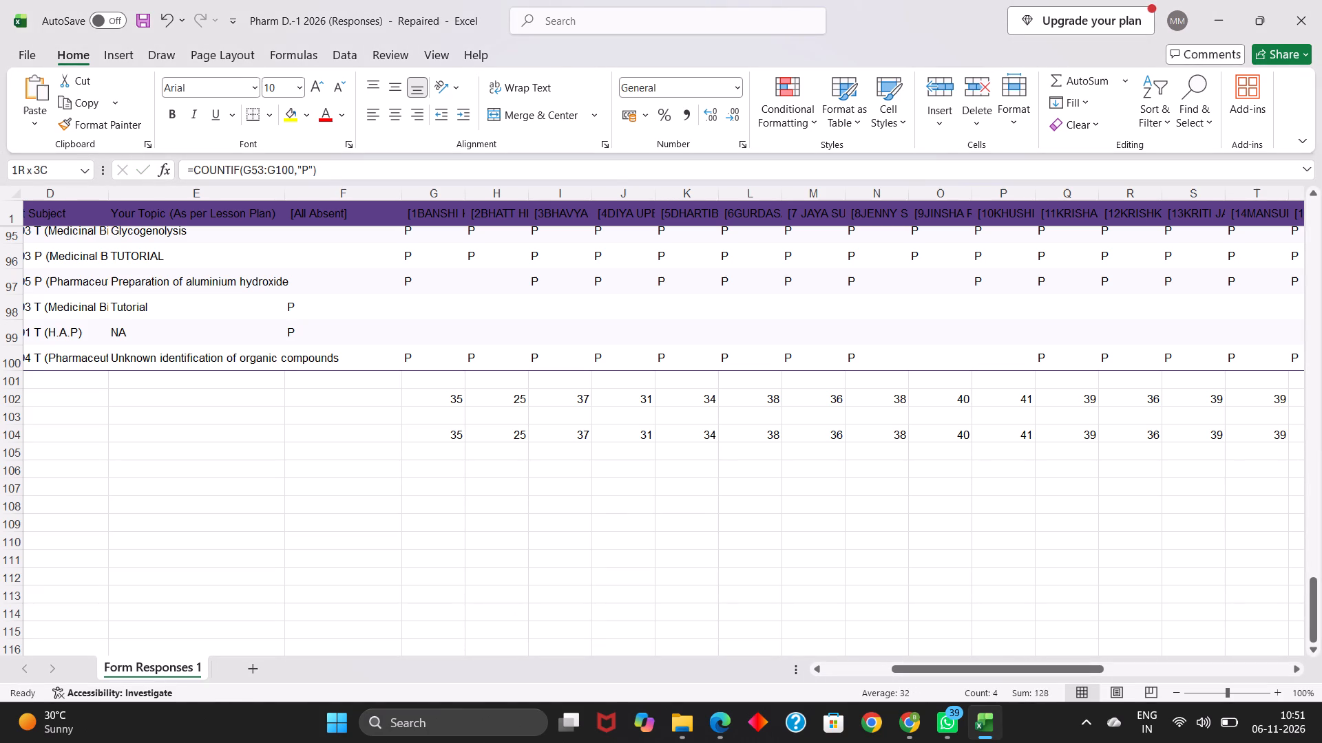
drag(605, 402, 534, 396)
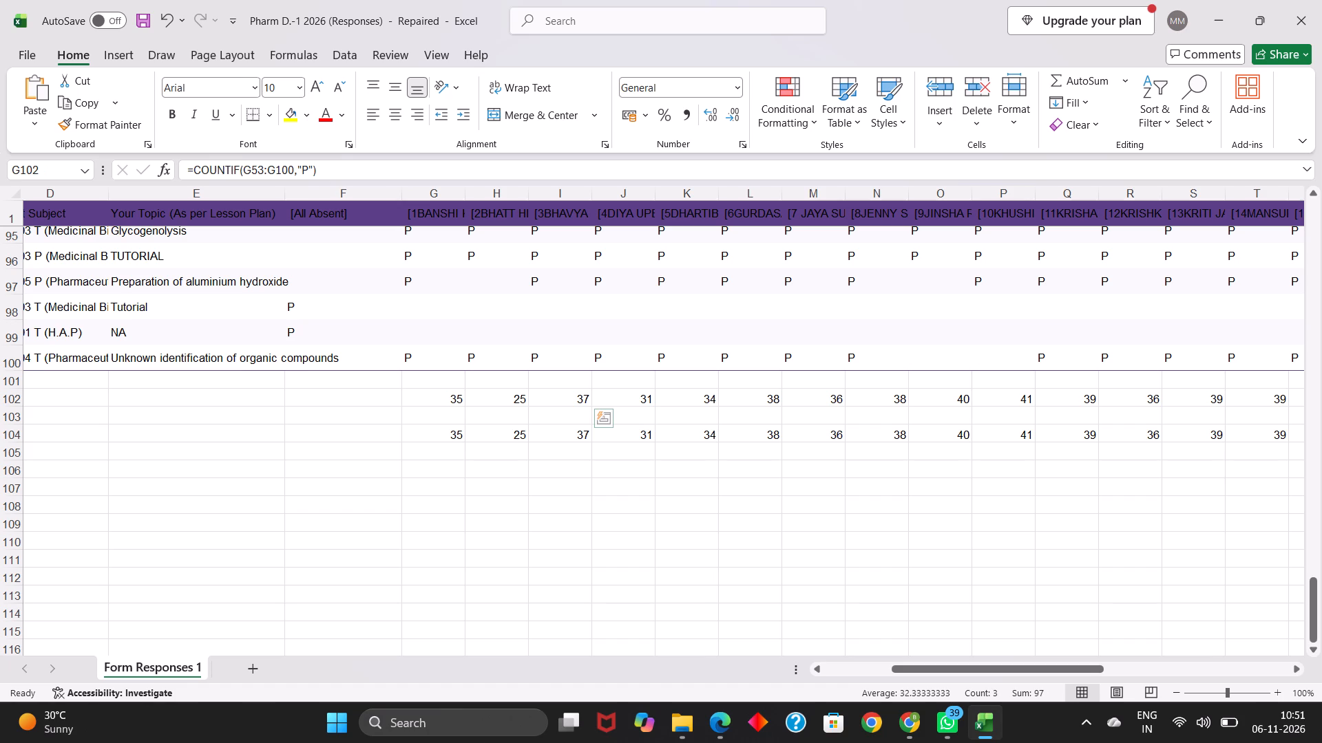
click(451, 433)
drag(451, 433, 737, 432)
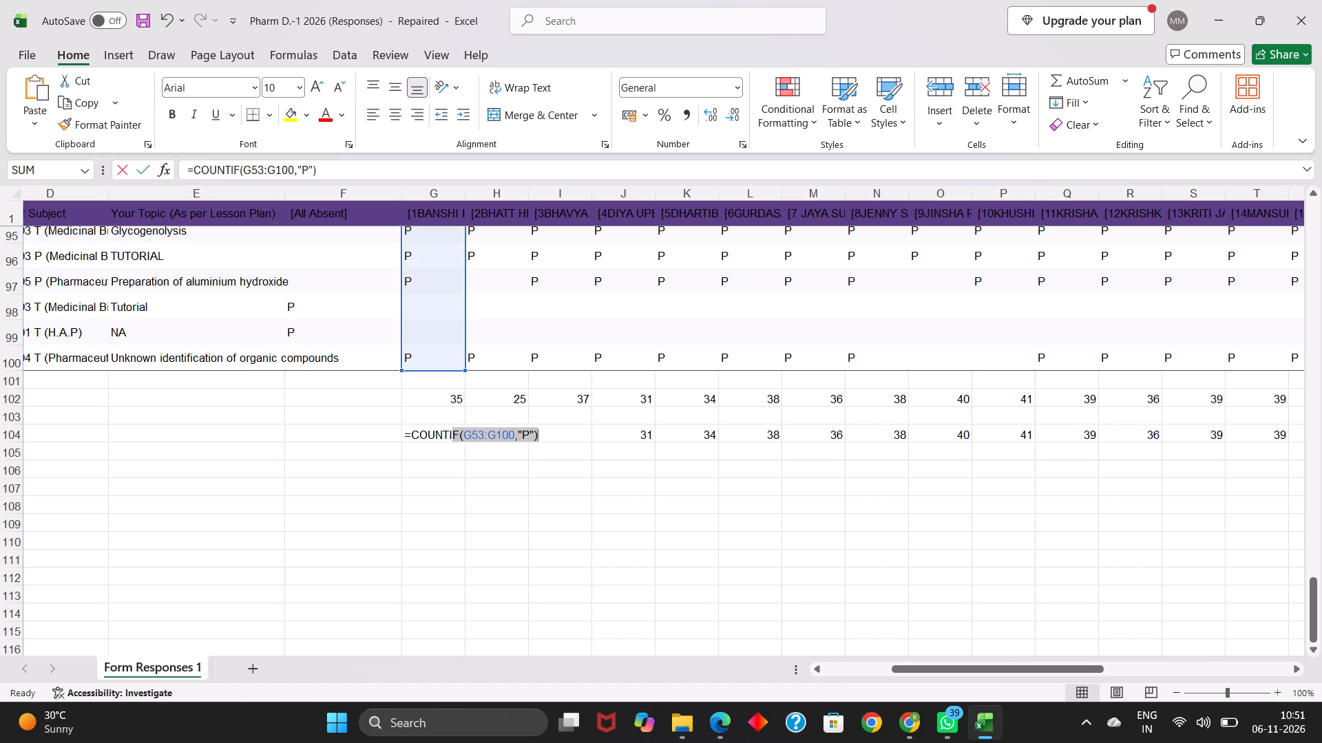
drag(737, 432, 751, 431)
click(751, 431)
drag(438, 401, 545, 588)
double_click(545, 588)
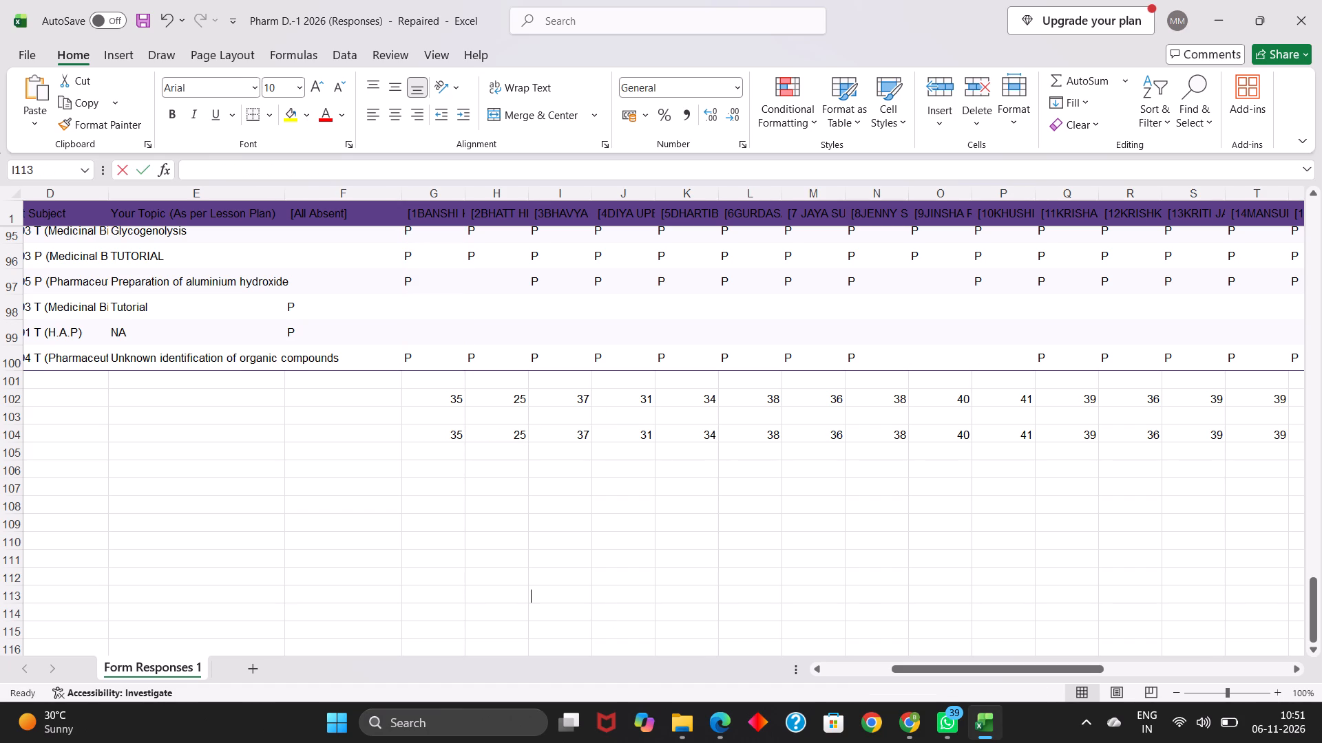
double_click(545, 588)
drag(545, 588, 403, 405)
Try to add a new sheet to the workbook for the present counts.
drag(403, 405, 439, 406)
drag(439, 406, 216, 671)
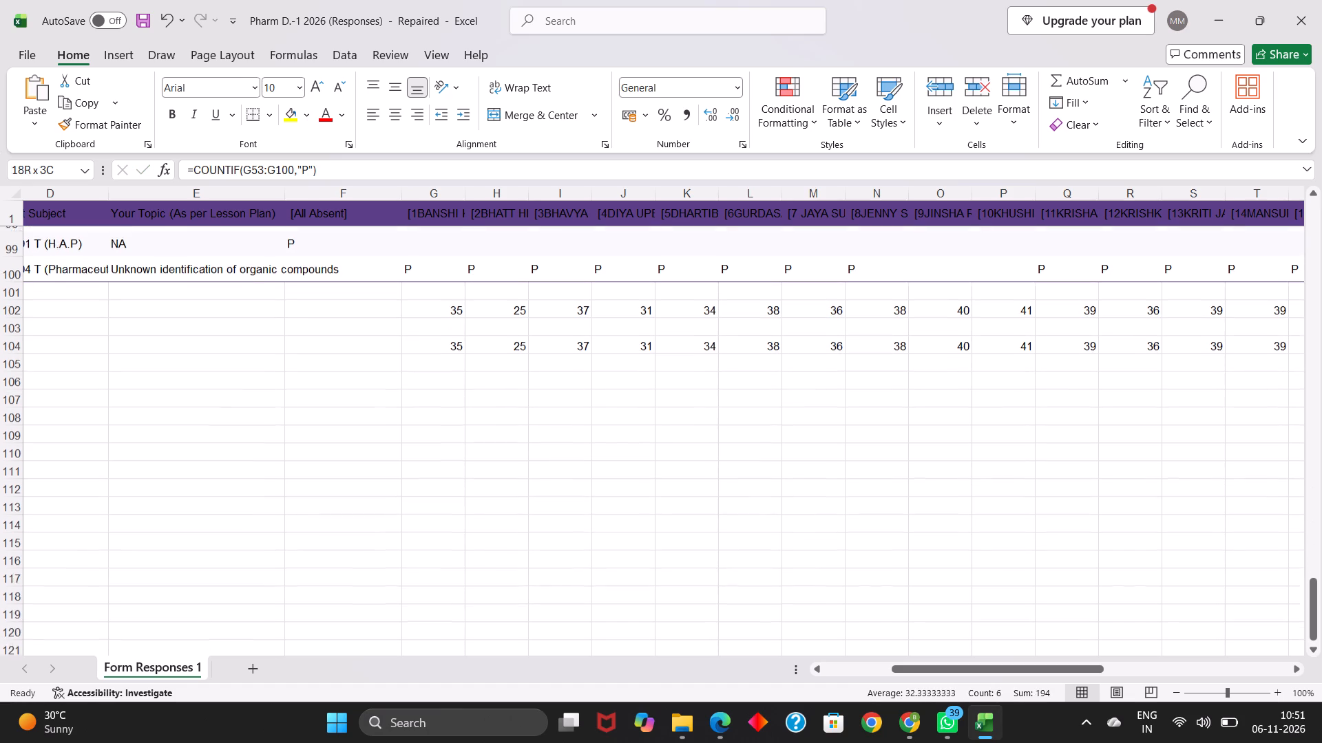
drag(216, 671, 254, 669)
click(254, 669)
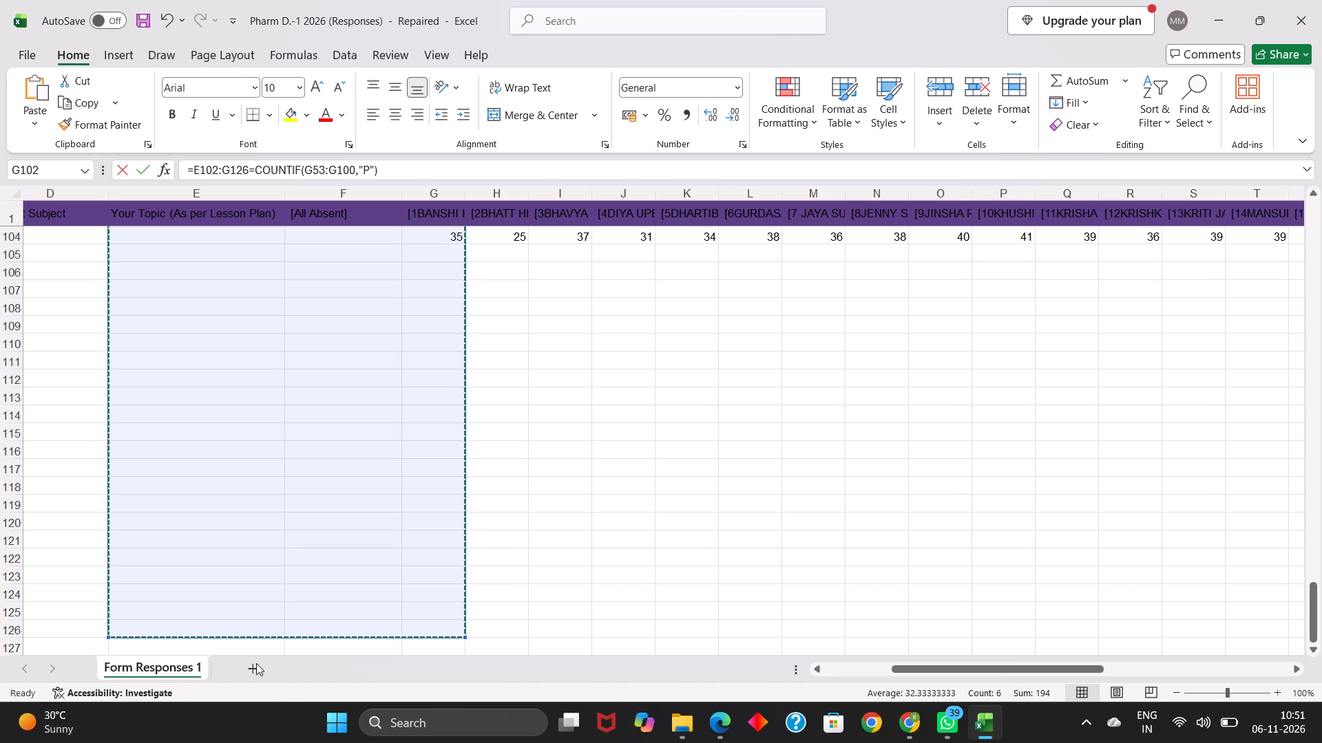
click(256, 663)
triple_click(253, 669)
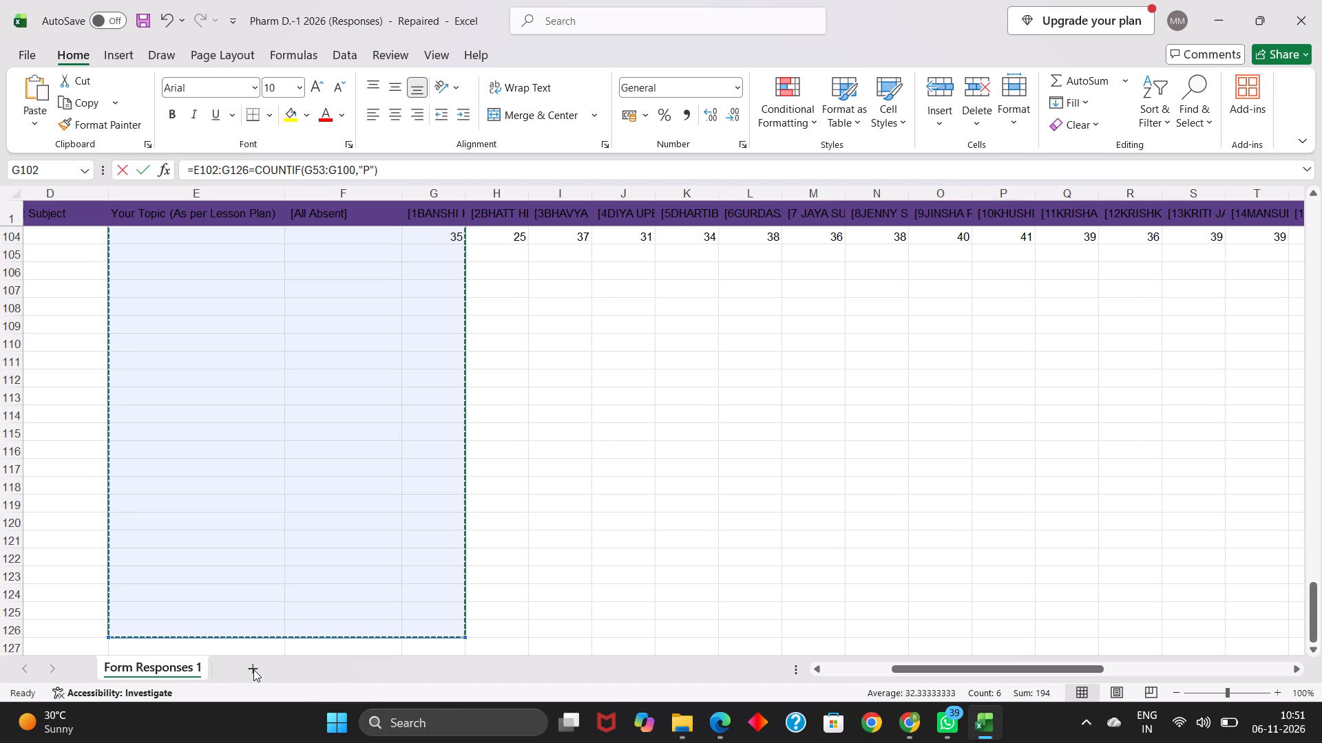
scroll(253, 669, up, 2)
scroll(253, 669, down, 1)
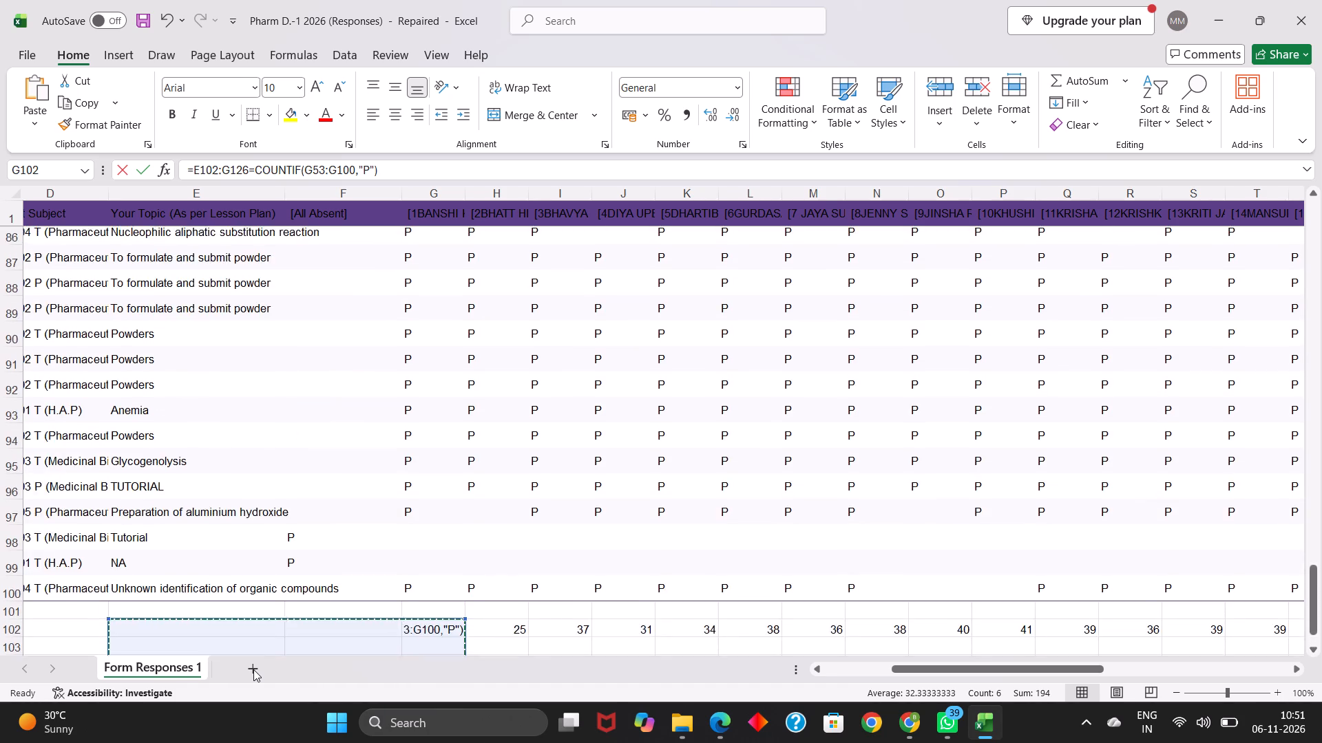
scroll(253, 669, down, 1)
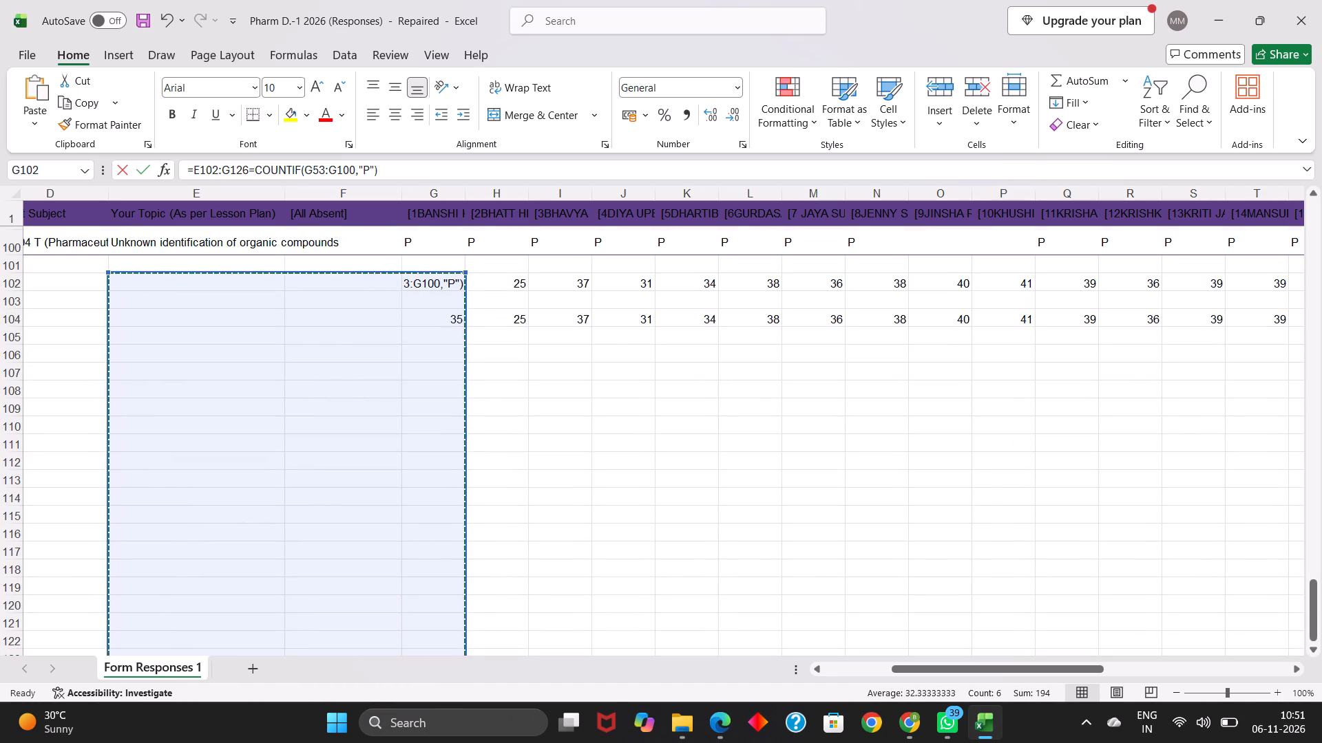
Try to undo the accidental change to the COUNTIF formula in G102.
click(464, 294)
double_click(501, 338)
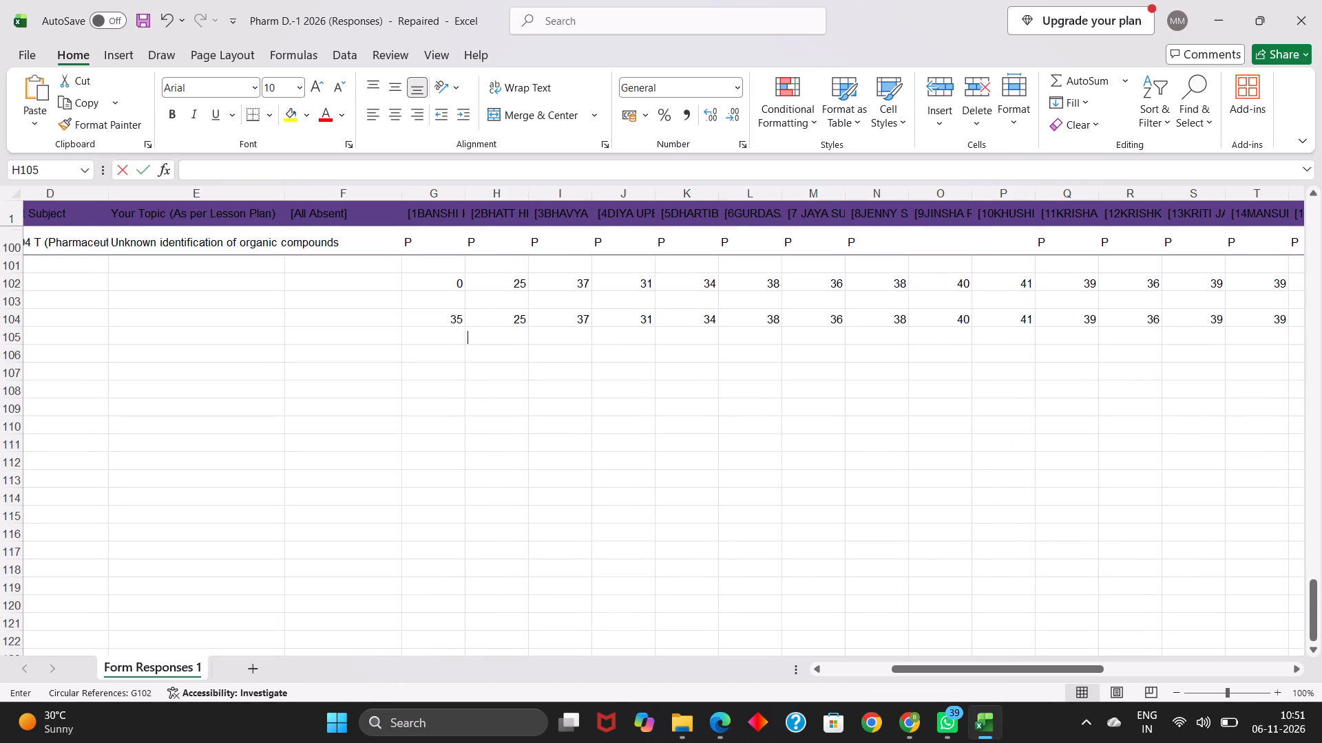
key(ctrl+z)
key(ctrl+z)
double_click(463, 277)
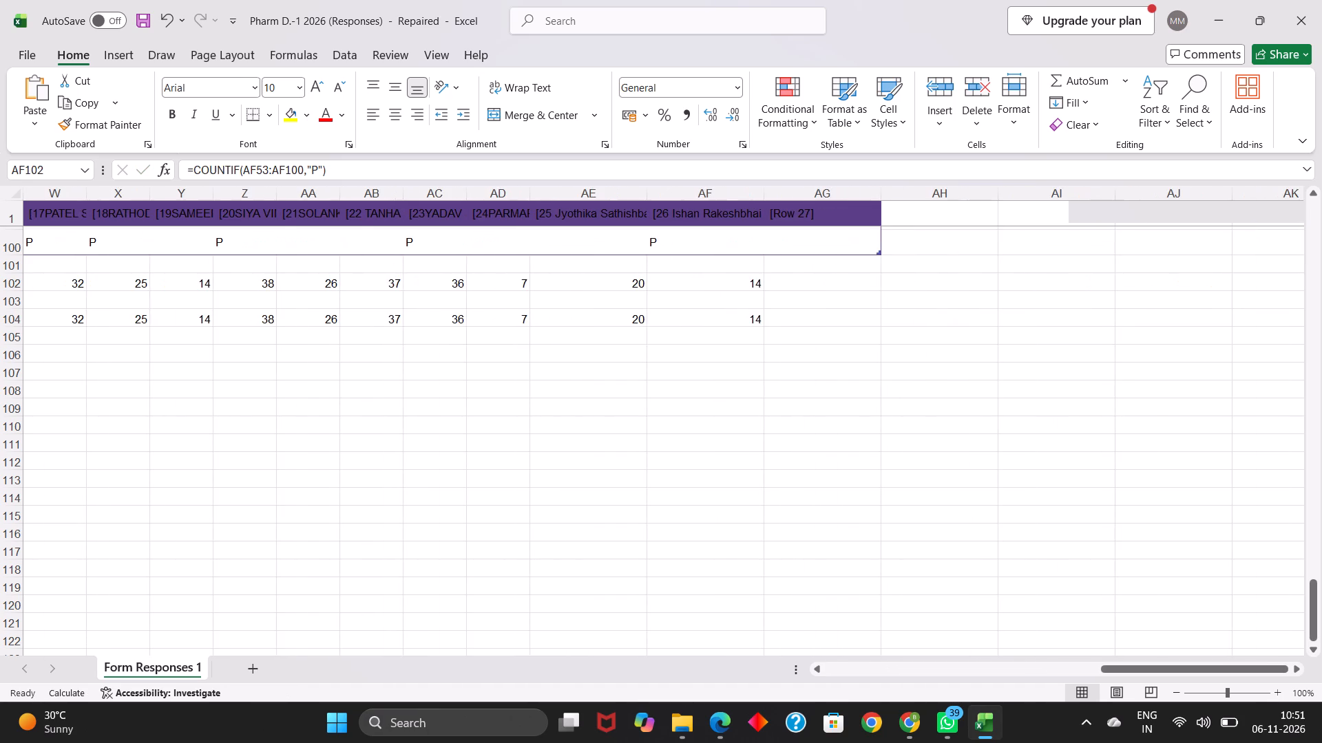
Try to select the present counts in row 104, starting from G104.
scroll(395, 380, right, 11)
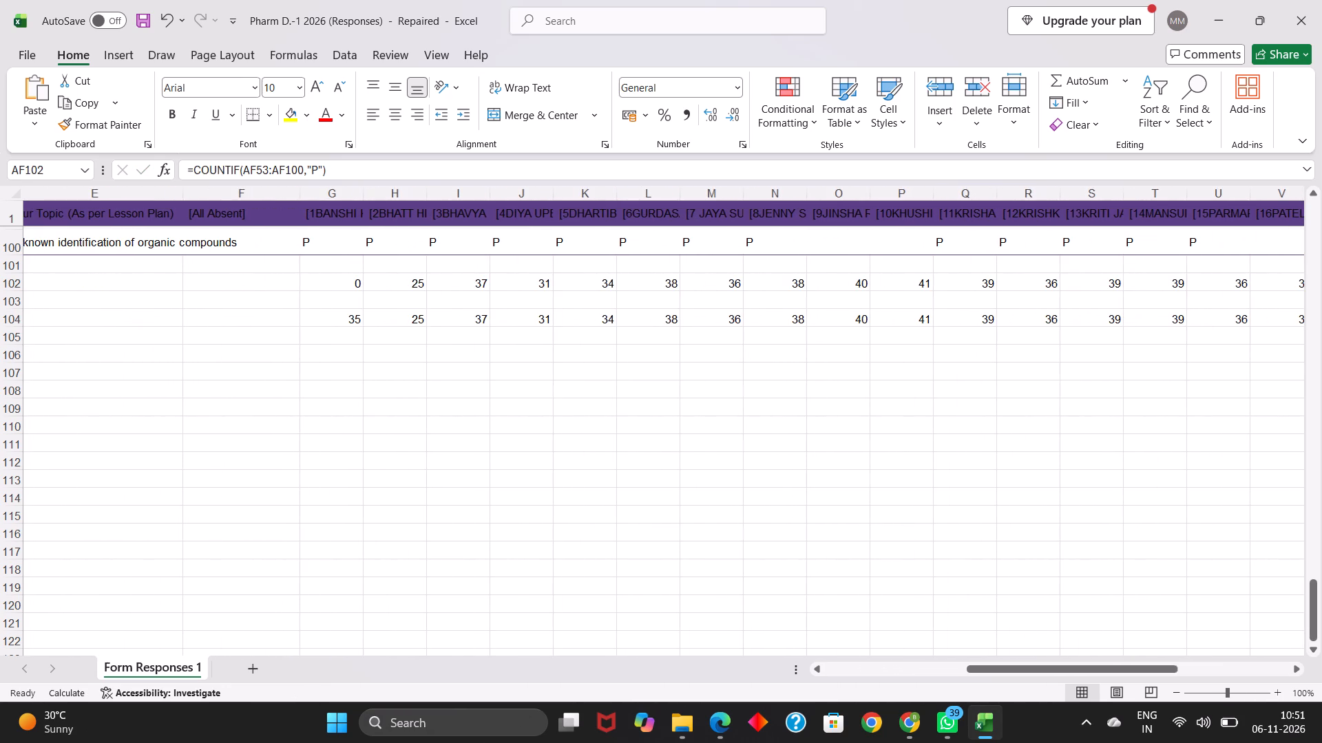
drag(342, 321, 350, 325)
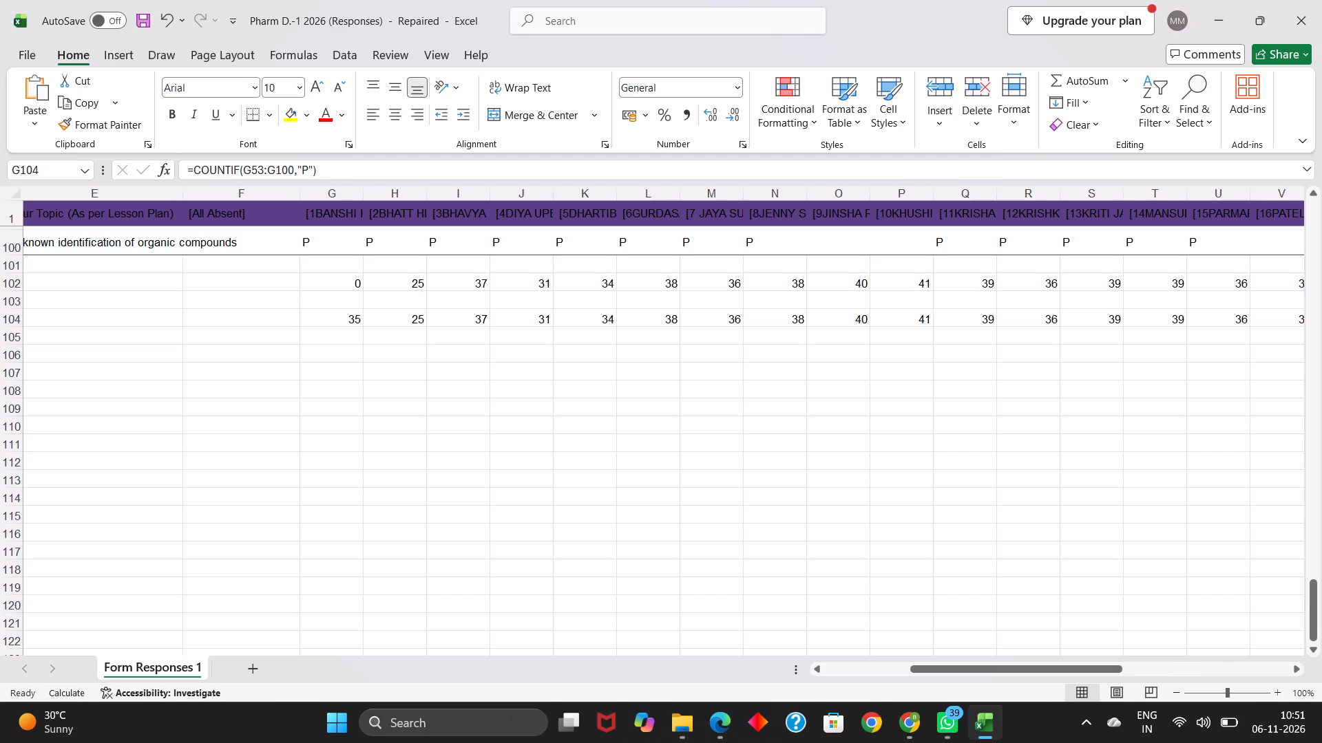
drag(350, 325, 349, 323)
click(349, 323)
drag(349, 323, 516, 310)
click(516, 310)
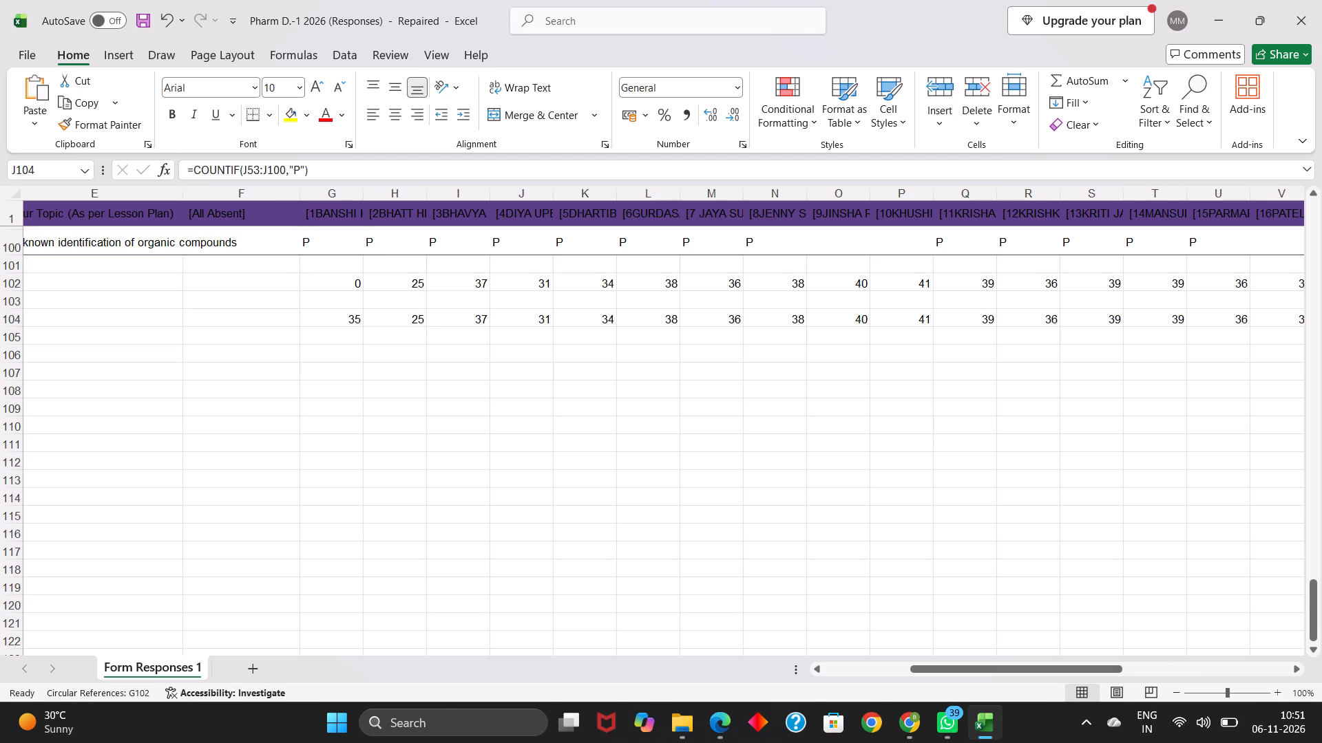
Add a new blank sheet to the workbook and return to the Form Responses 1 sheet.
click(251, 669)
click(163, 674)
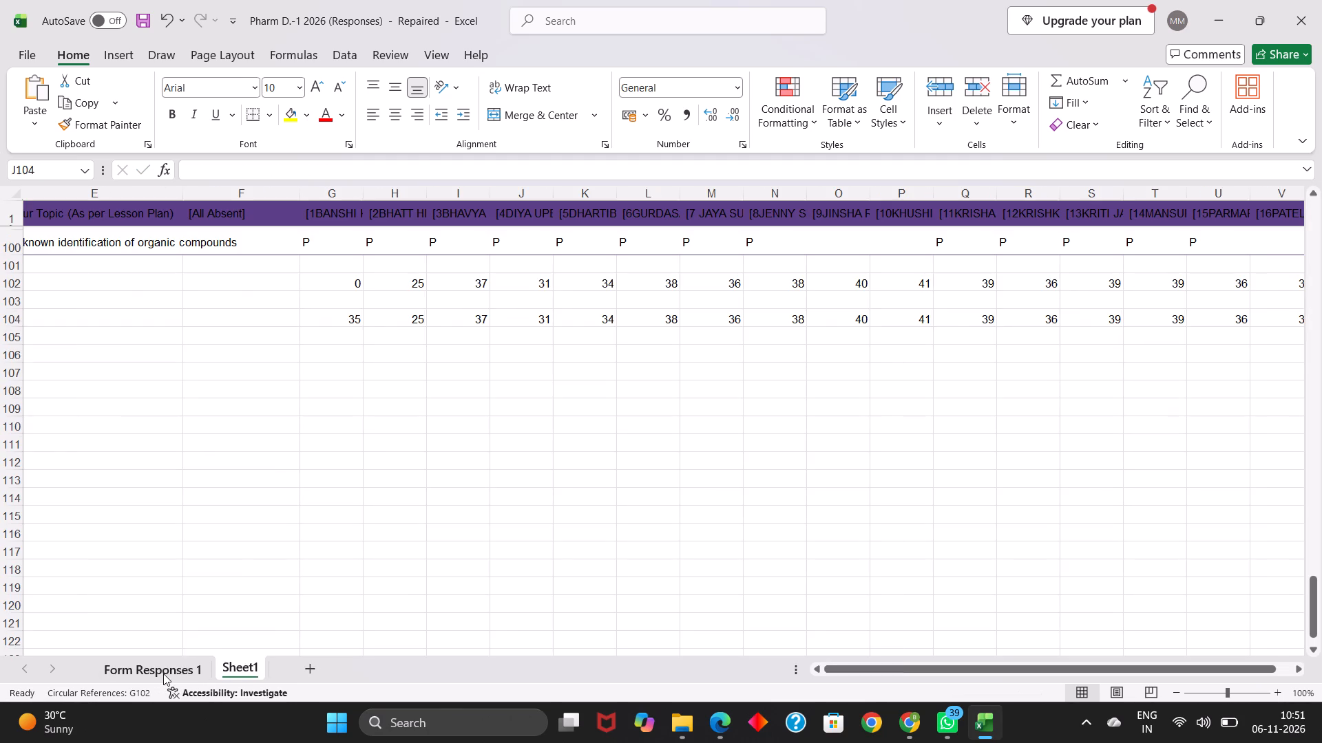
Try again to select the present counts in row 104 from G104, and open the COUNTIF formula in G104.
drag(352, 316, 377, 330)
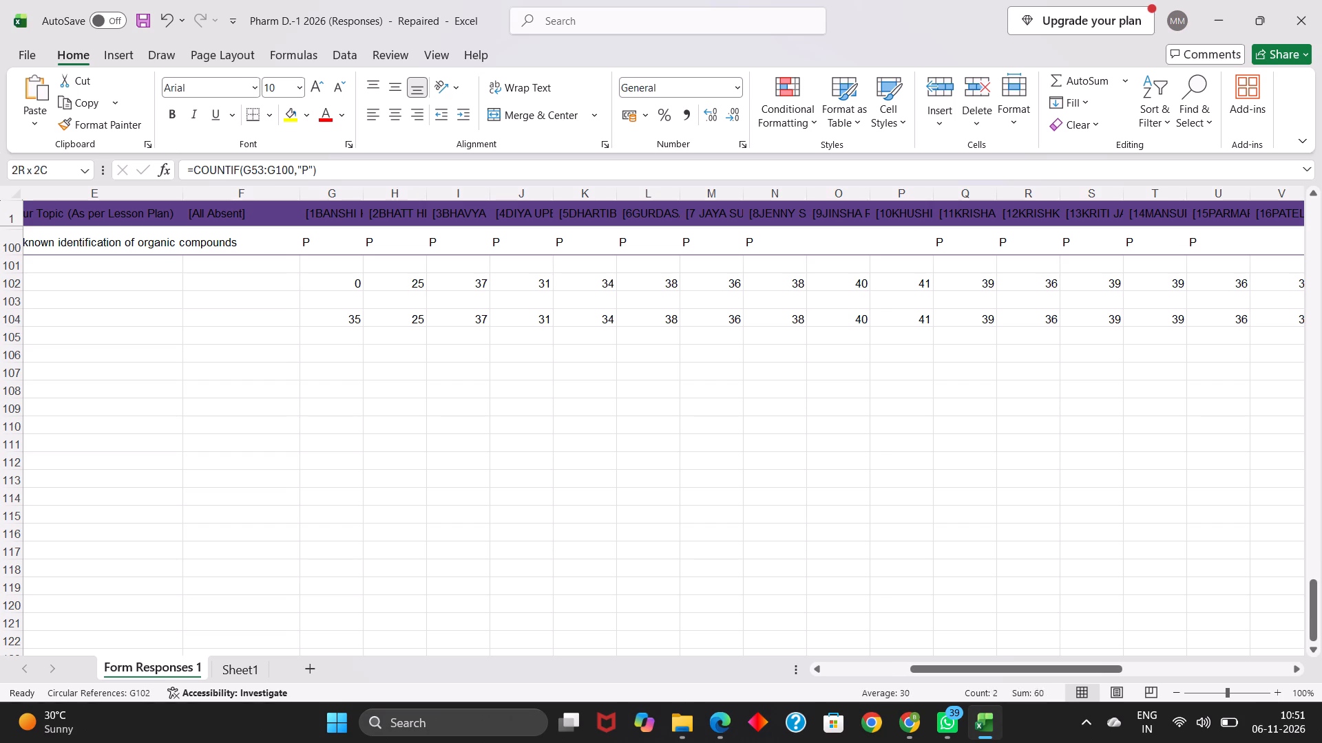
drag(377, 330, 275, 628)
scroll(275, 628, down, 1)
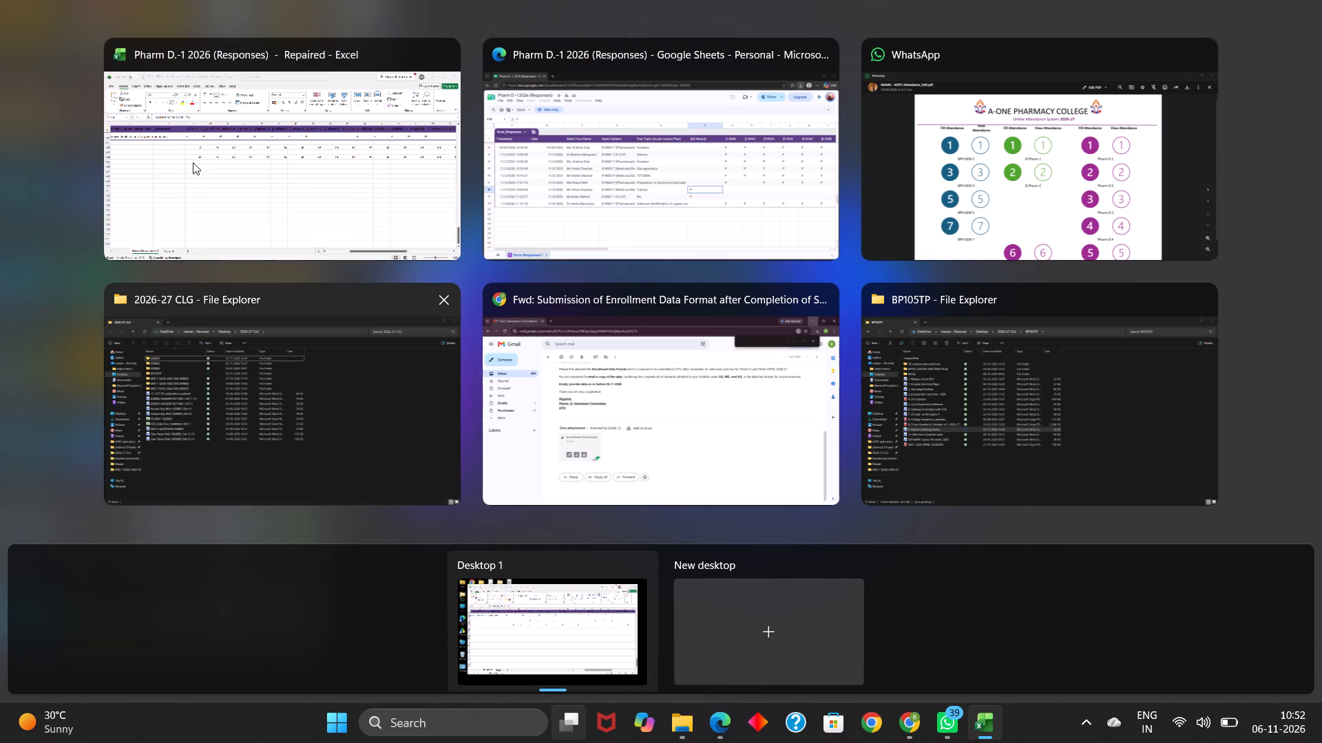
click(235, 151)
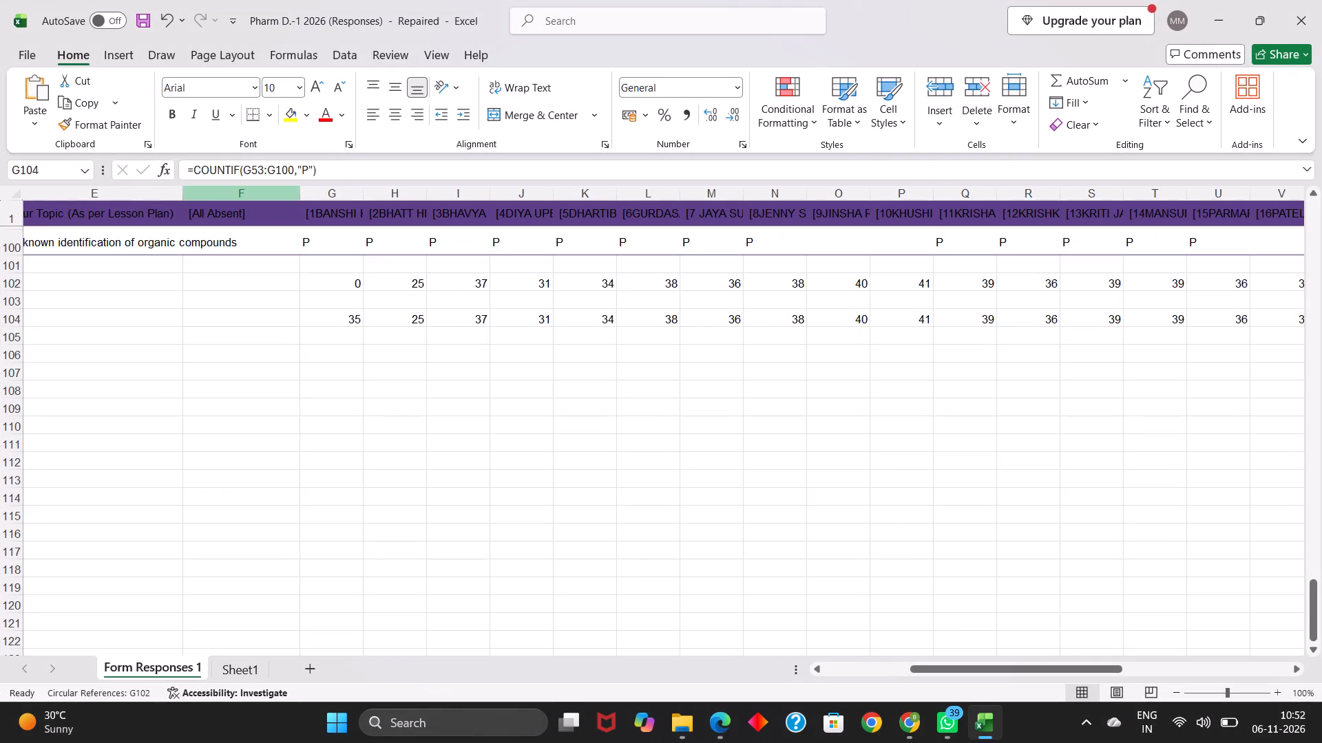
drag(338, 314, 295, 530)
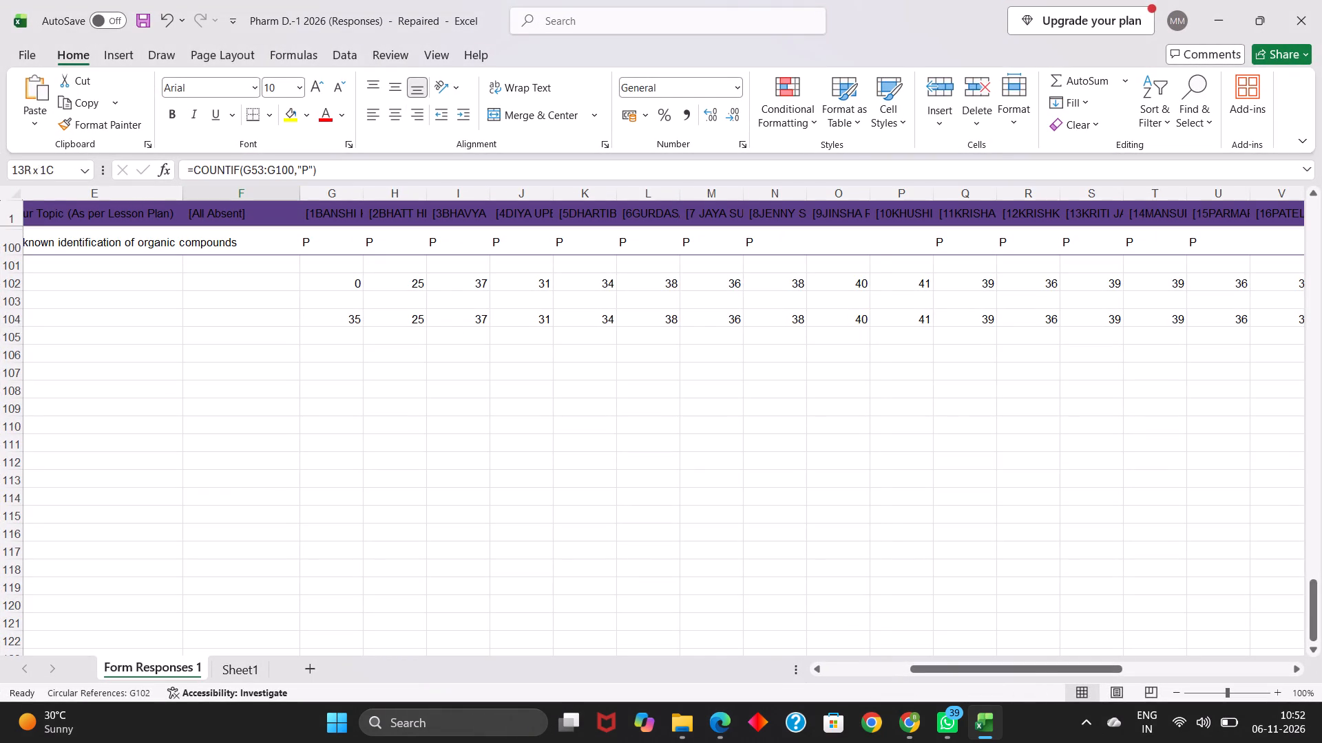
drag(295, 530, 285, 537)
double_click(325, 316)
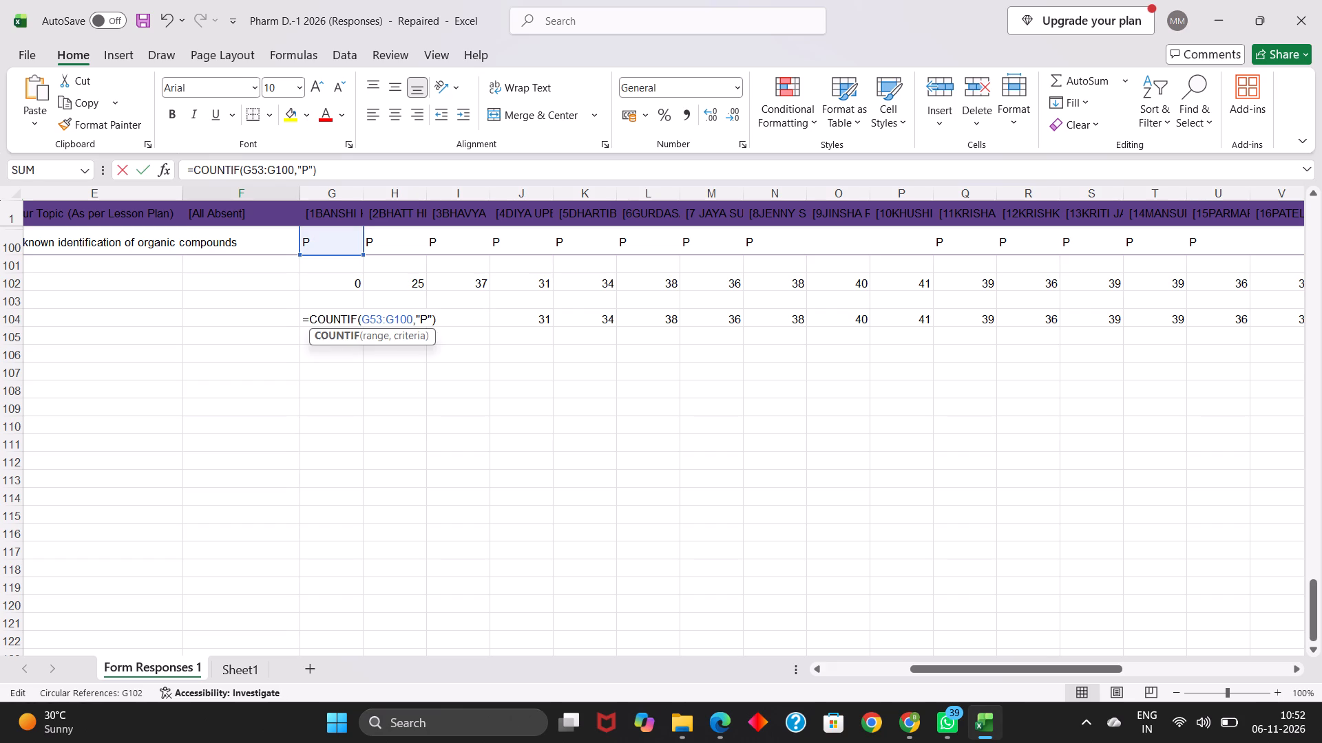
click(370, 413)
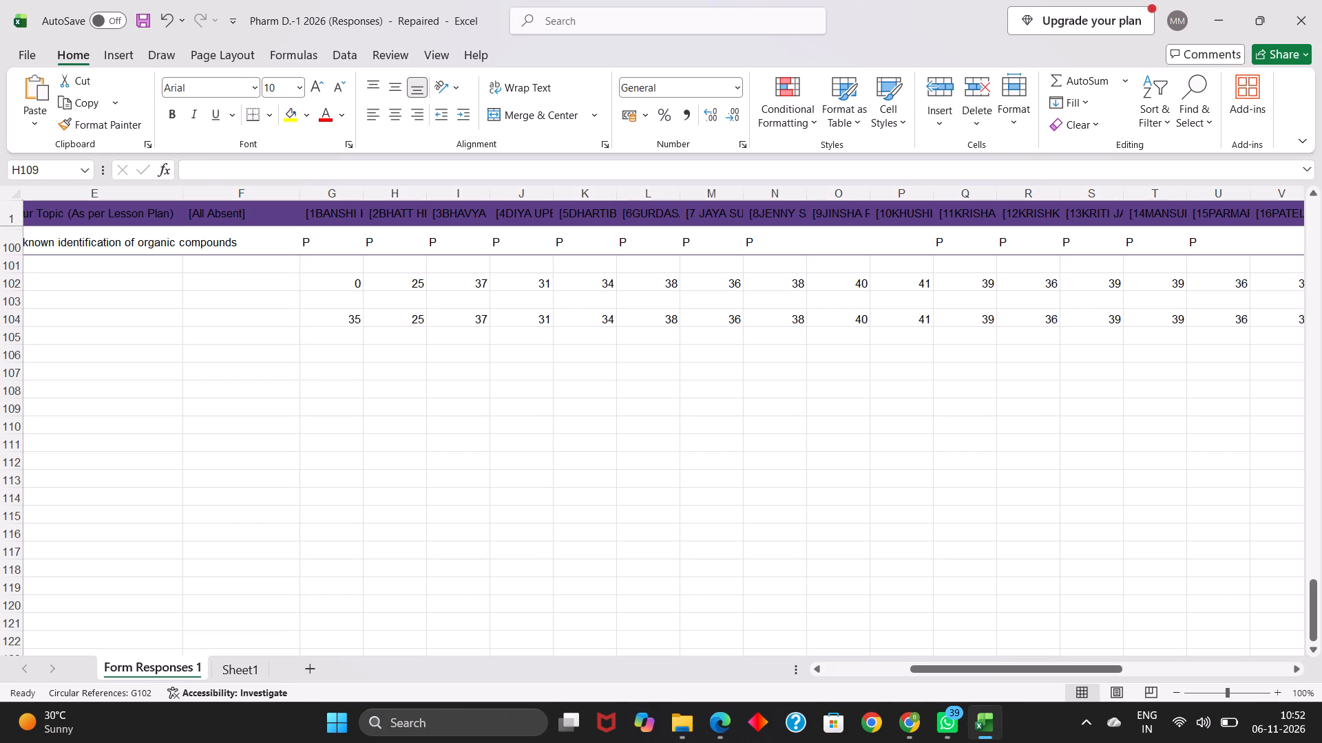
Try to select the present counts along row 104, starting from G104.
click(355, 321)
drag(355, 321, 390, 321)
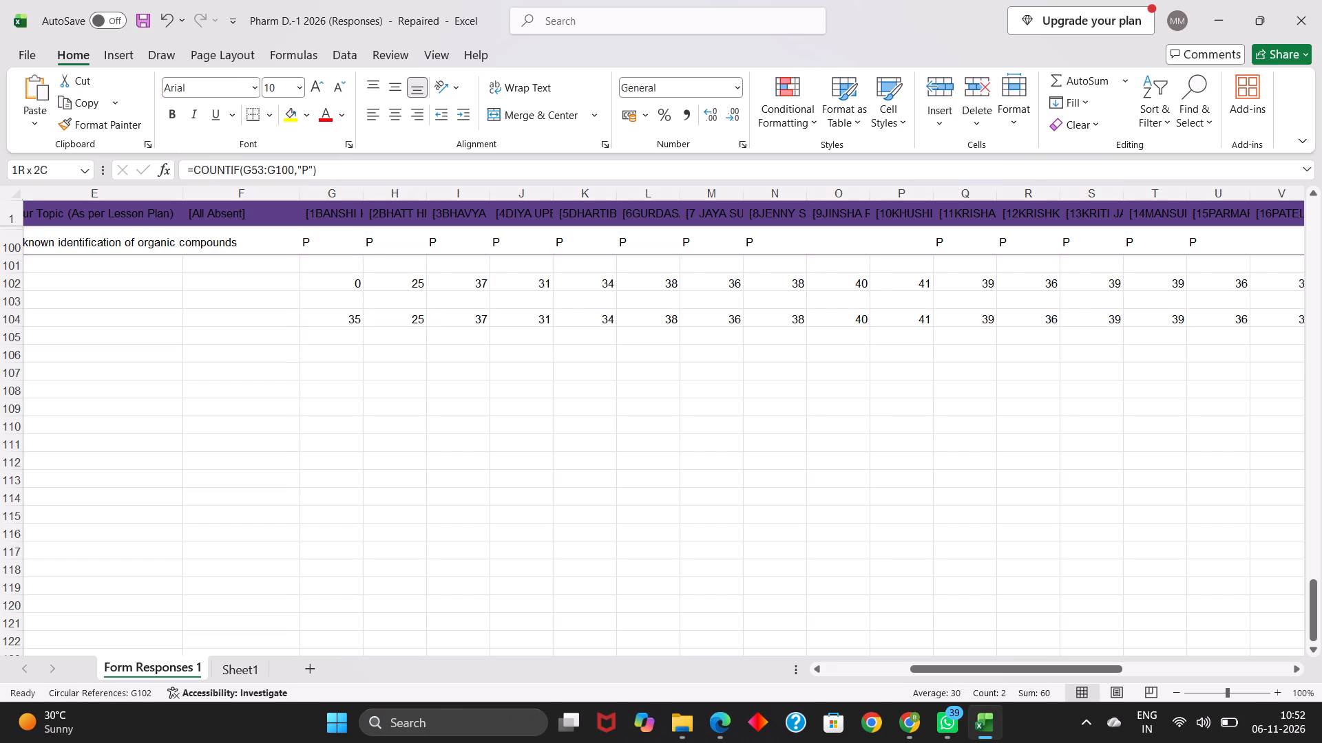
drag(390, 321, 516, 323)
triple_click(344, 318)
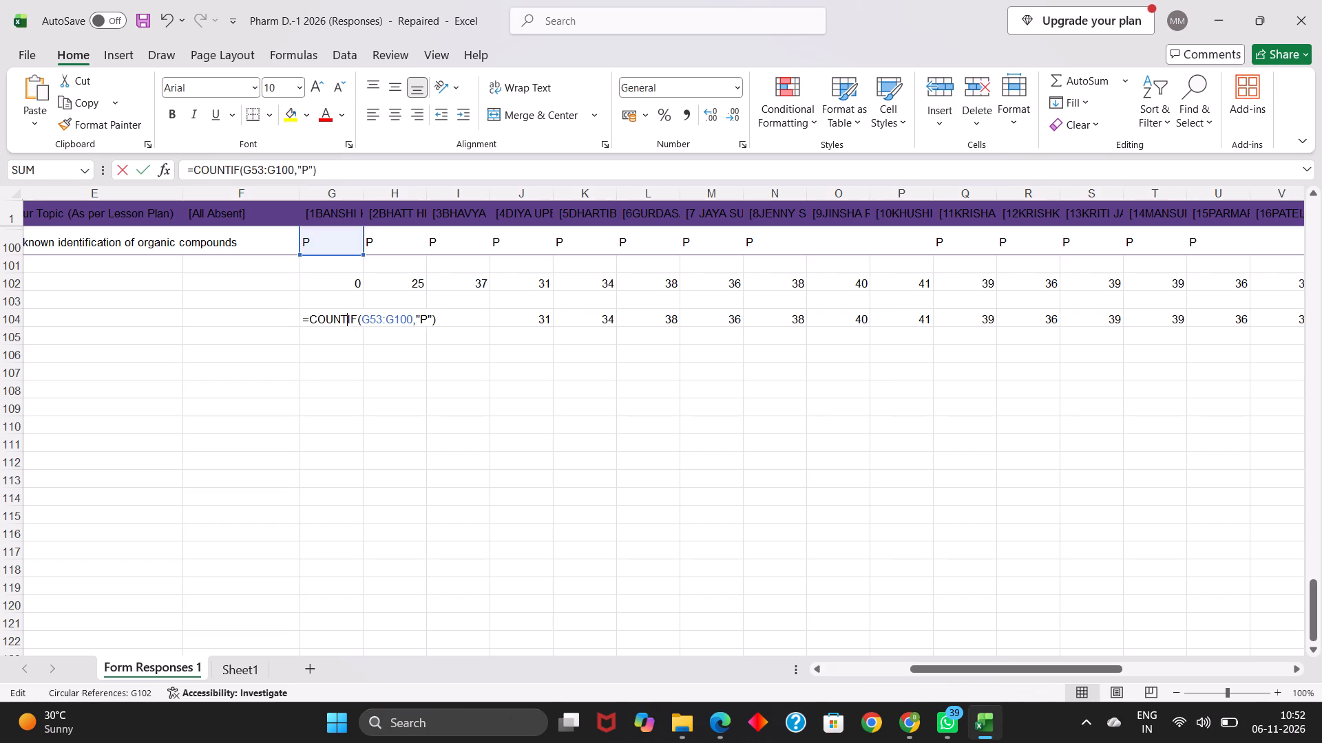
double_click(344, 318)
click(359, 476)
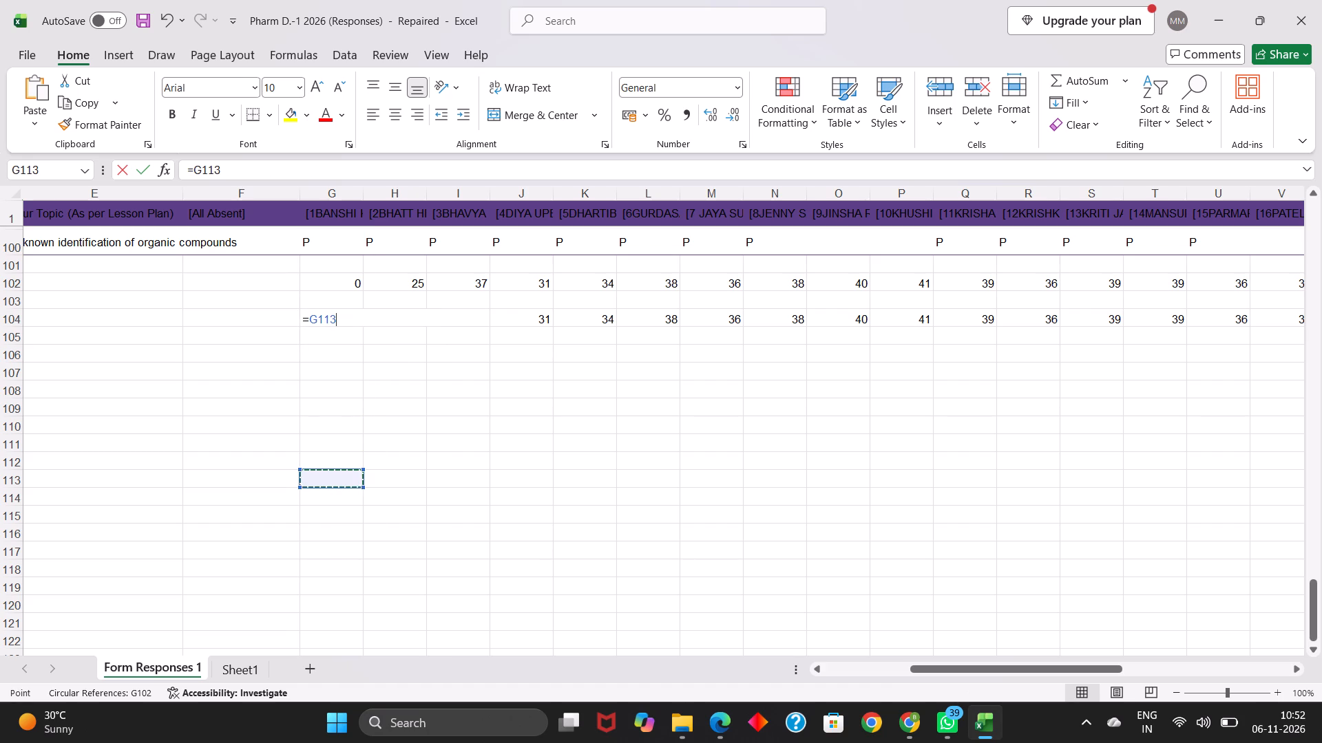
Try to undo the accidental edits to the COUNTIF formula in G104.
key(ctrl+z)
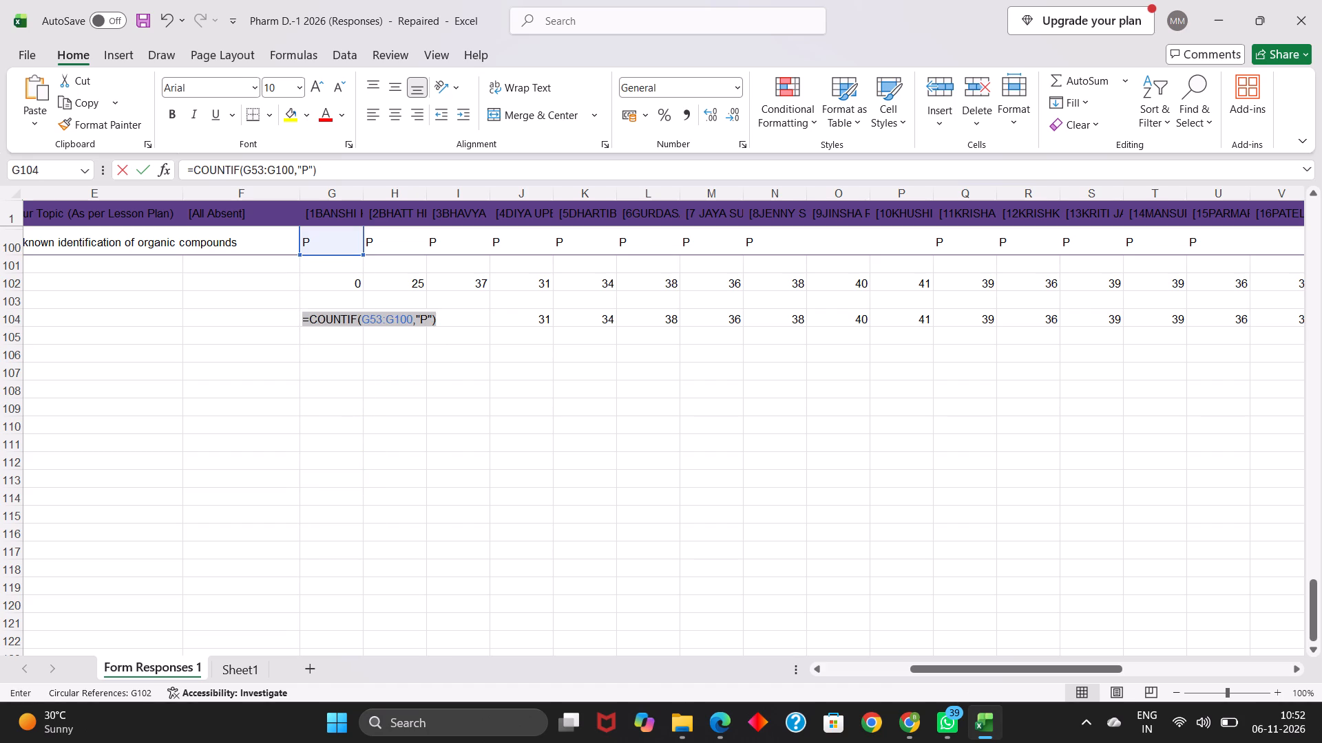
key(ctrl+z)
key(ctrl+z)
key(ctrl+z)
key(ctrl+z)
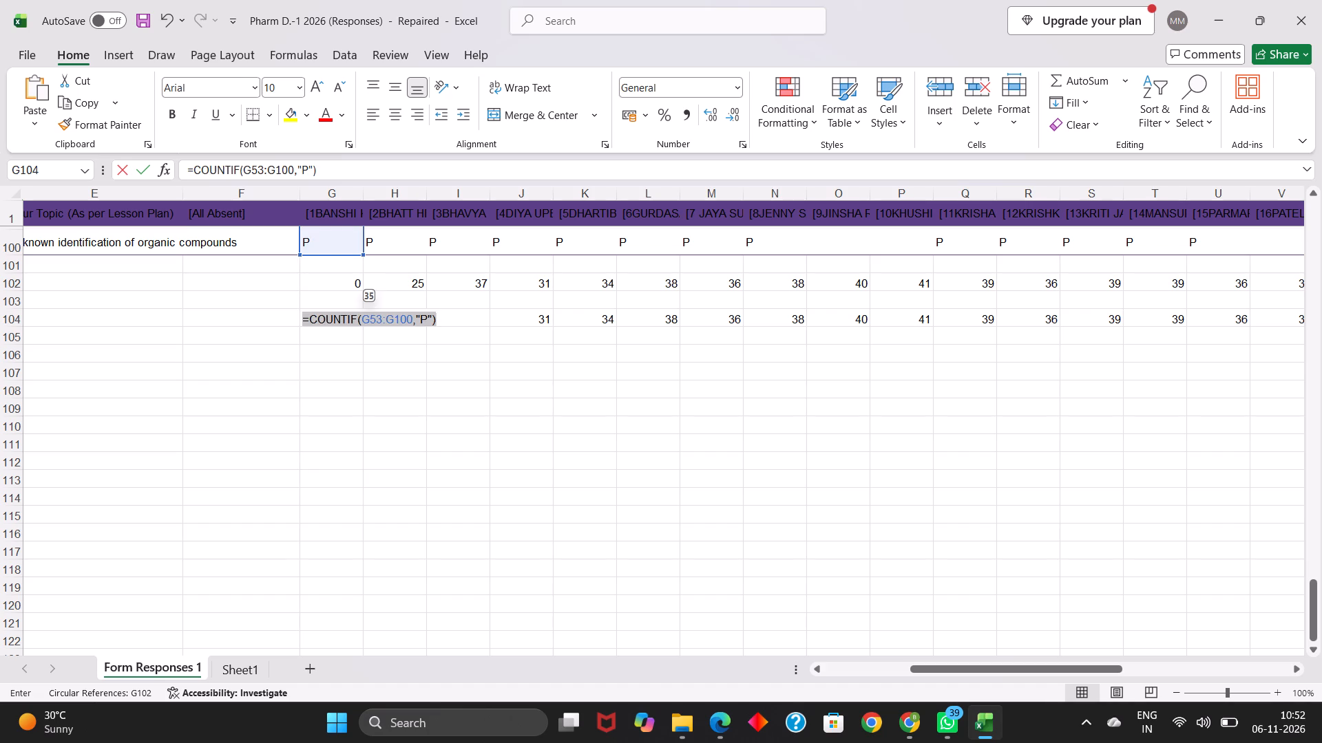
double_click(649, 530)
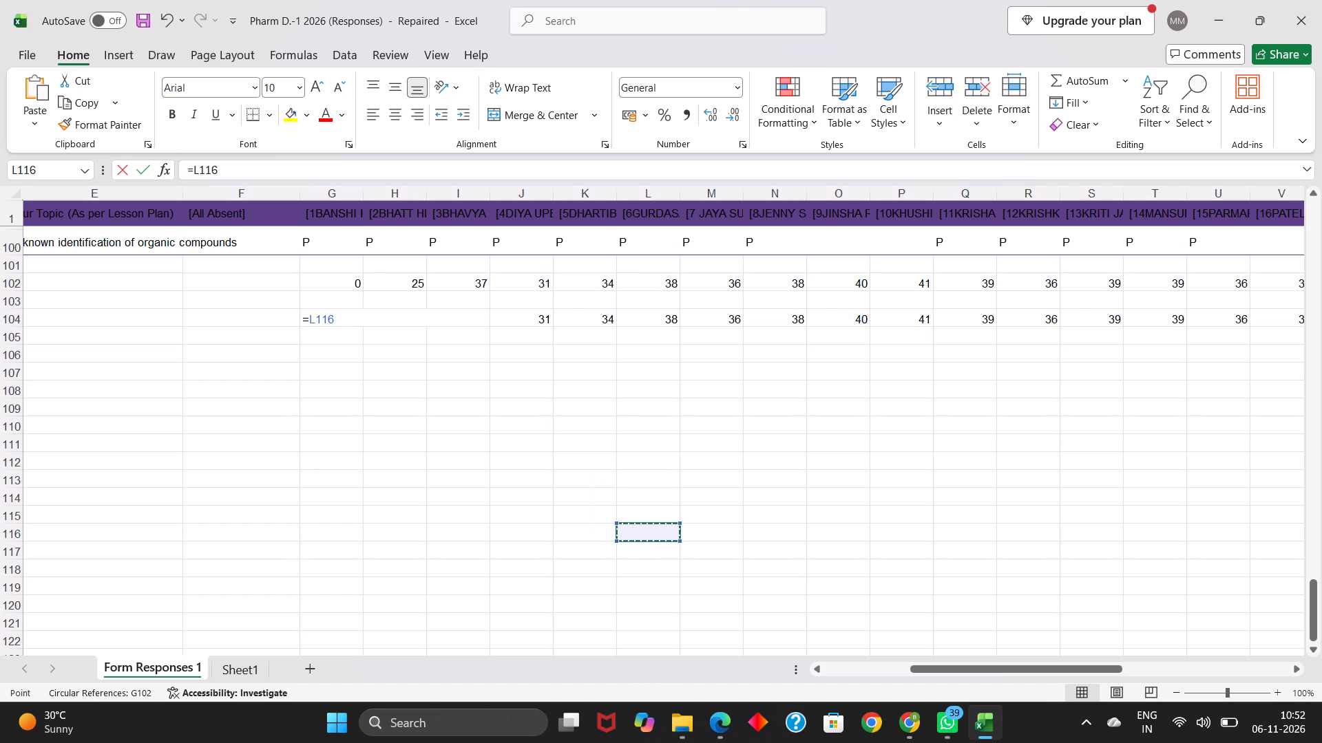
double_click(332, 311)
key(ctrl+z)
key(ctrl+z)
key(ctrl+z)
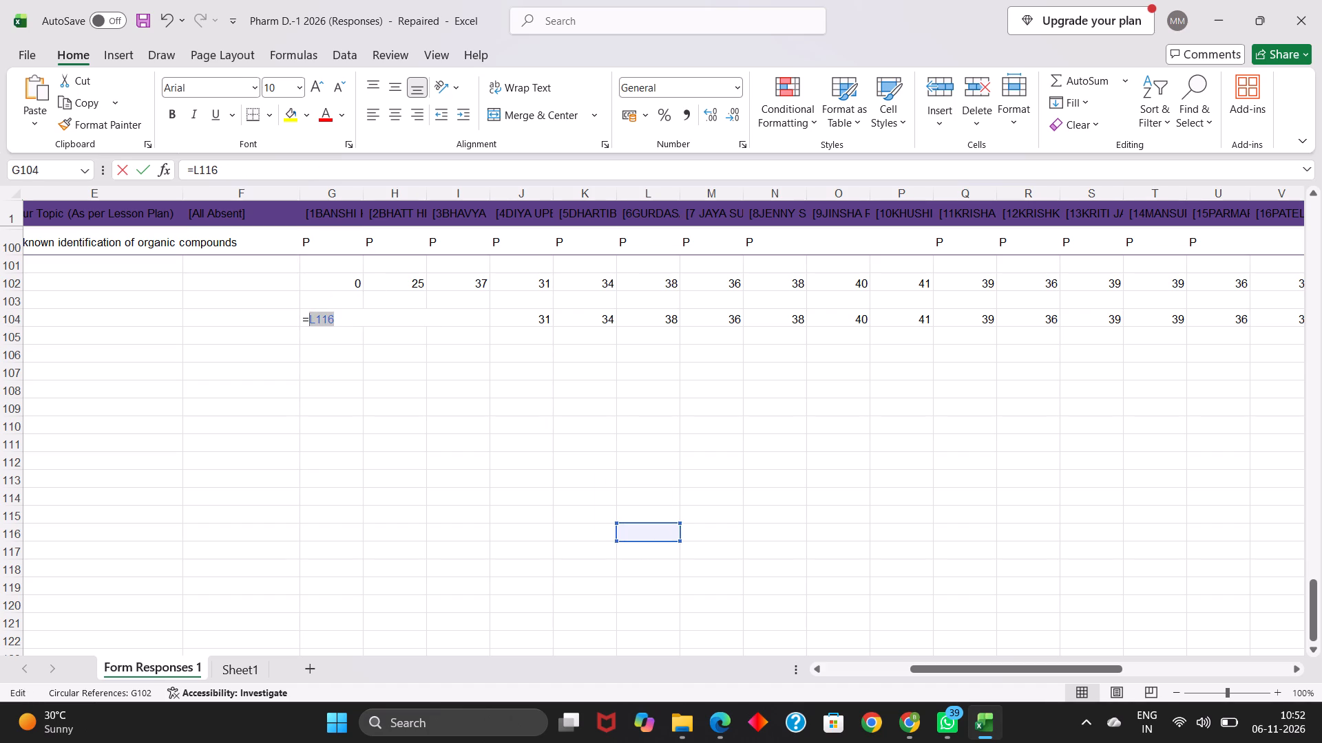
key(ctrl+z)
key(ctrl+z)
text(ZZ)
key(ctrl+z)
Close the damaged attendance workbook without saving its changes.
click(1305, 23)
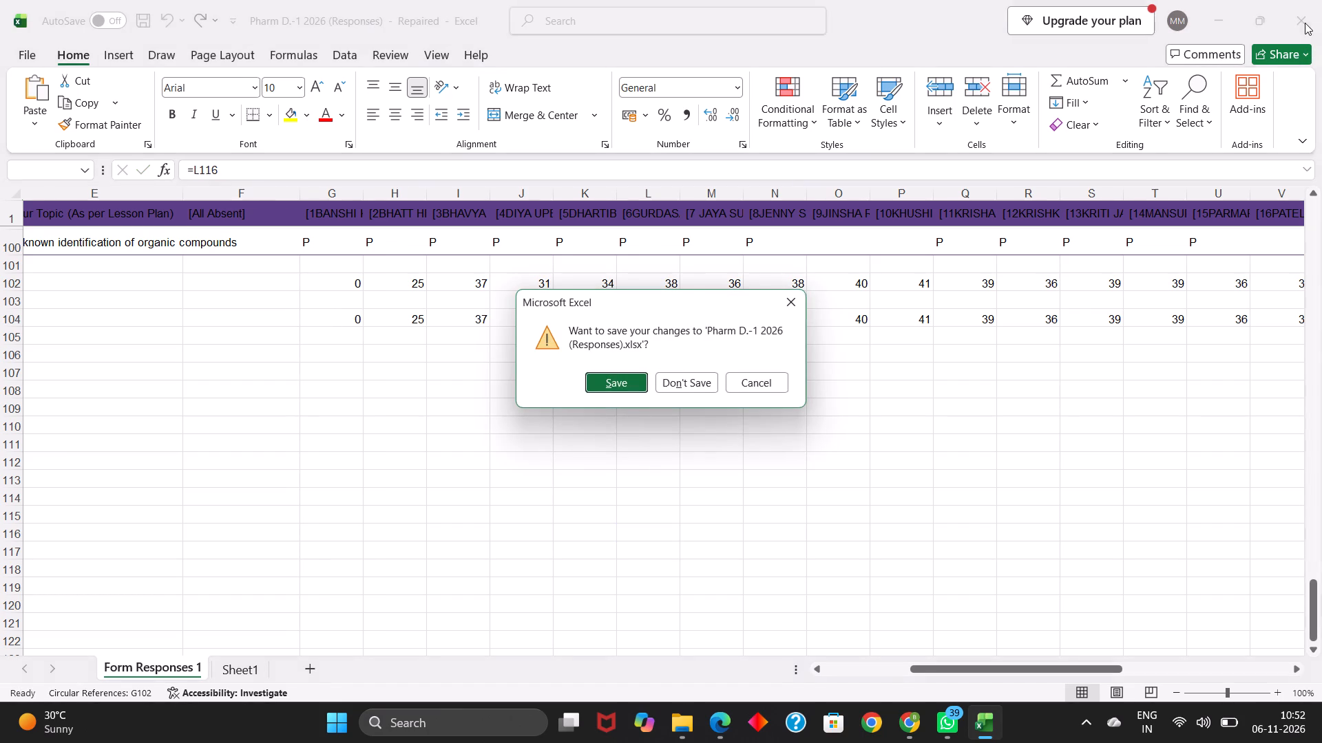
click(680, 380)
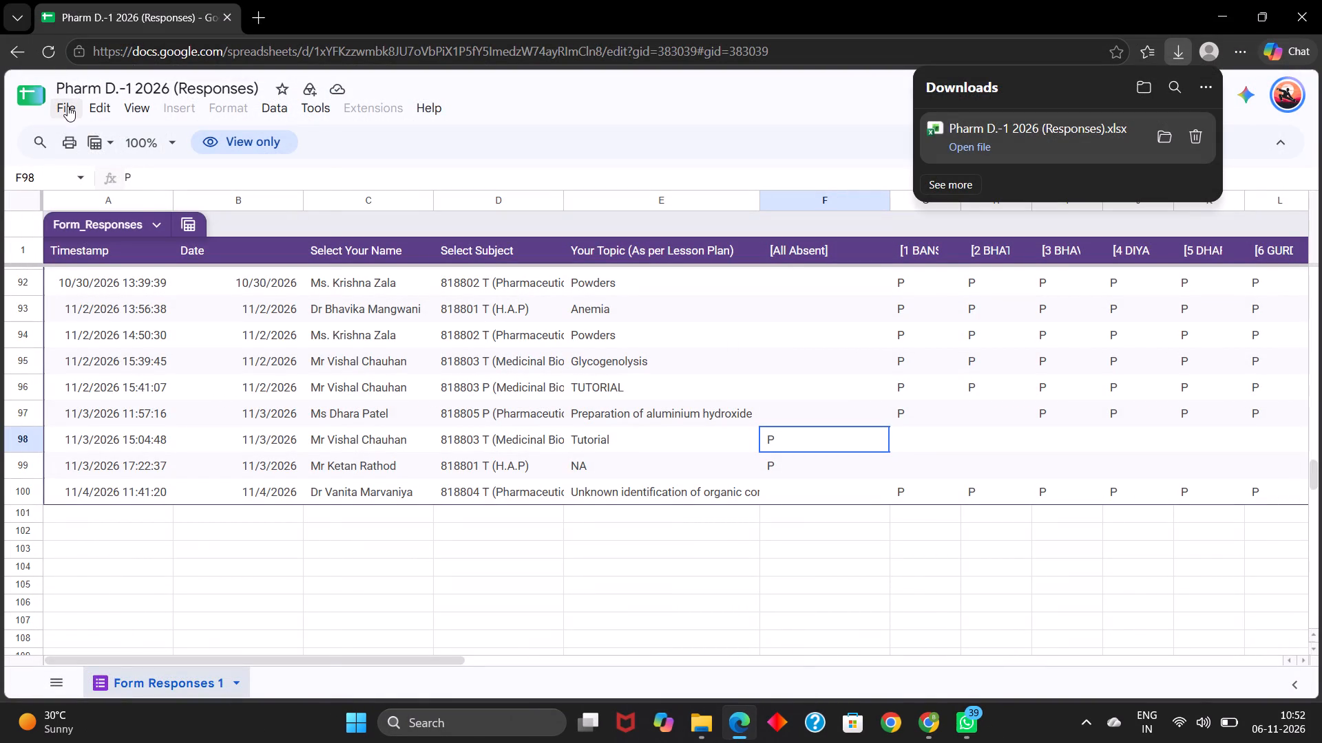
Download a fresh .xlsx copy of the Pharm D.-1 2026 (Responses) spreadsheet from Google Sheets in the browser.
click(67, 106)
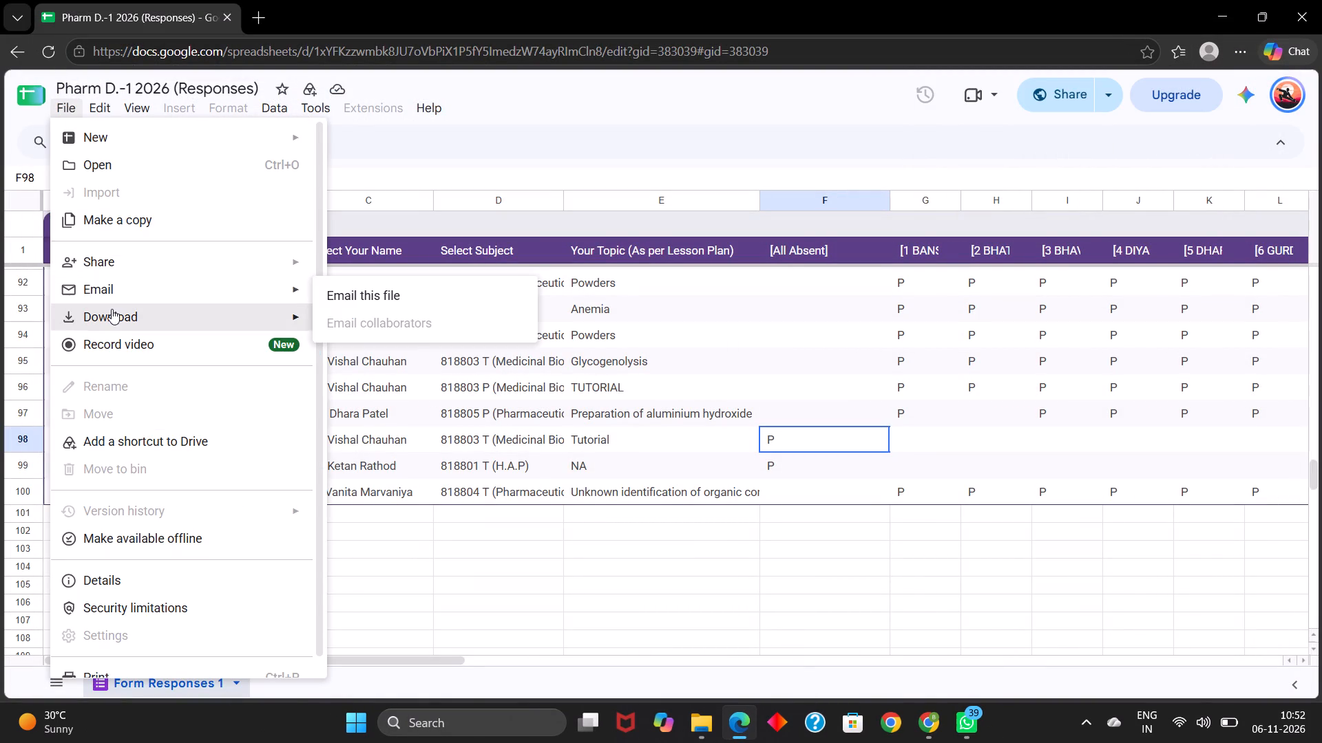
click(353, 319)
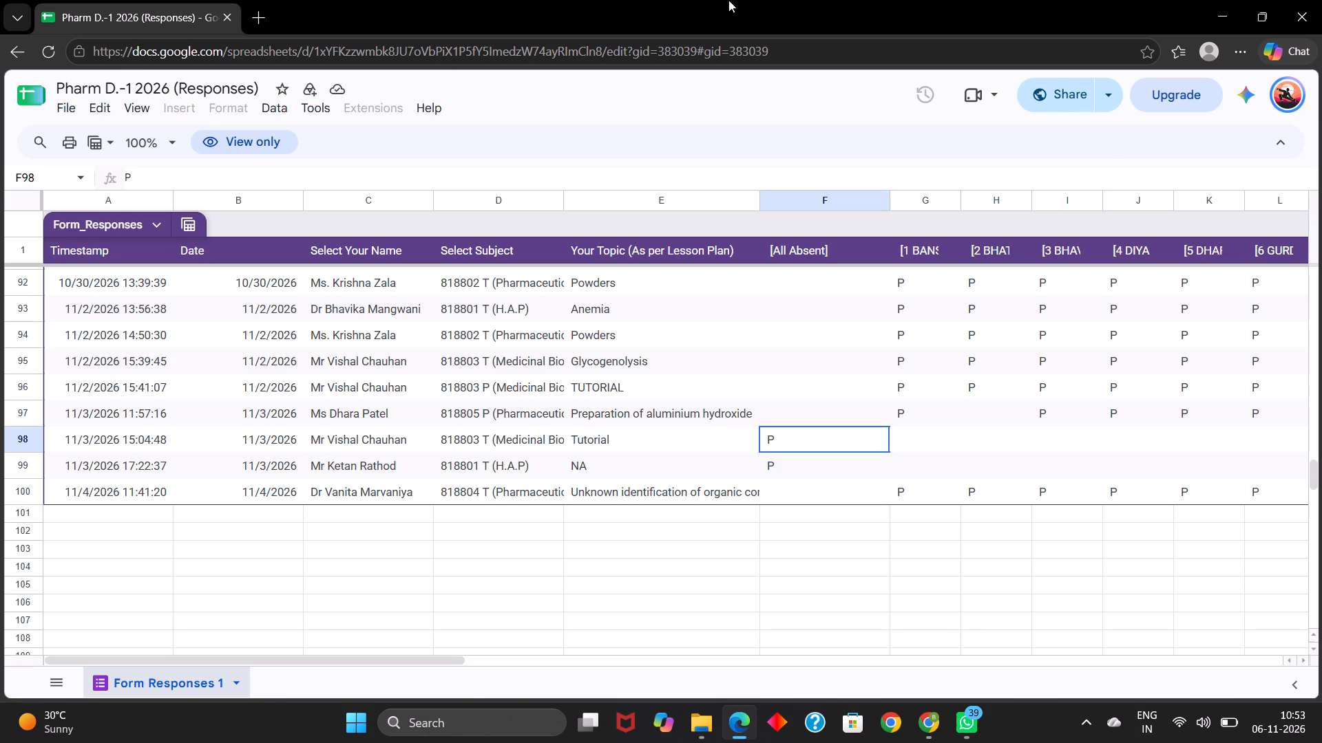
click(59, 107)
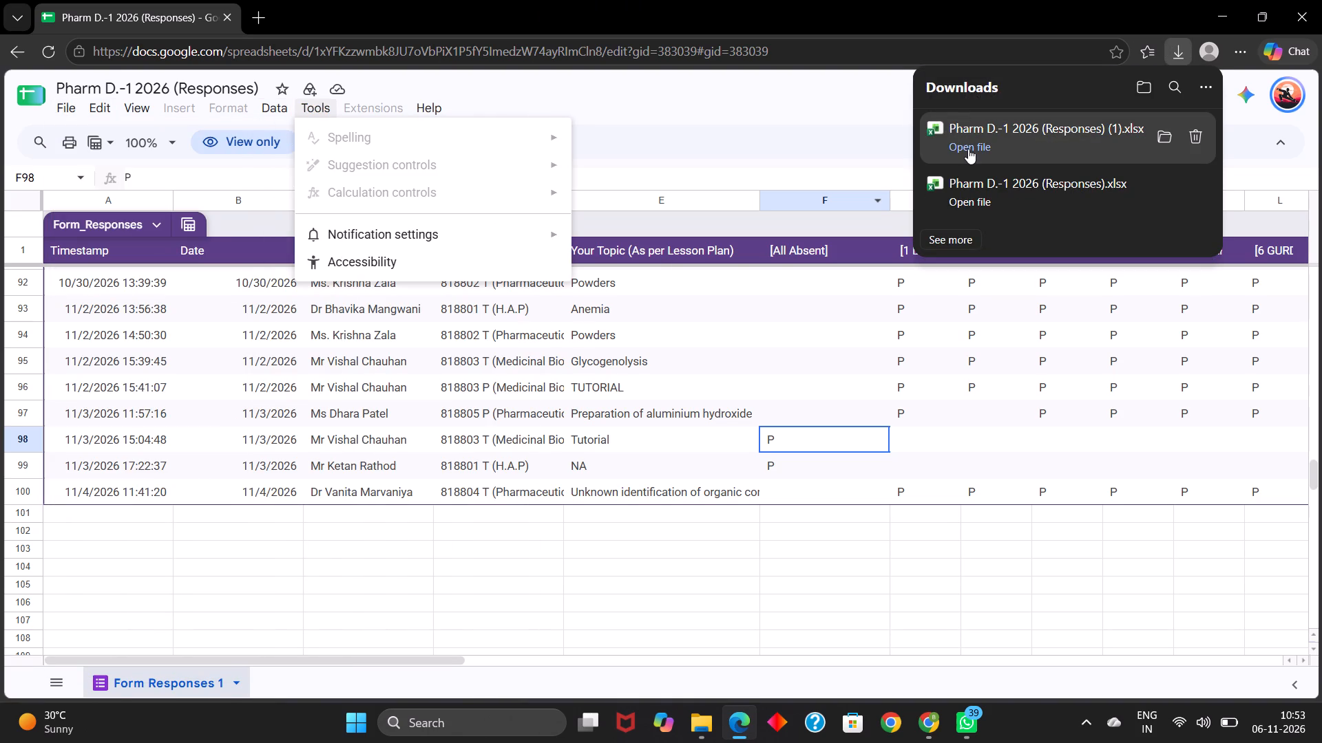
Open the downloaded Pharm D.-1 2026 (Responses) (1).xlsx in Excel, allow its content to be recovered, and enable editing.
click(968, 147)
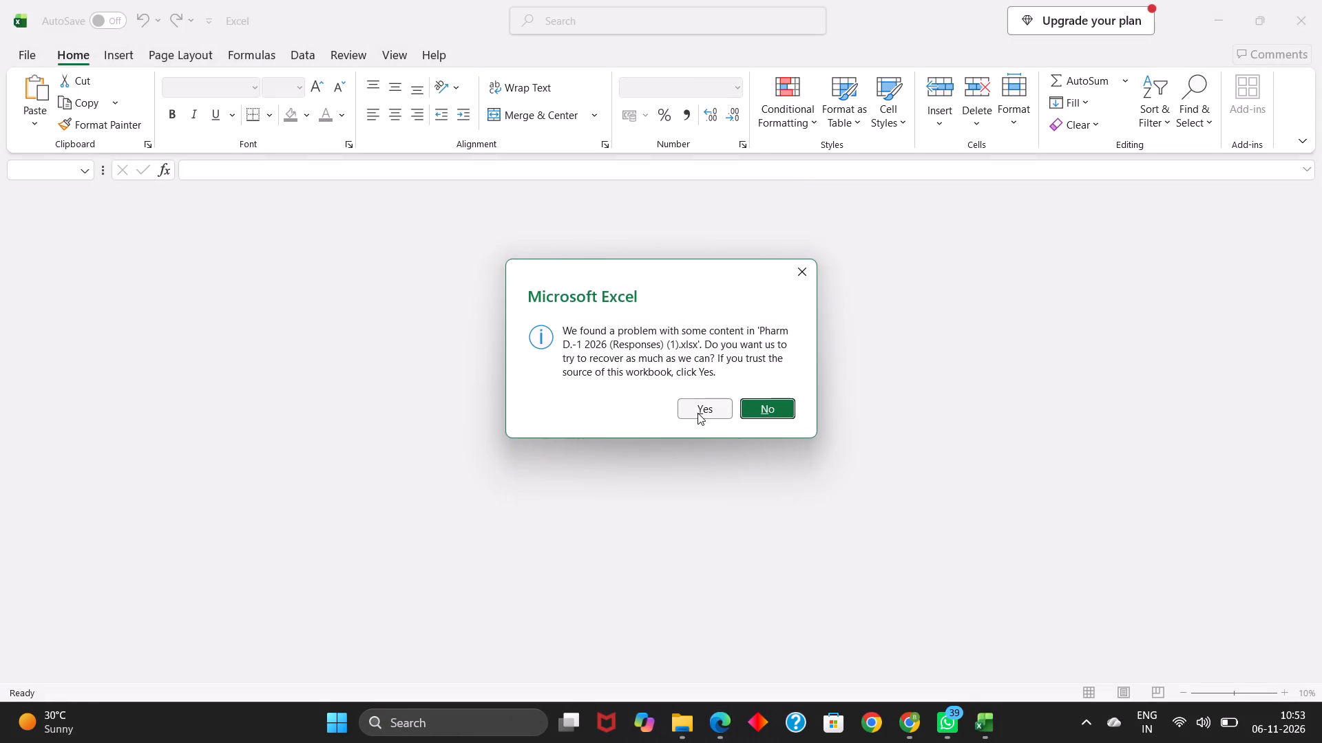
click(697, 413)
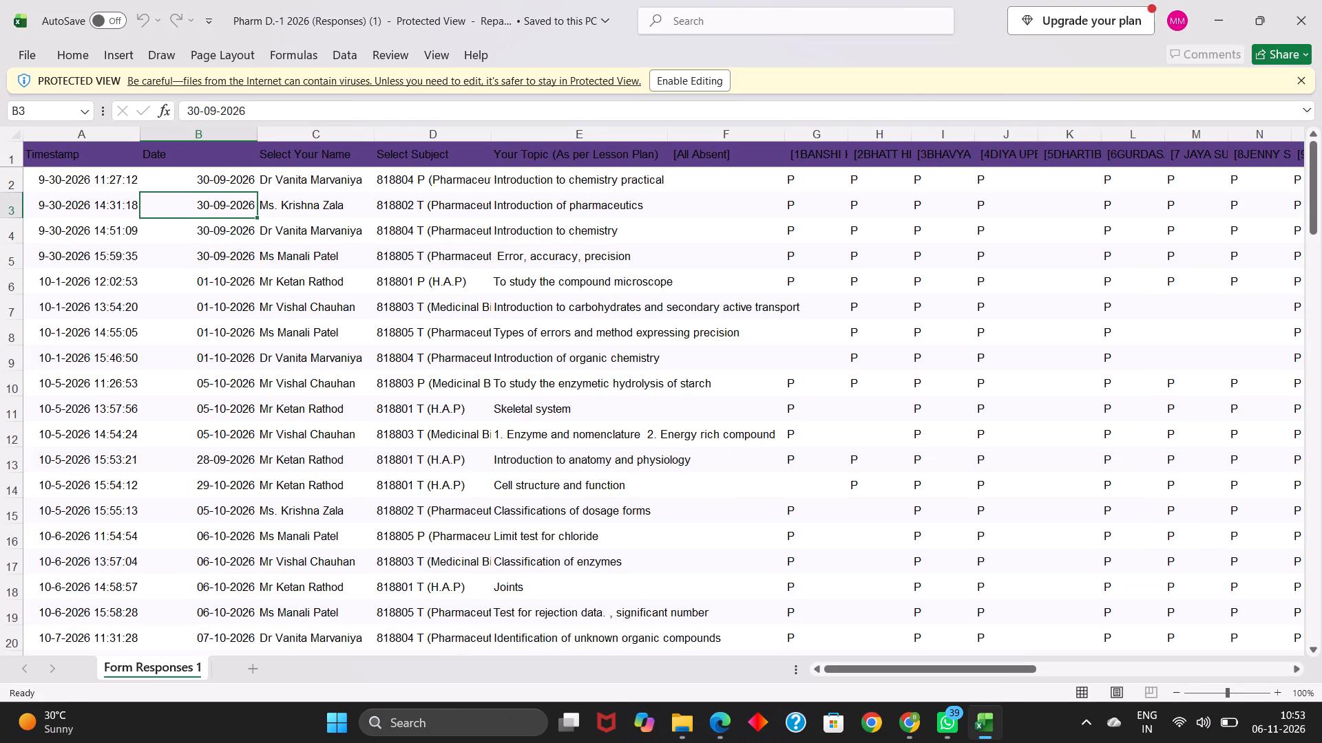
click(709, 76)
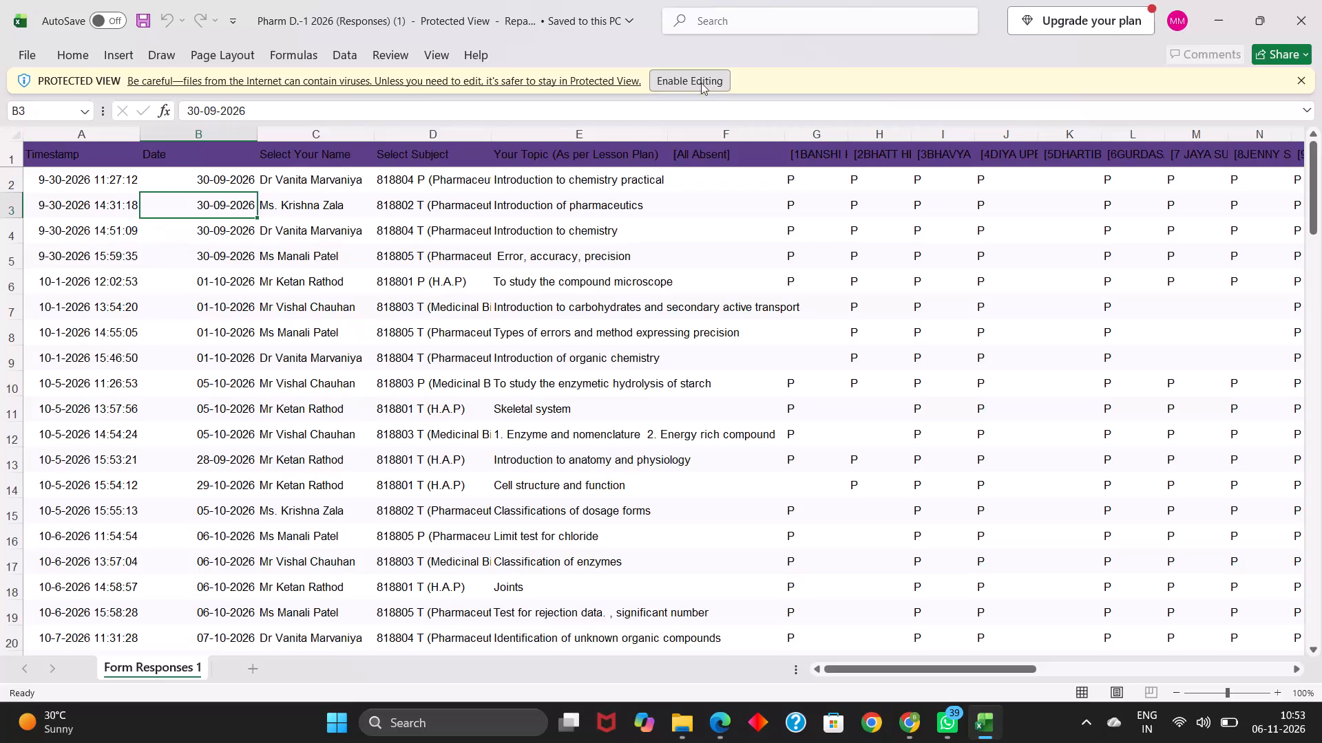
scroll(747, 447, down, 1)
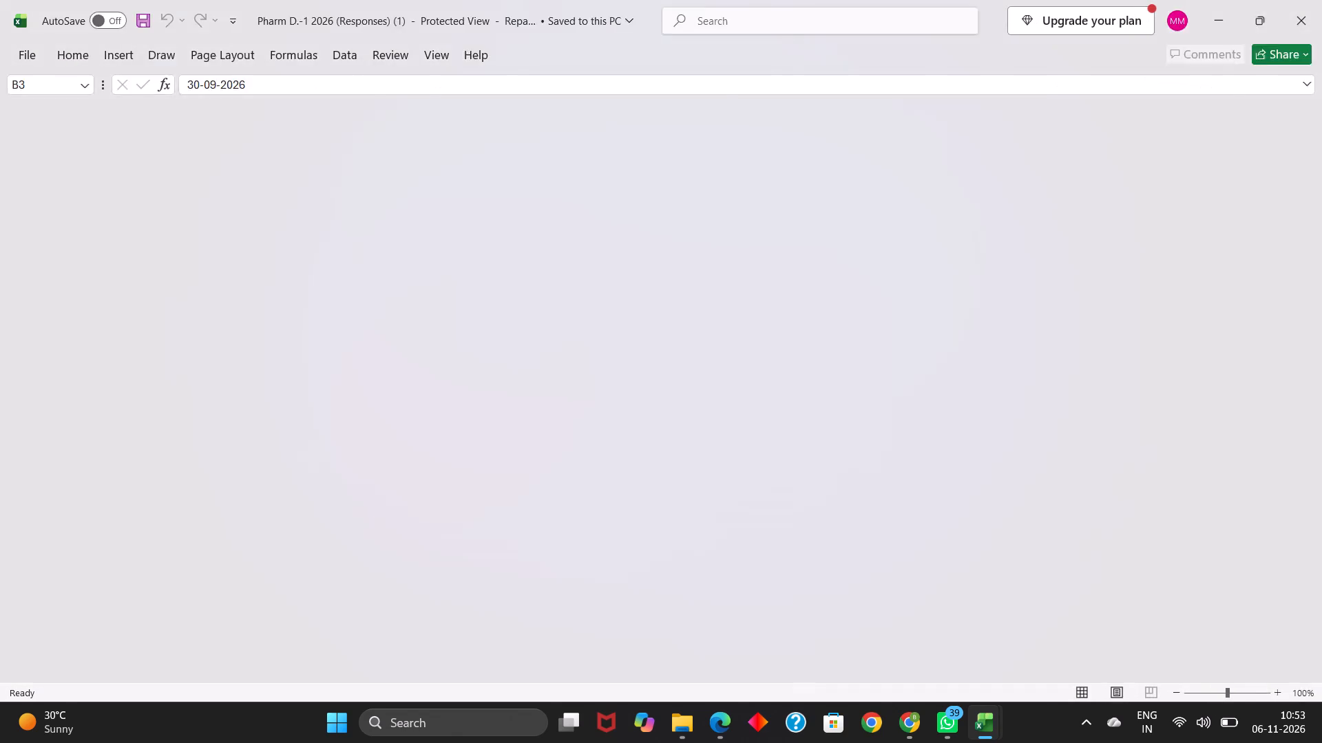
scroll(747, 447, down, 1)
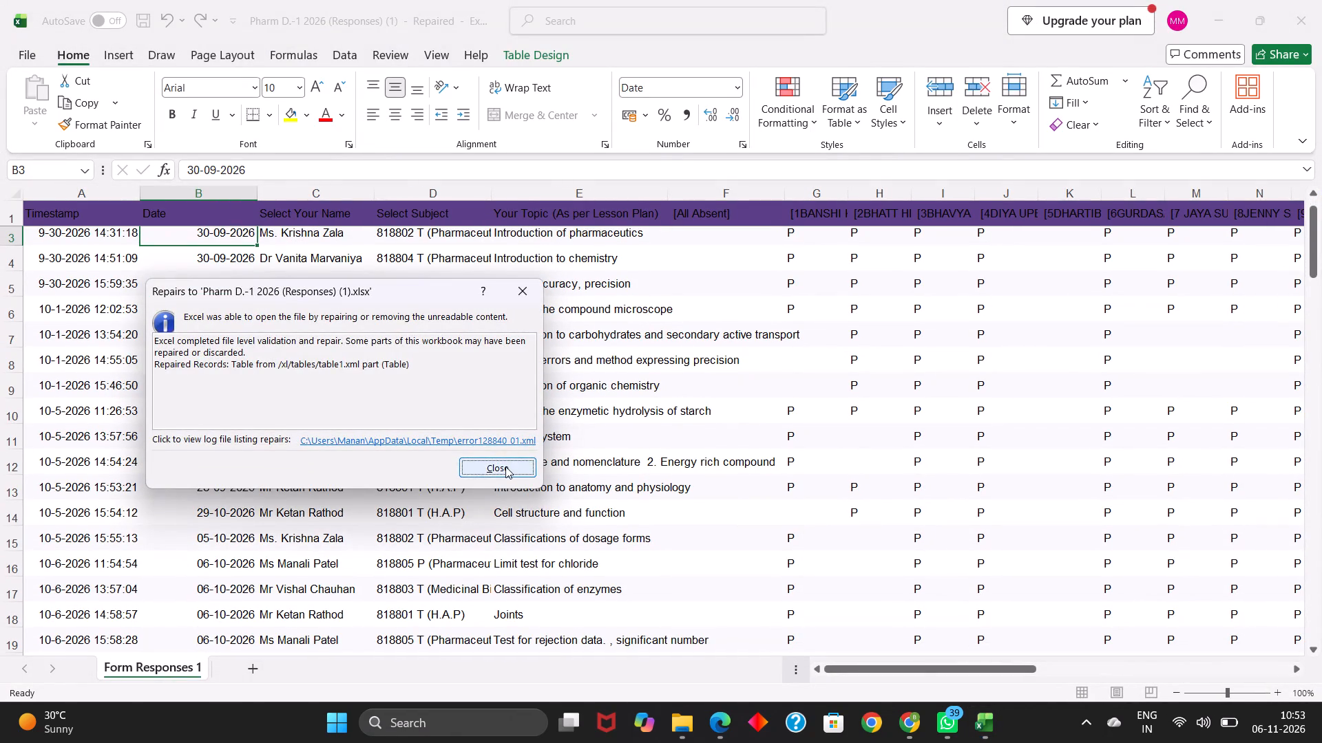
click(505, 466)
Enter the formula =COUNTIF(G53:G100,"P") in cell G102, below the first student's column.
scroll(764, 541, down, 4)
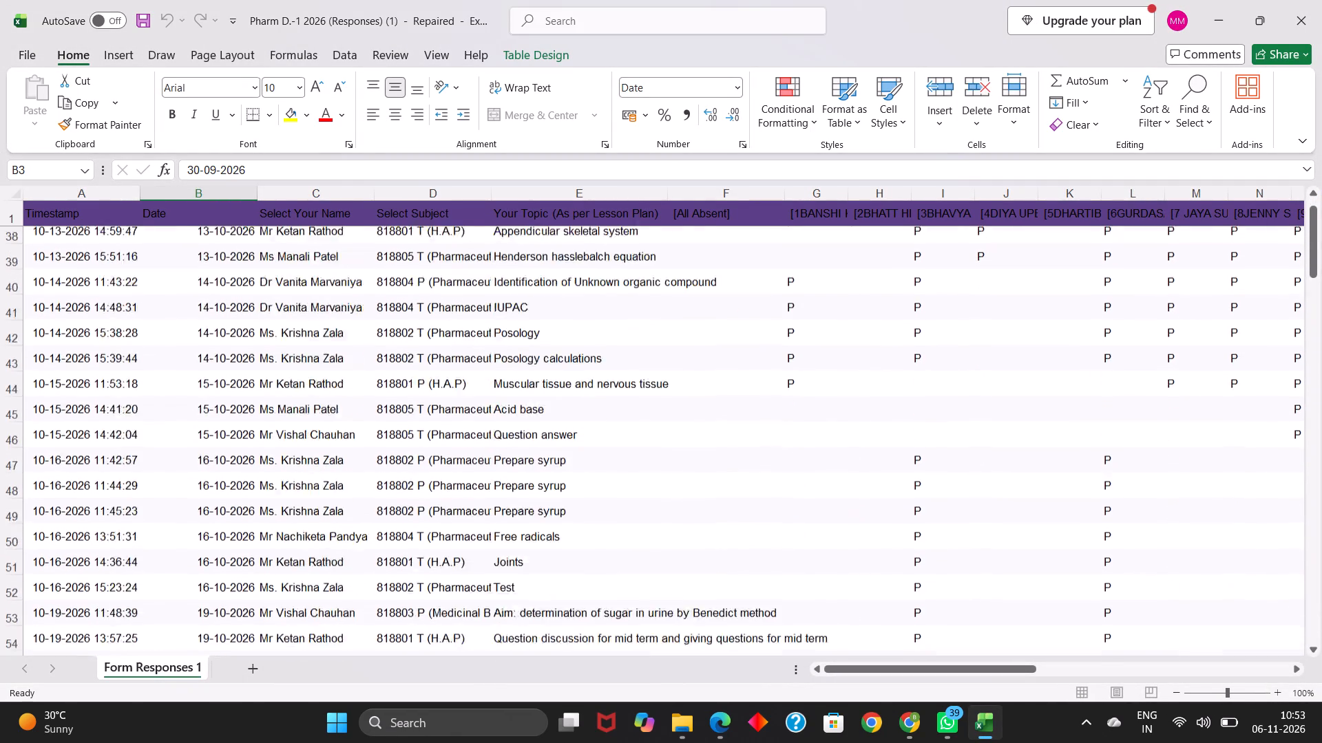
scroll(764, 541, down, 5)
scroll(764, 541, up, 3)
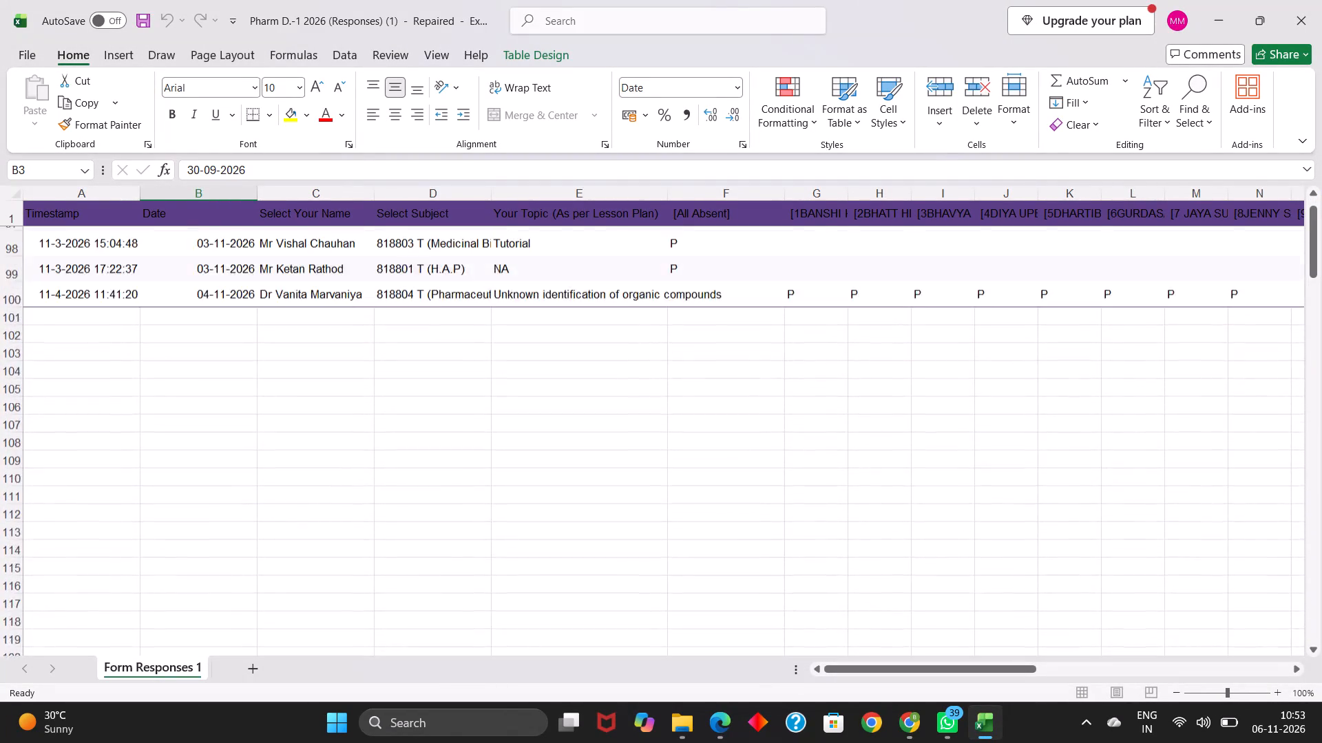
scroll(764, 541, up, 1)
double_click(802, 415)
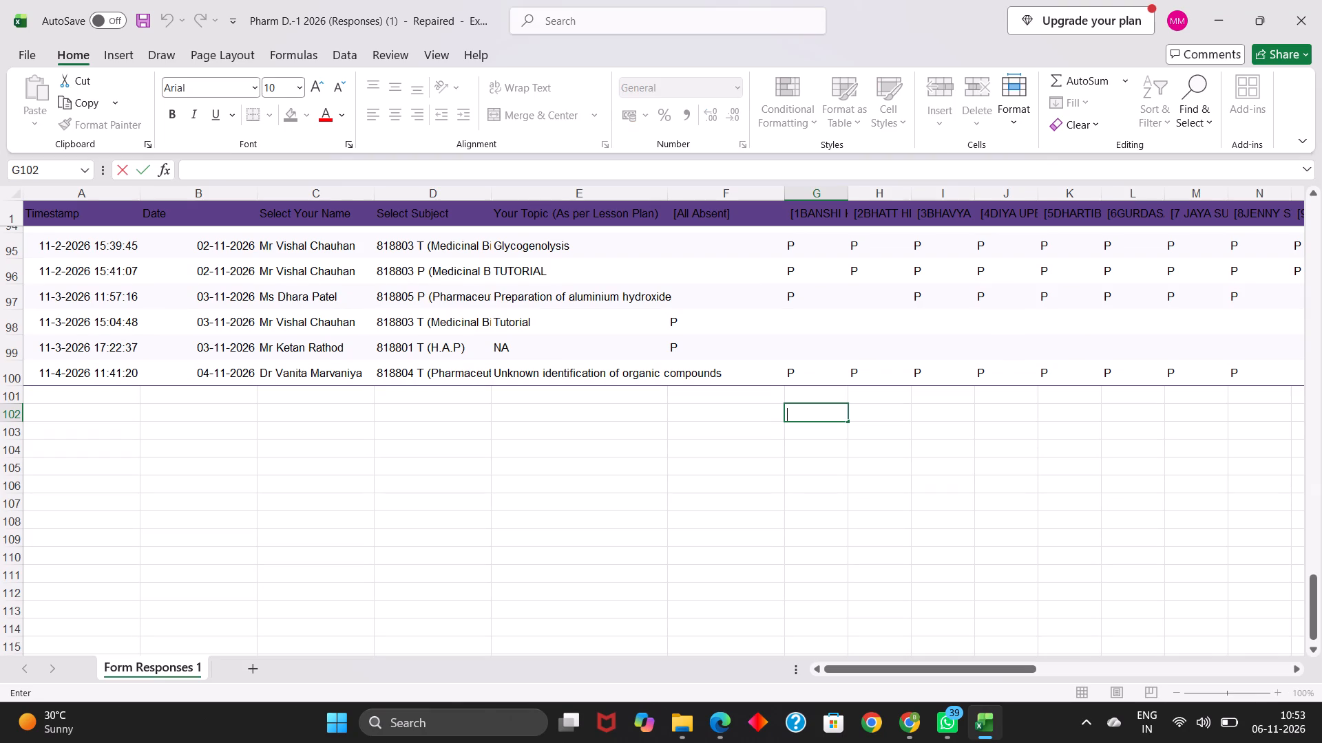
text(=COUTN)
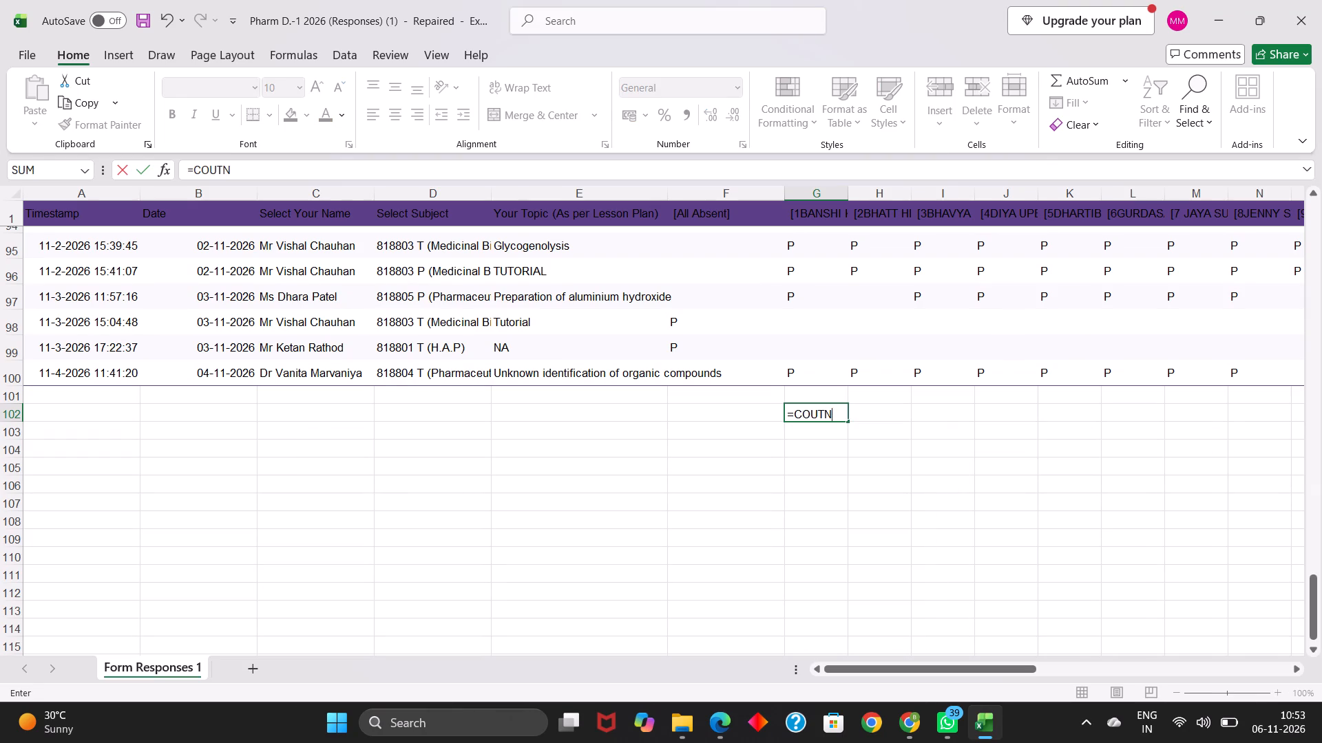
key(BackSpace)
key(BackSpace)
text(NTIF)
text(9G53:)
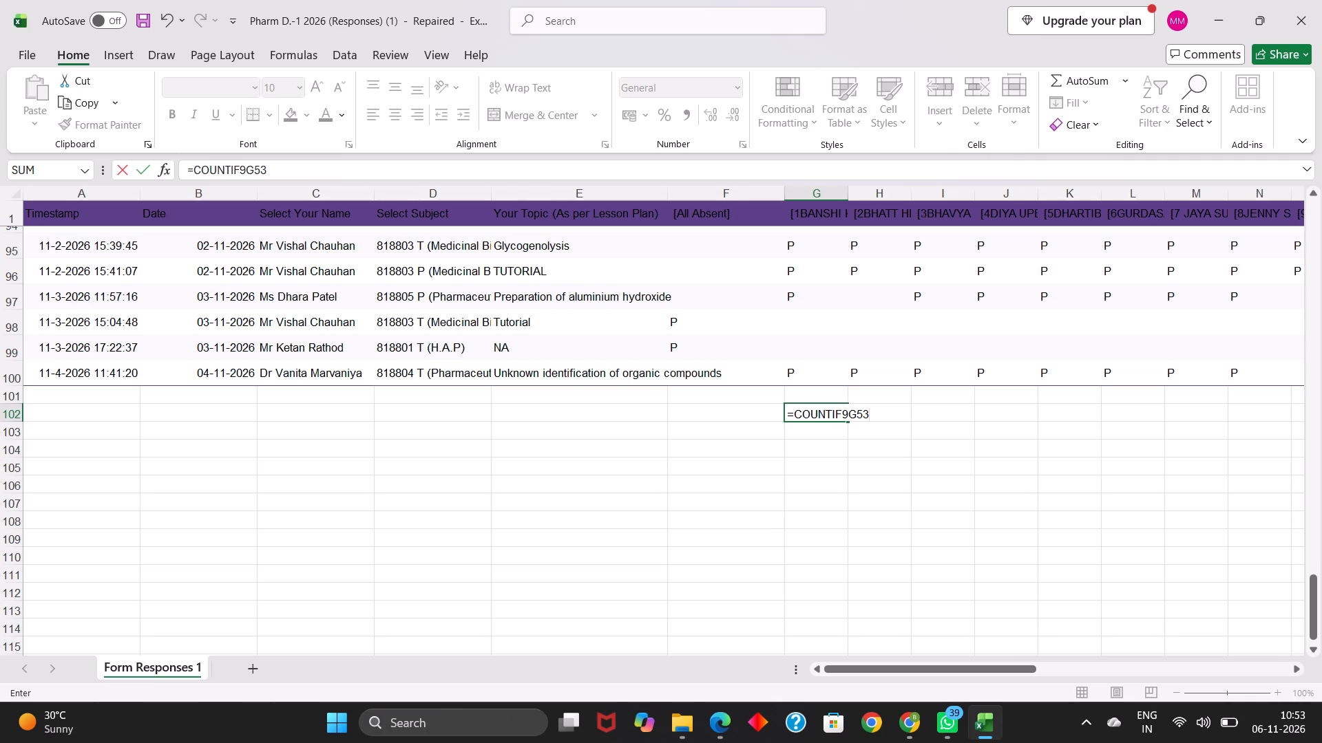
key(g)
text(100,)
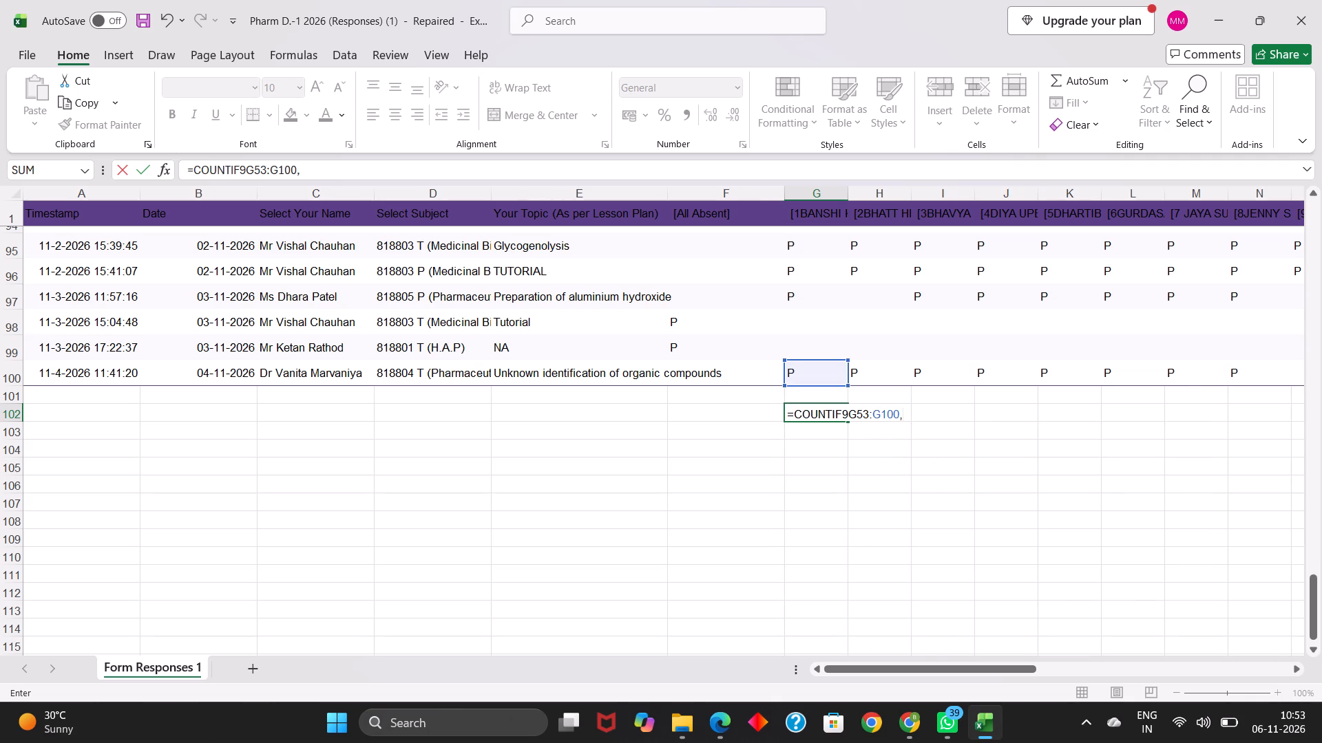
key(shift+quotedbl)
click(850, 413)
key(BackSpace)
key(shift+parenleft)
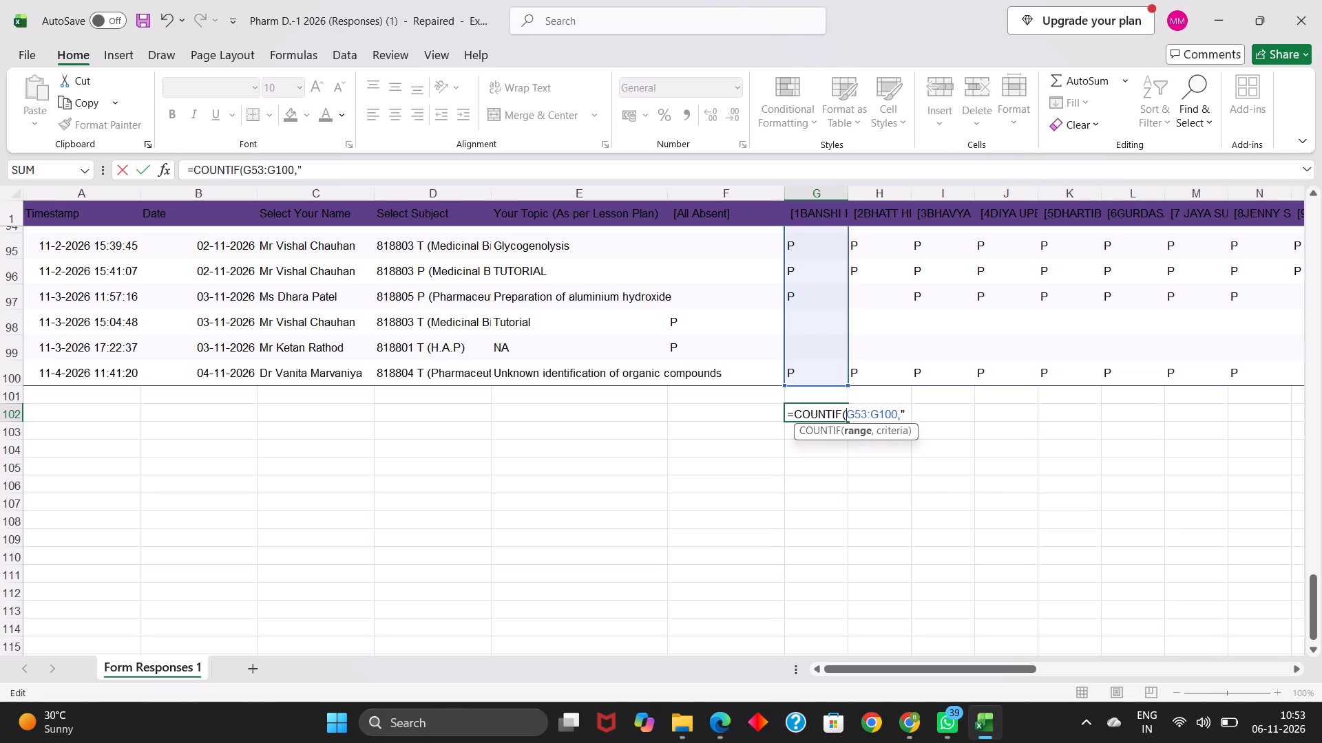
double_click(910, 416)
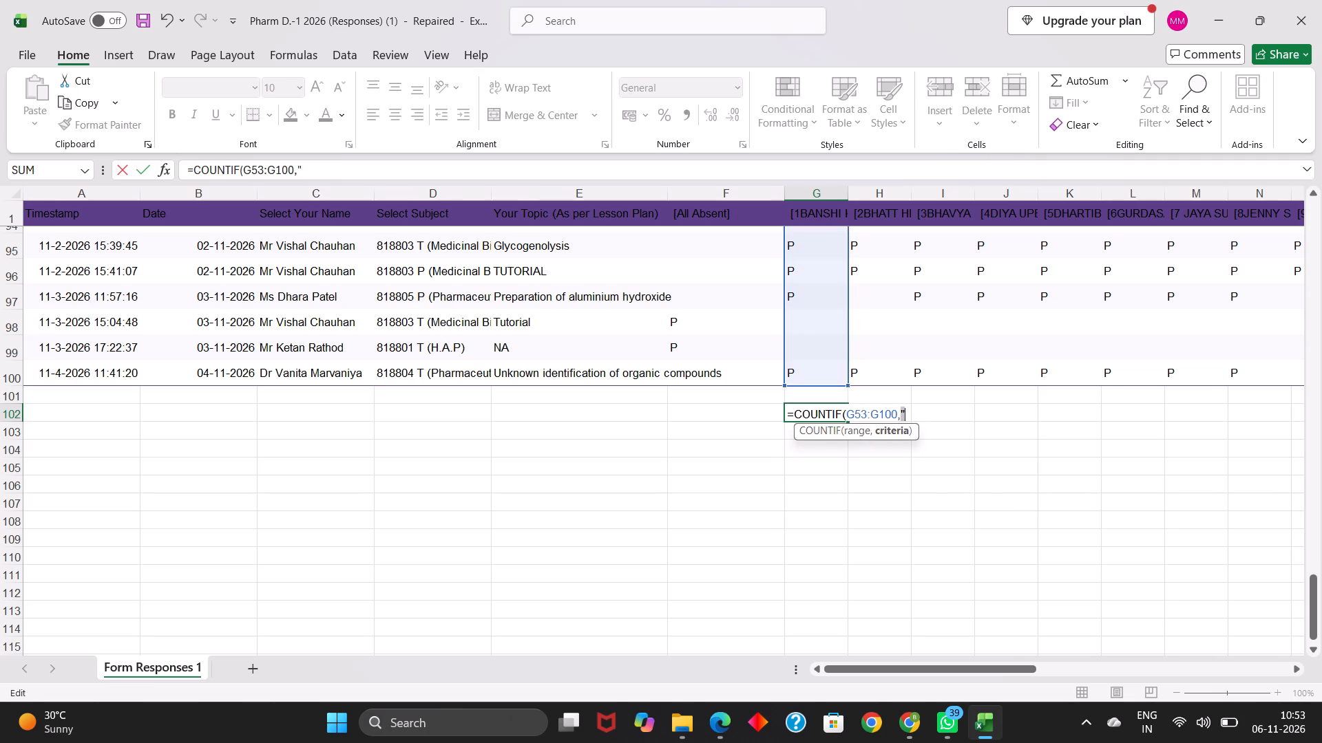
click(910, 416)
key(p)
key(shift+quotedbl)
key(shift+parenright)
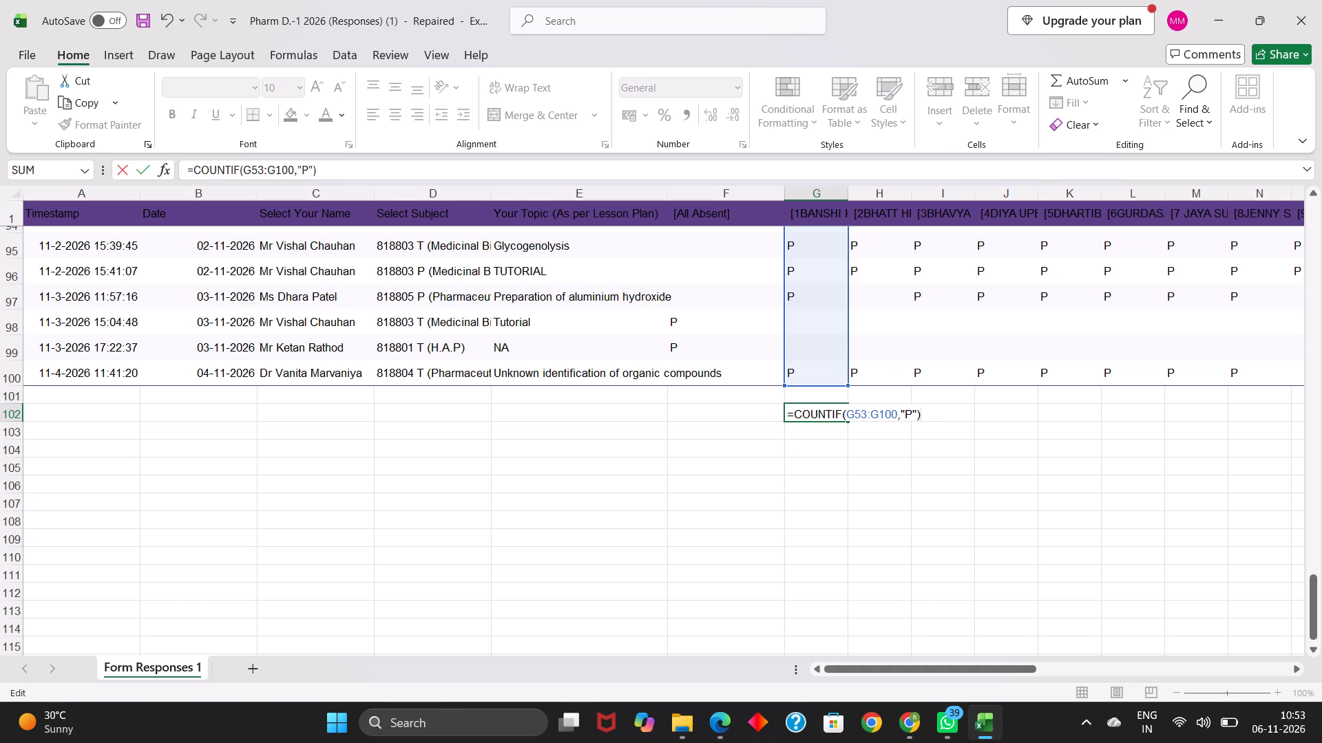
key(Return)
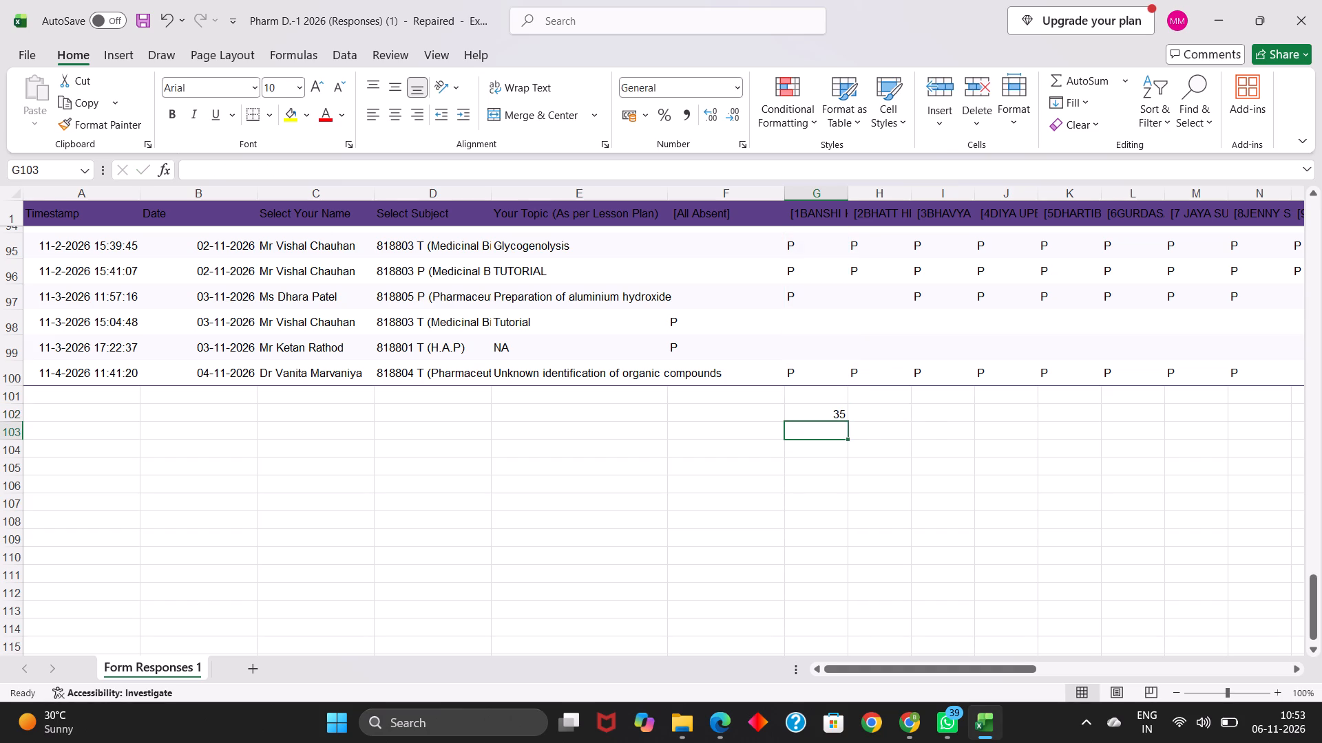
Fill the COUNTIF formula from G102 across row 102 to AF102, covering all 26 named students.
click(818, 407)
drag(850, 422, 959, 424)
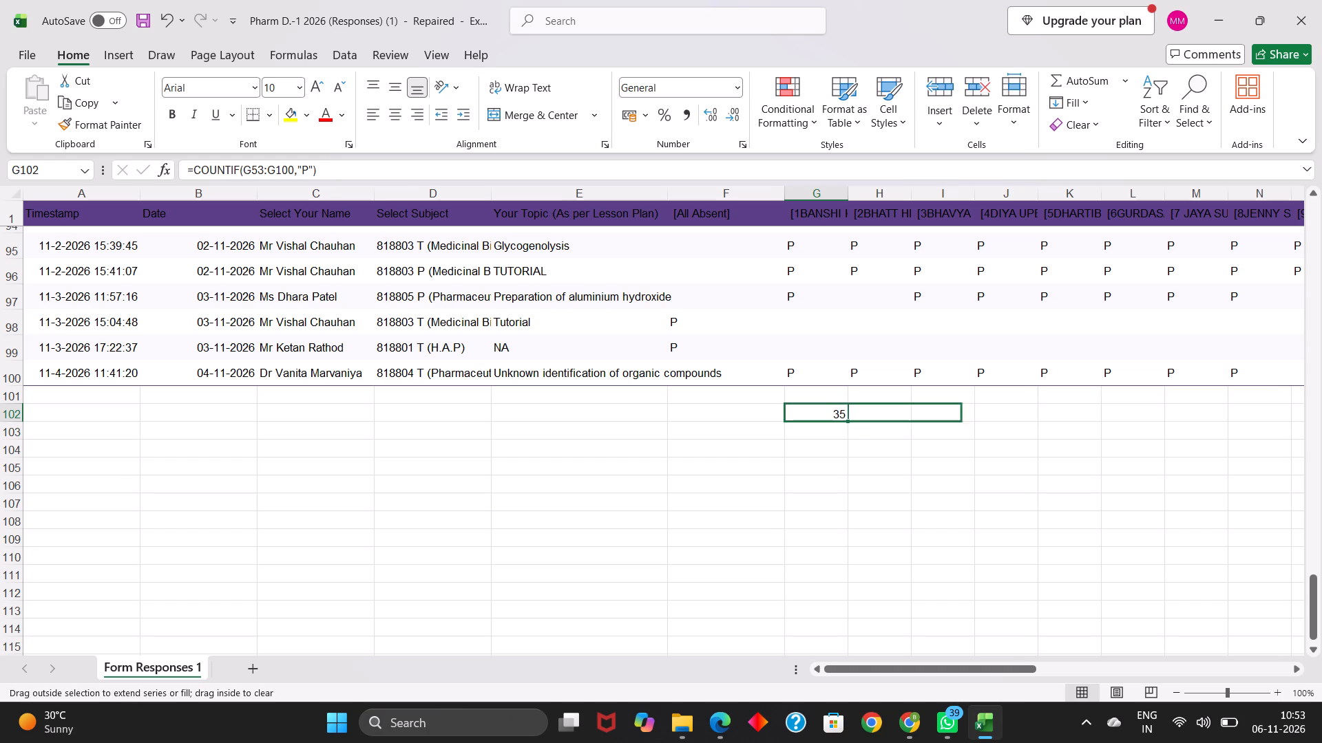
drag(959, 424, 1321, 419)
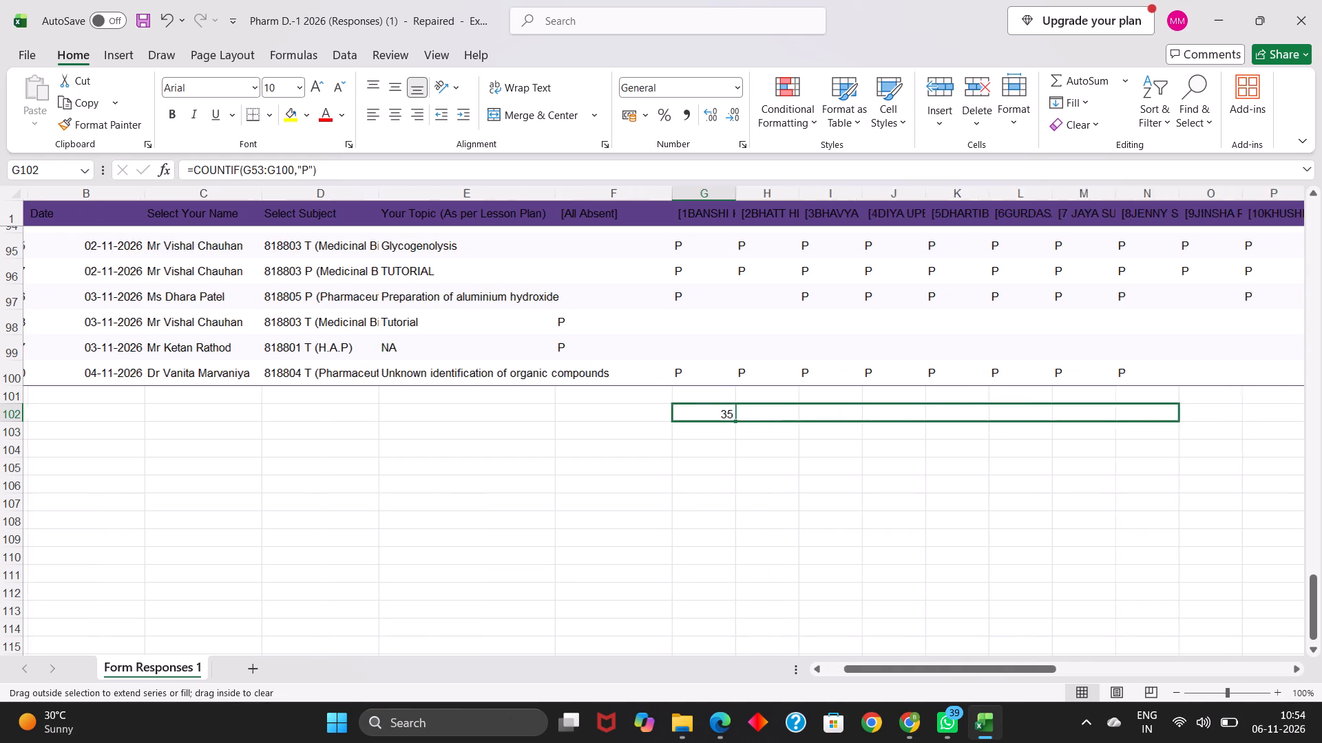
drag(1321, 419, 1235, 422)
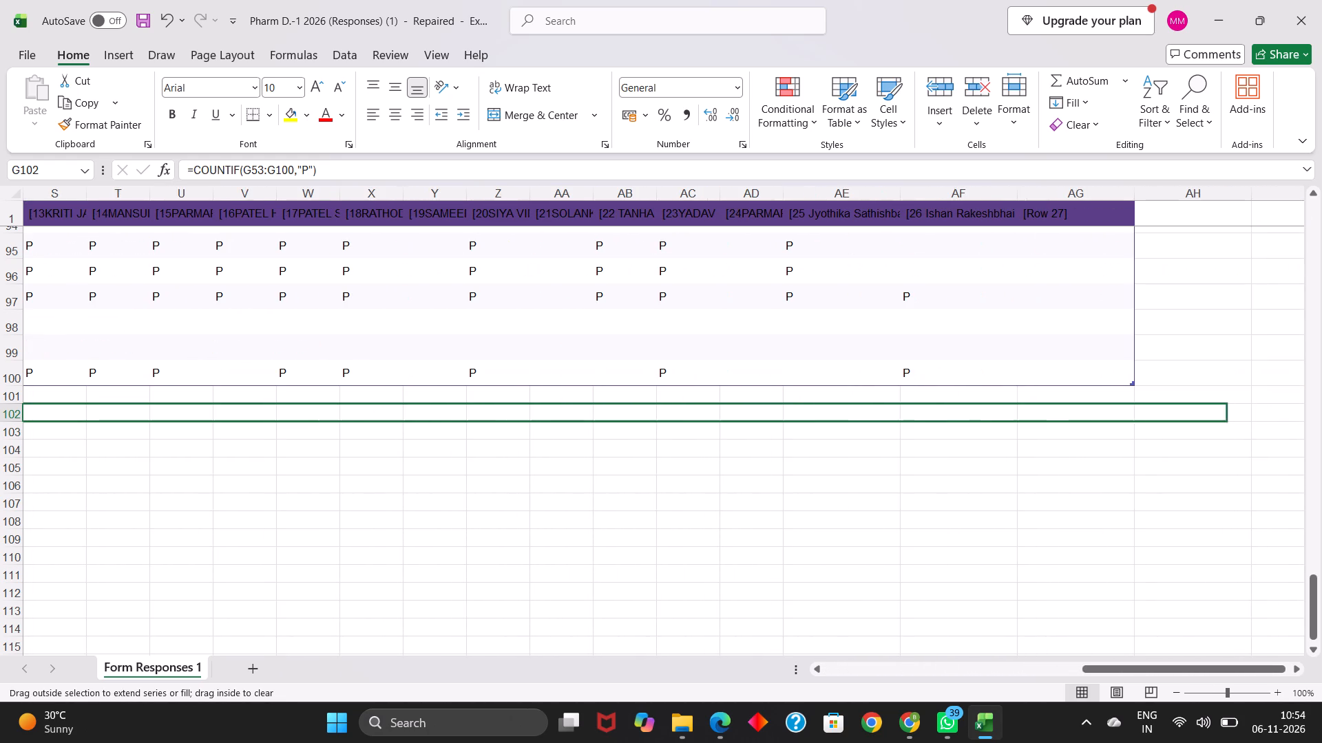
drag(1235, 422, 1010, 412)
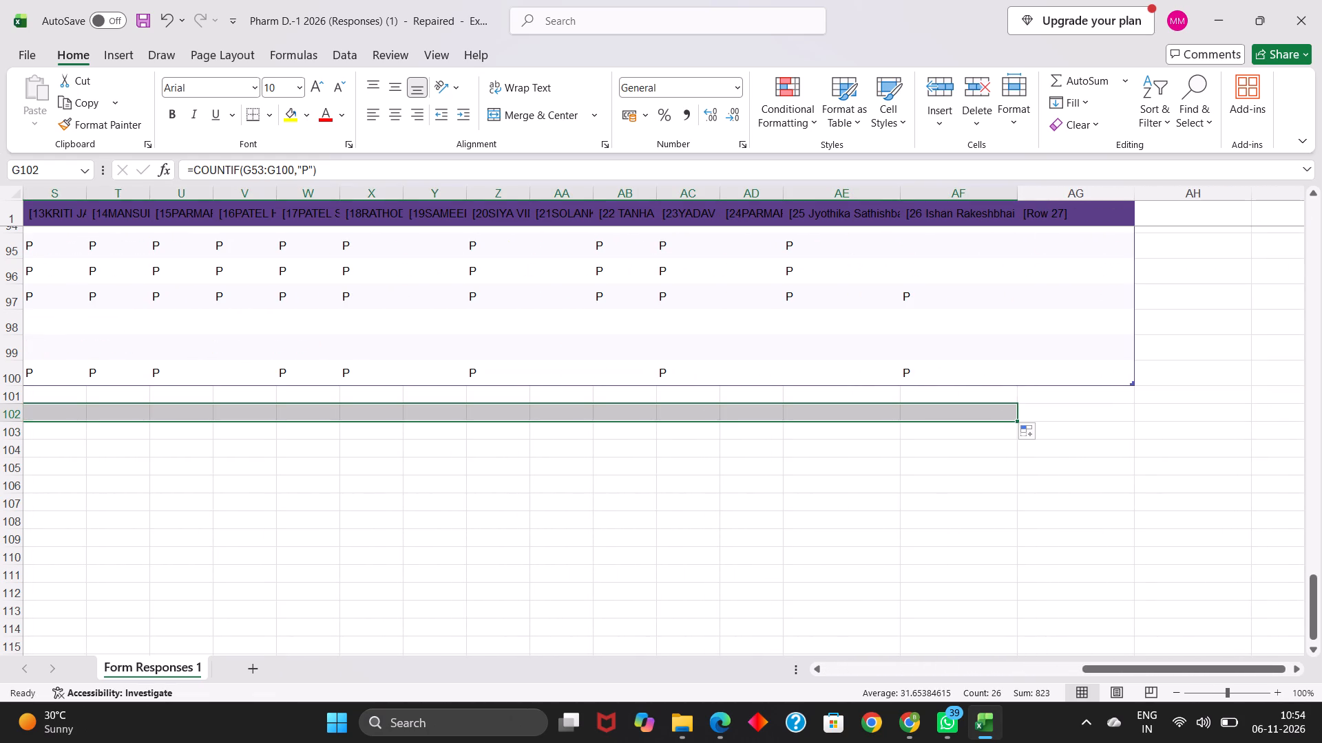
click(795, 484)
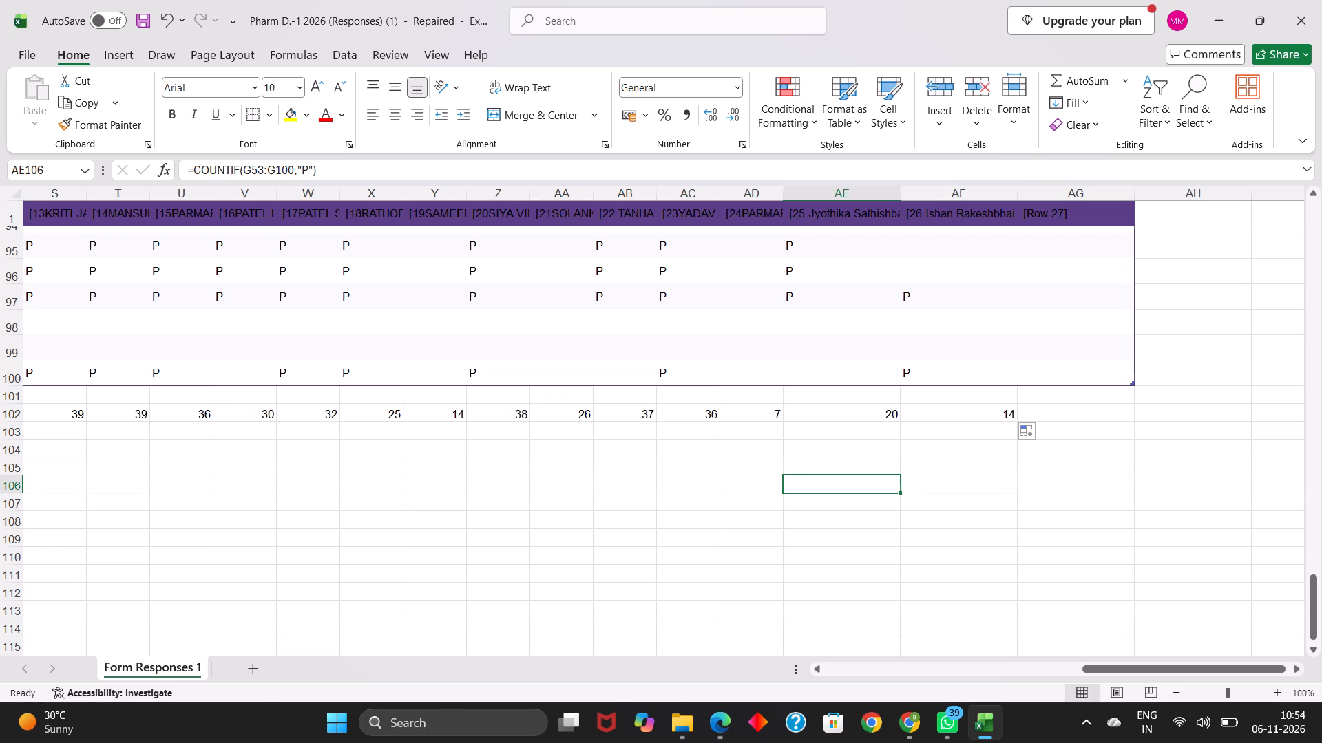
Copy the counts in G102:AF102 and paste them as values only into G104:AF104.
scroll(470, 453, right, 7)
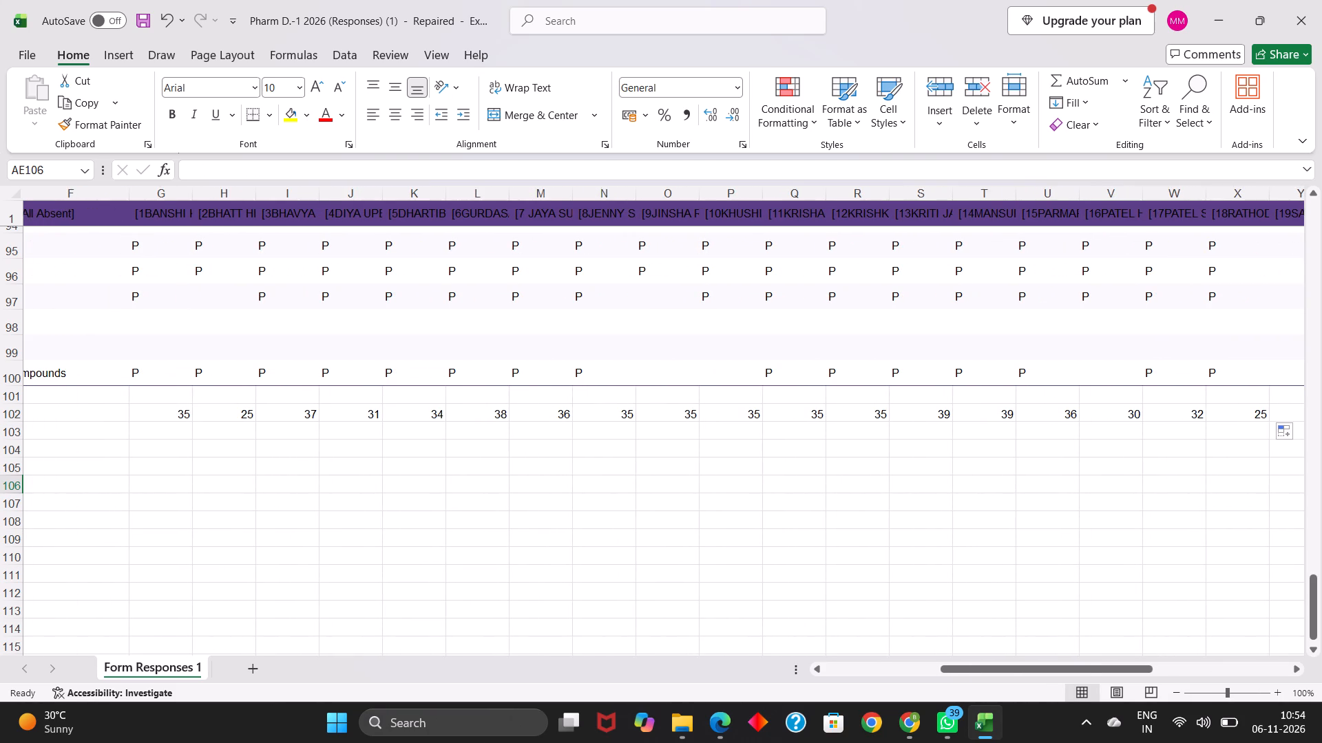
drag(162, 410, 730, 412)
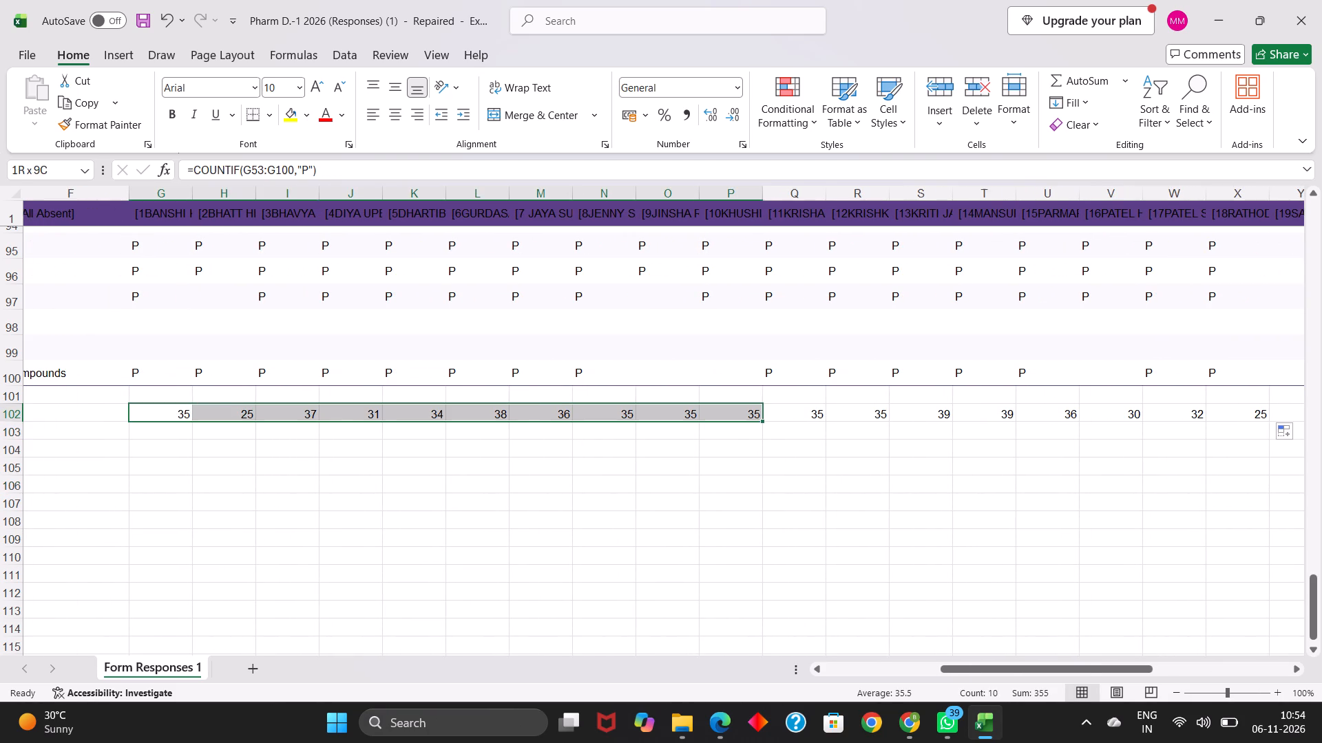
drag(730, 412, 1016, 417)
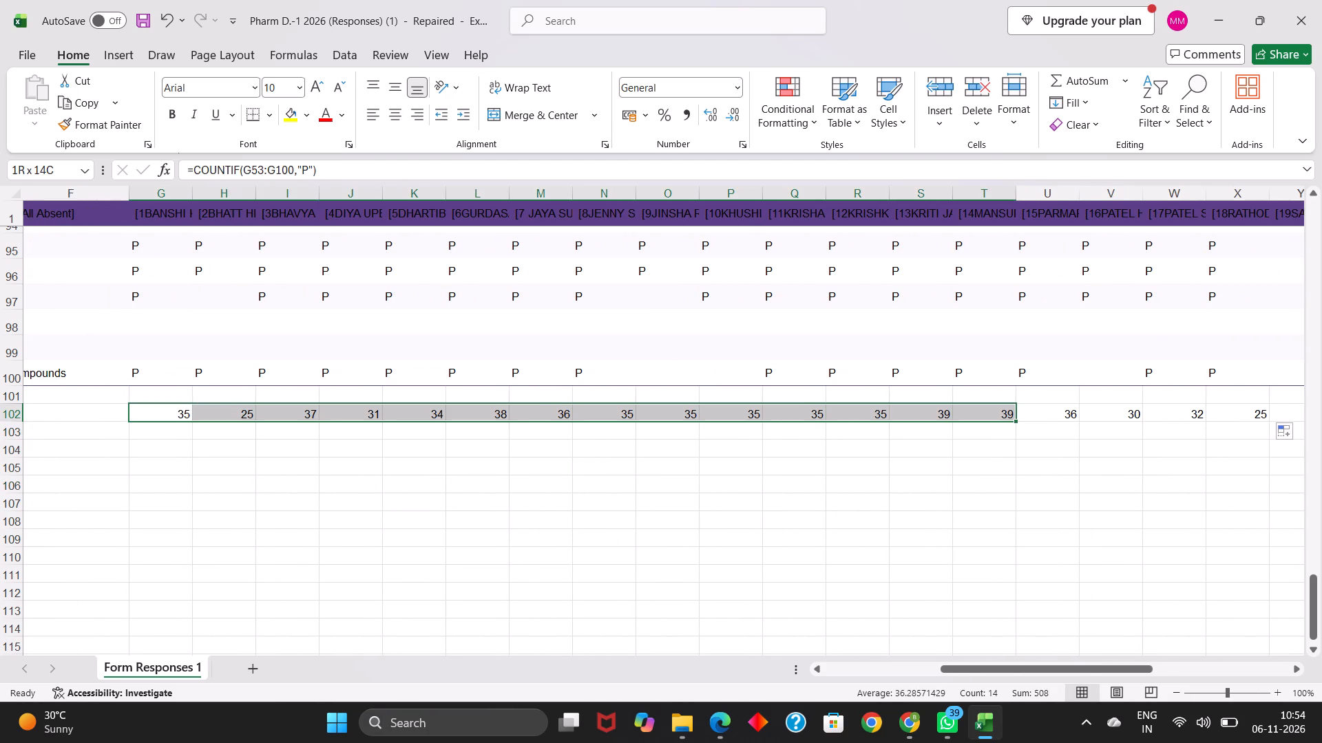
drag(1016, 417, 1255, 417)
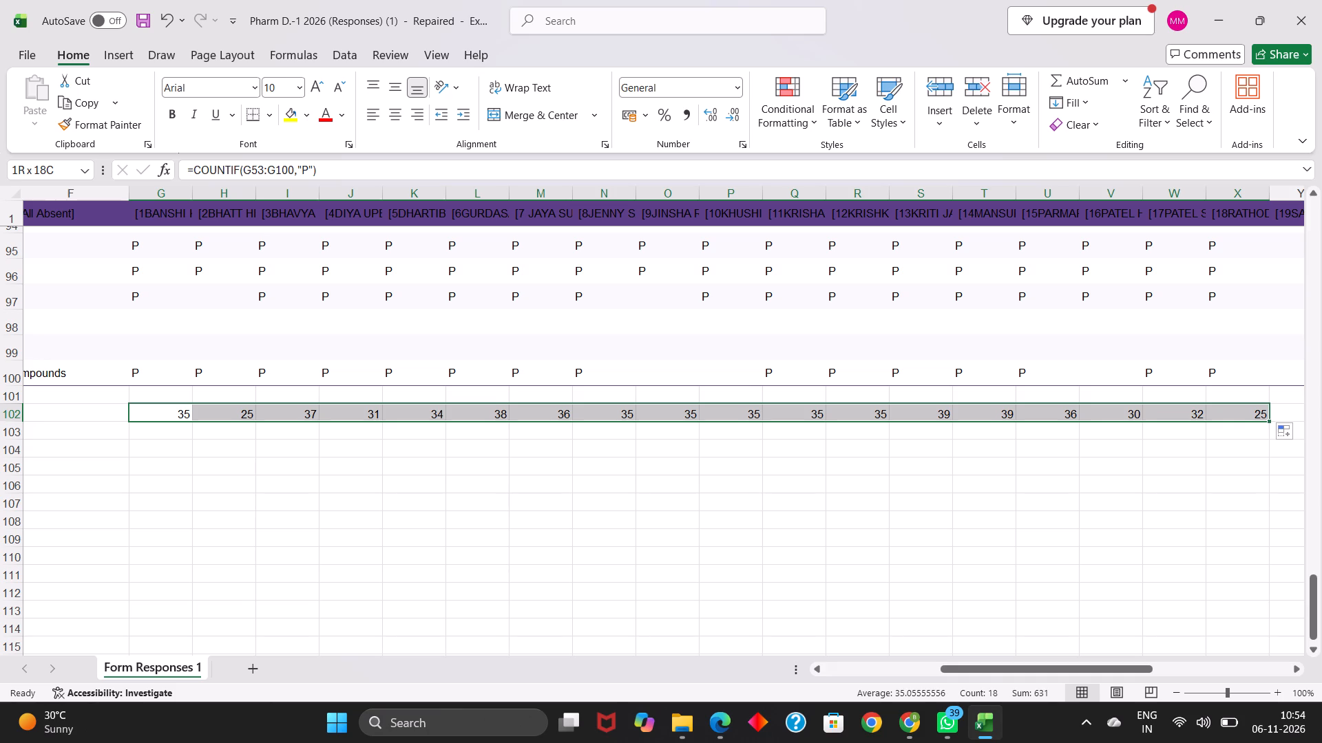
drag(1255, 417, 1321, 416)
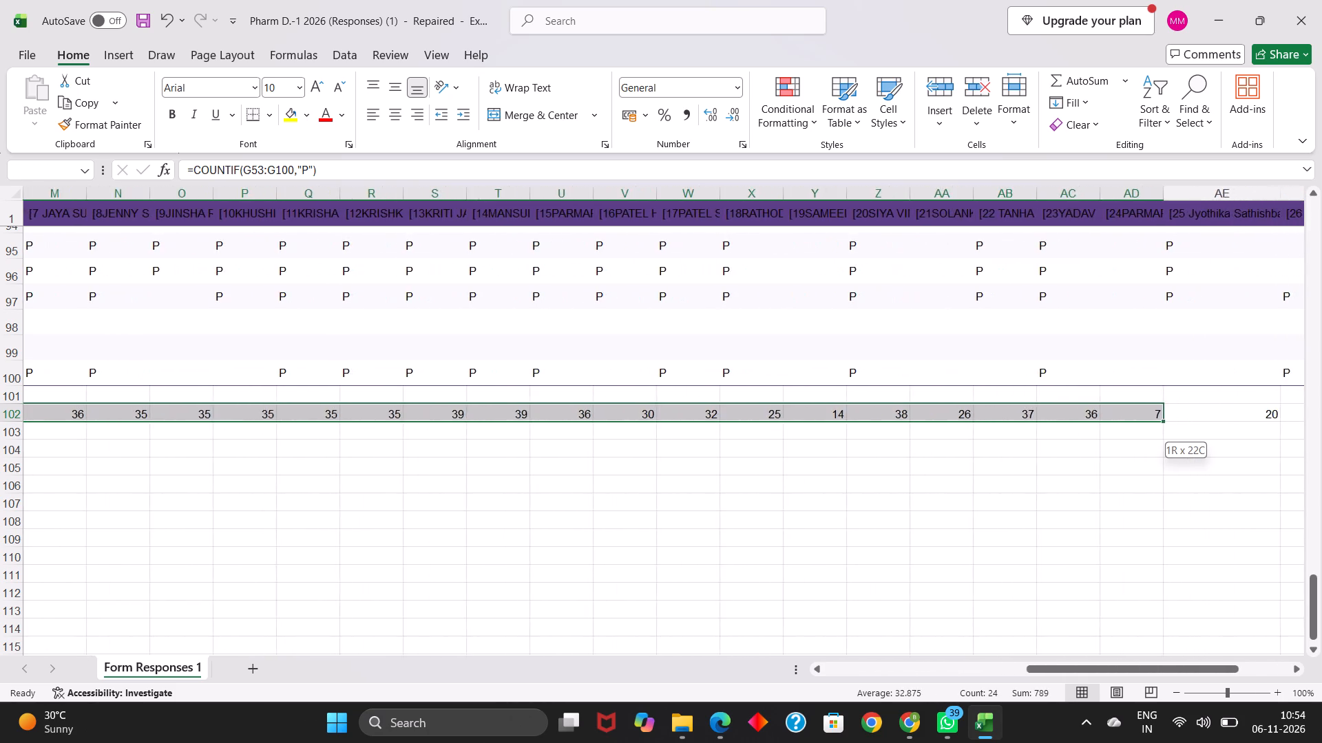
drag(1321, 416, 1005, 415)
right_click(1005, 415)
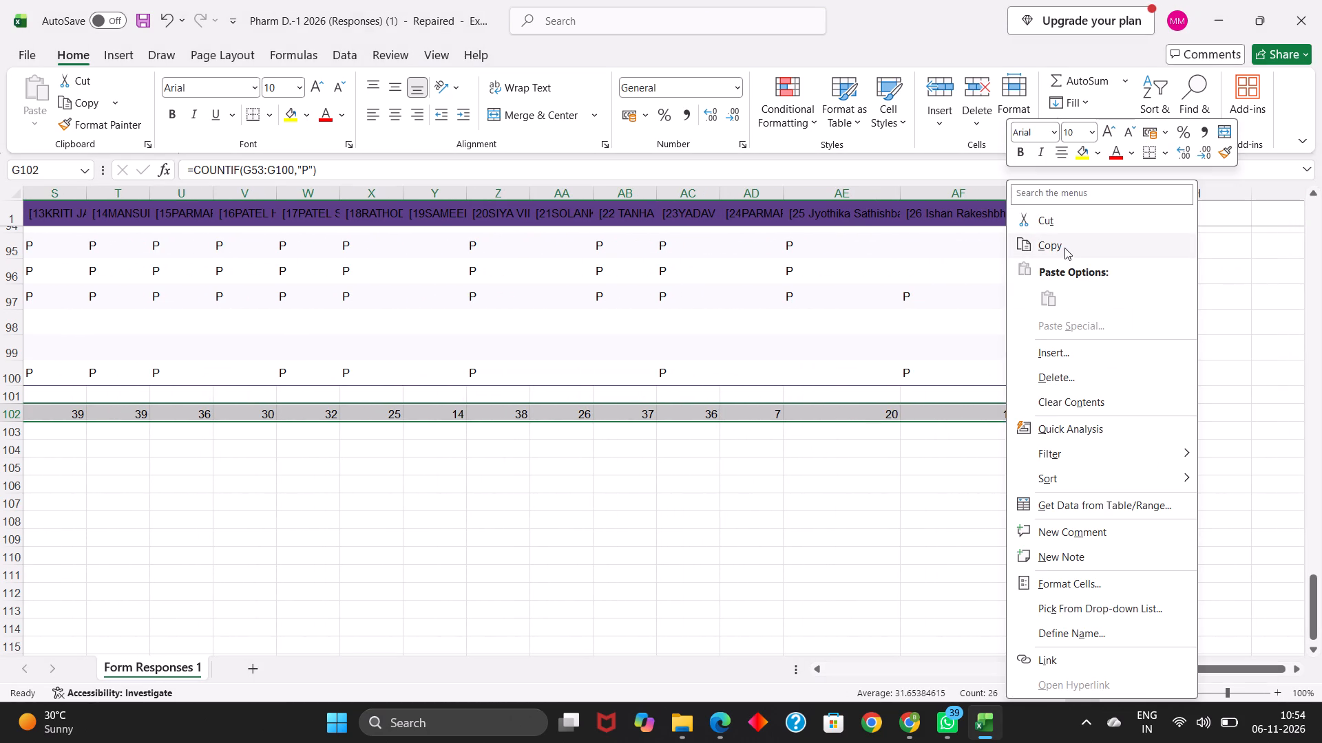
click(1064, 249)
scroll(472, 449, right, 4)
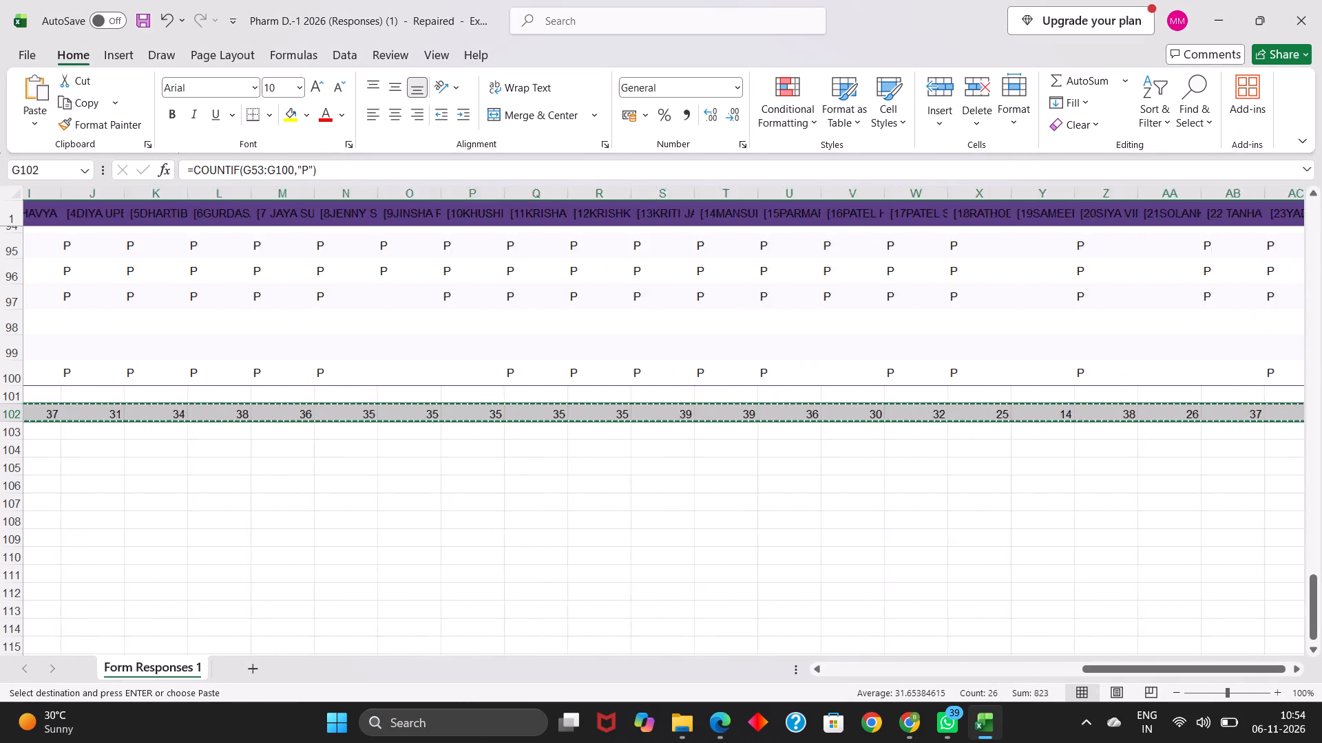
scroll(472, 449, right, 3)
drag(227, 445, 389, 447)
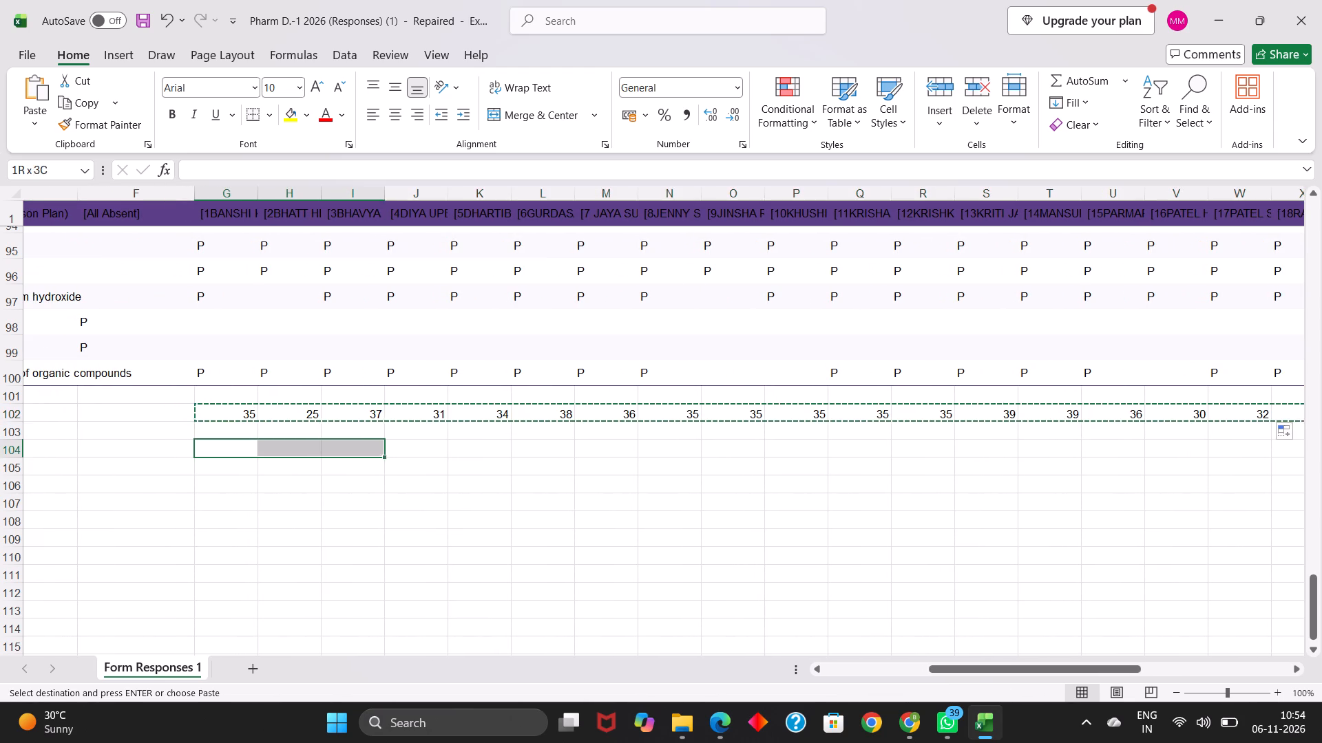
drag(389, 447, 985, 451)
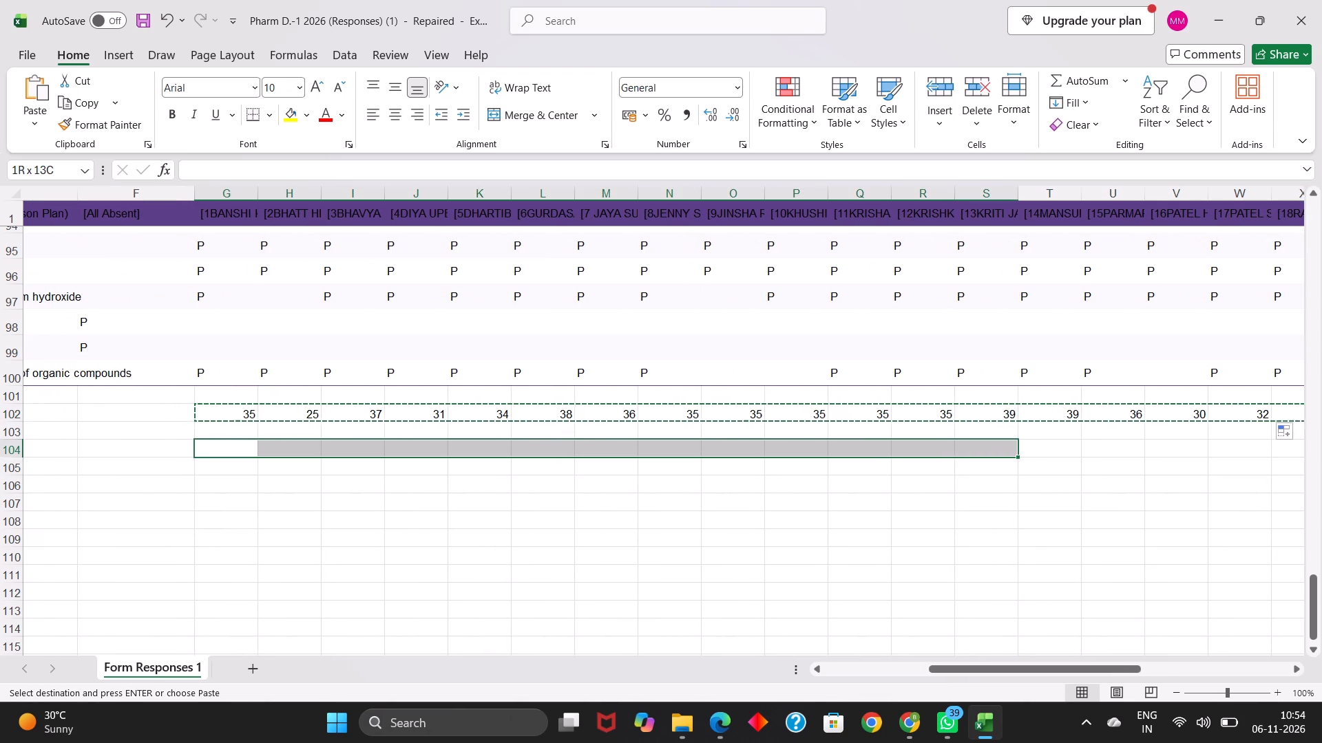
drag(985, 451, 1222, 451)
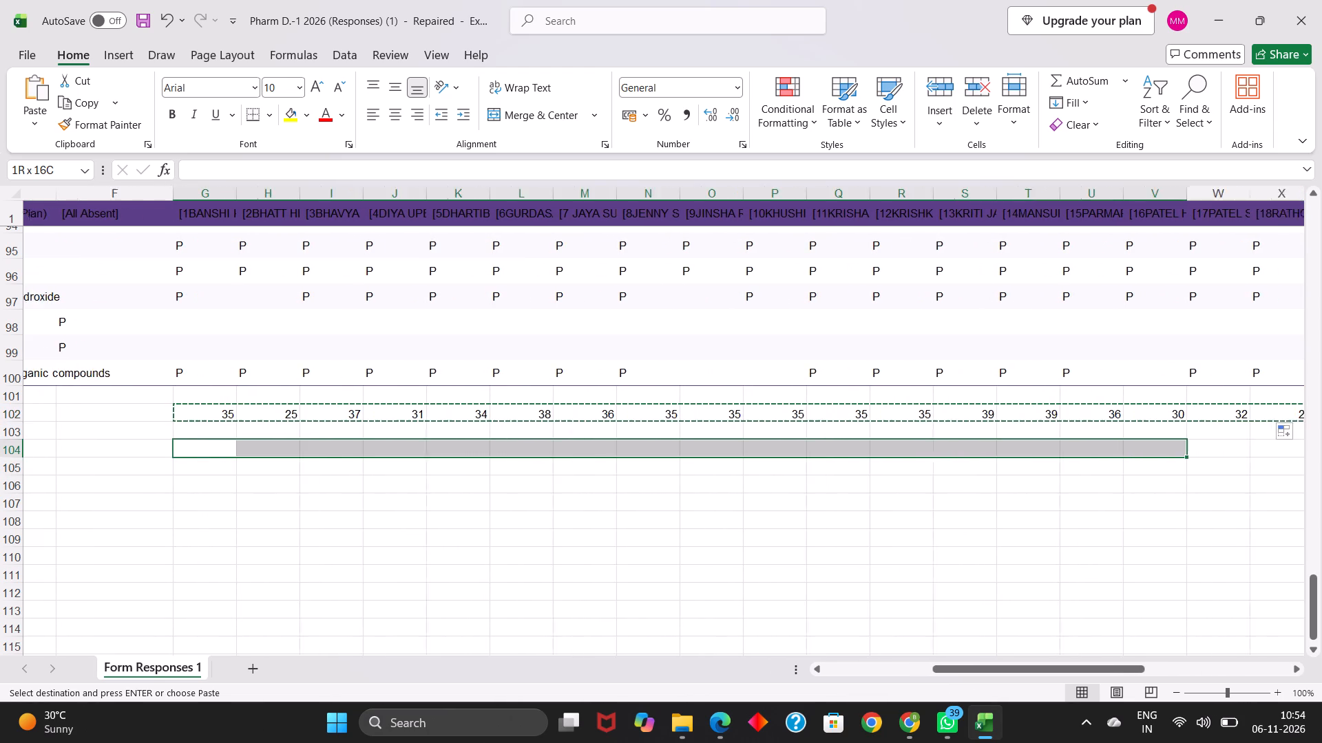
drag(1222, 451, 1321, 451)
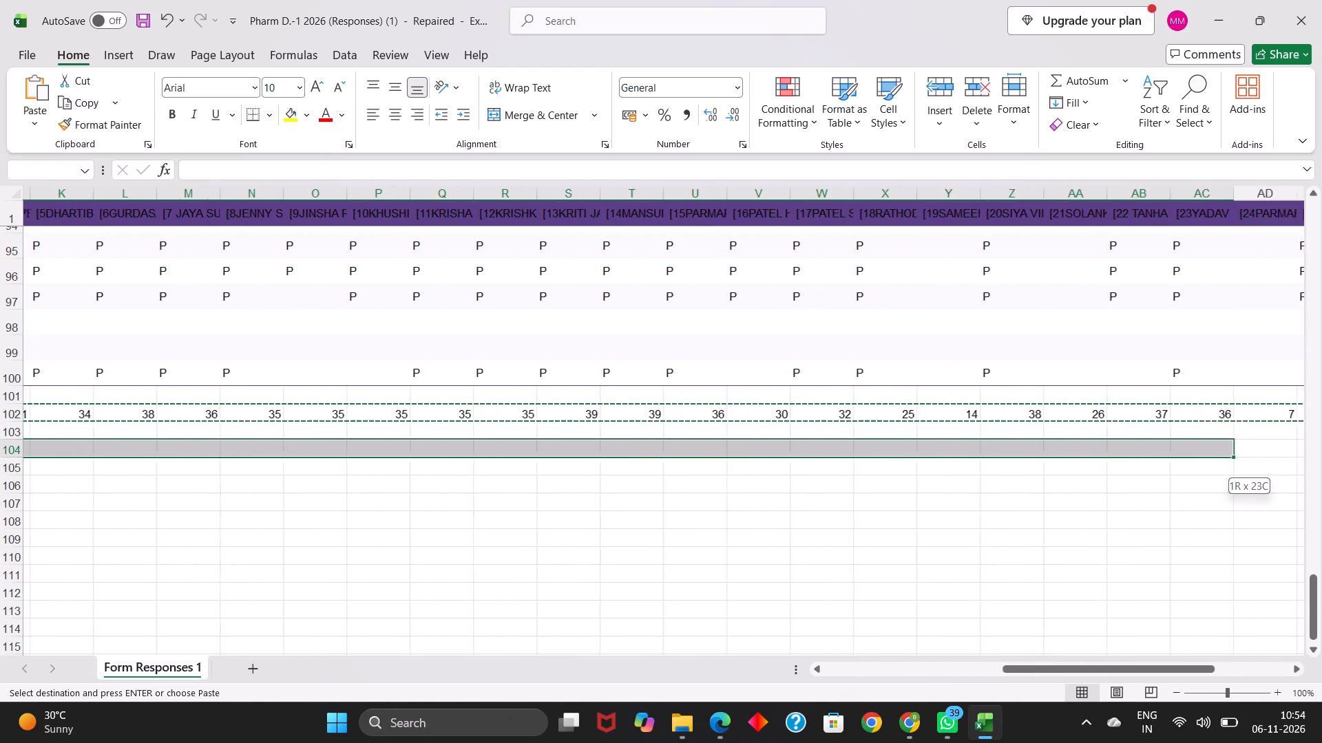
drag(1321, 451, 996, 442)
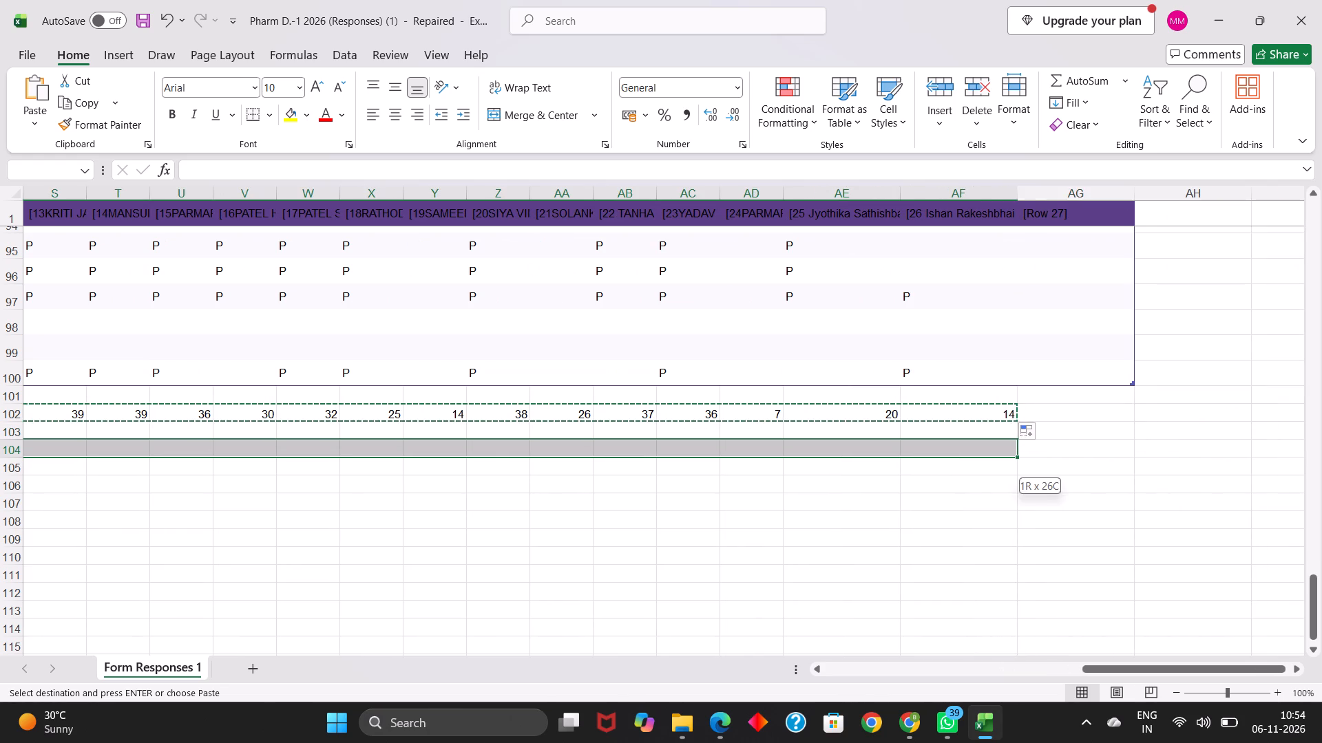
drag(996, 442, 996, 442)
right_click(996, 442)
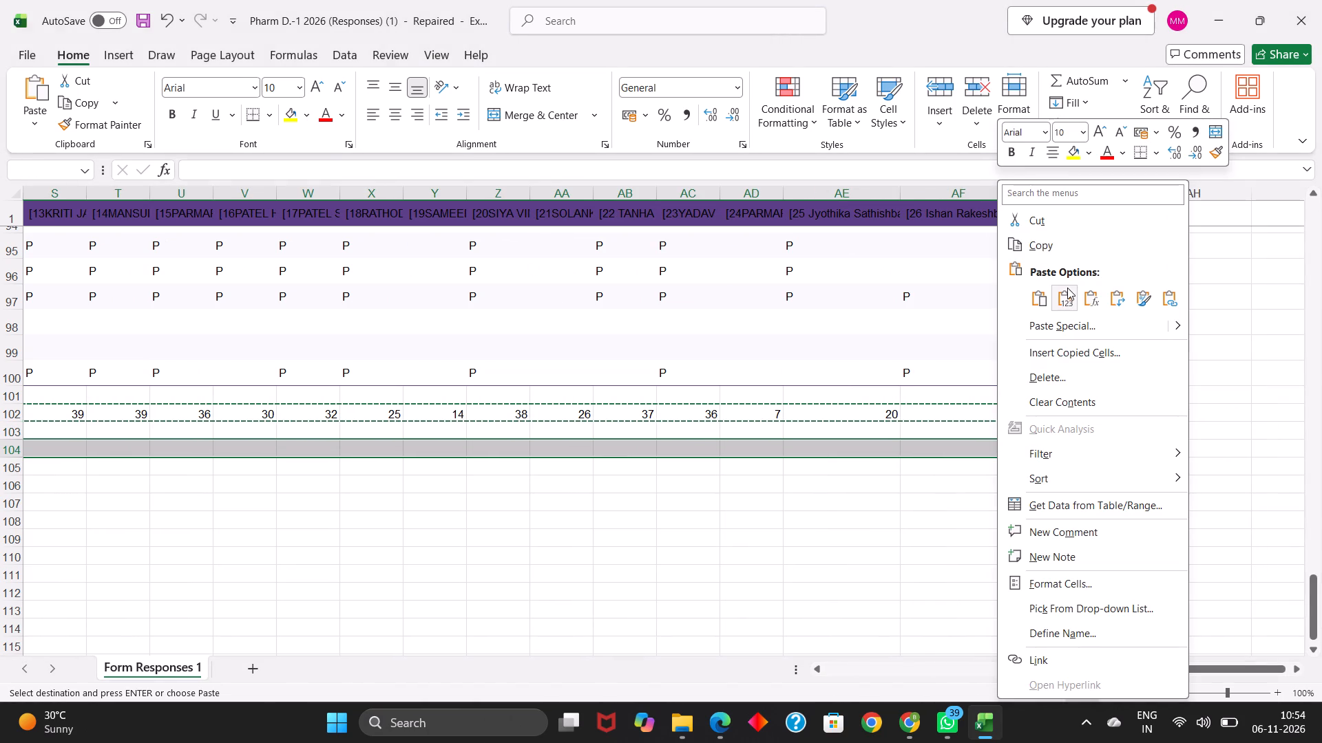
click(1067, 296)
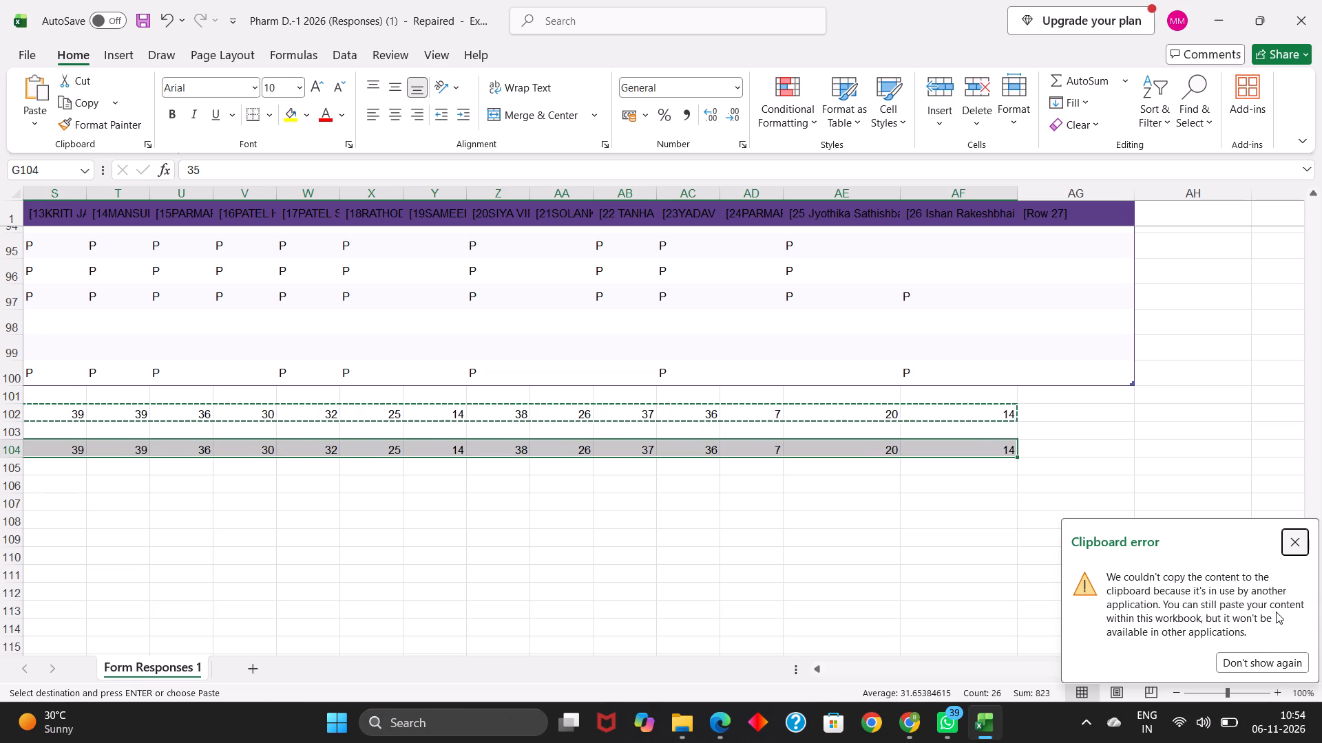
click(1268, 665)
scroll(681, 519, right, 5)
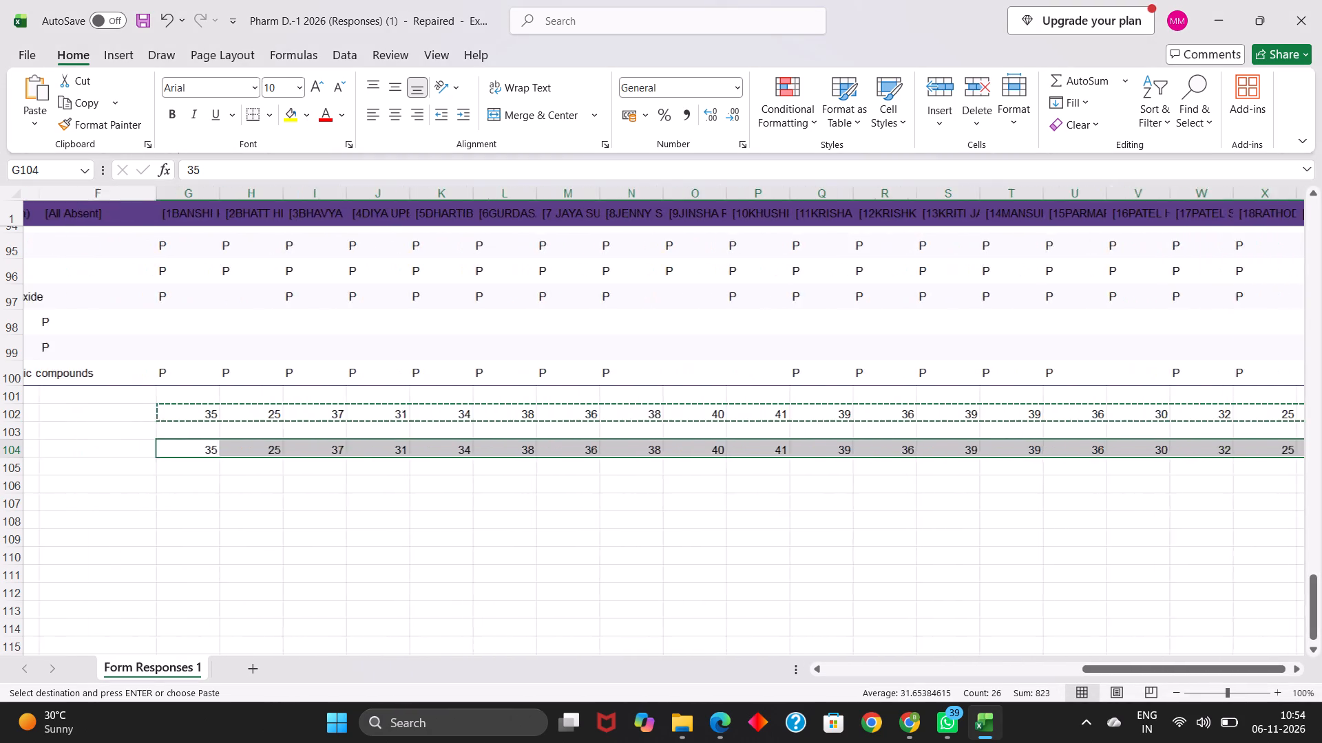
scroll(681, 519, right, 2)
click(499, 495)
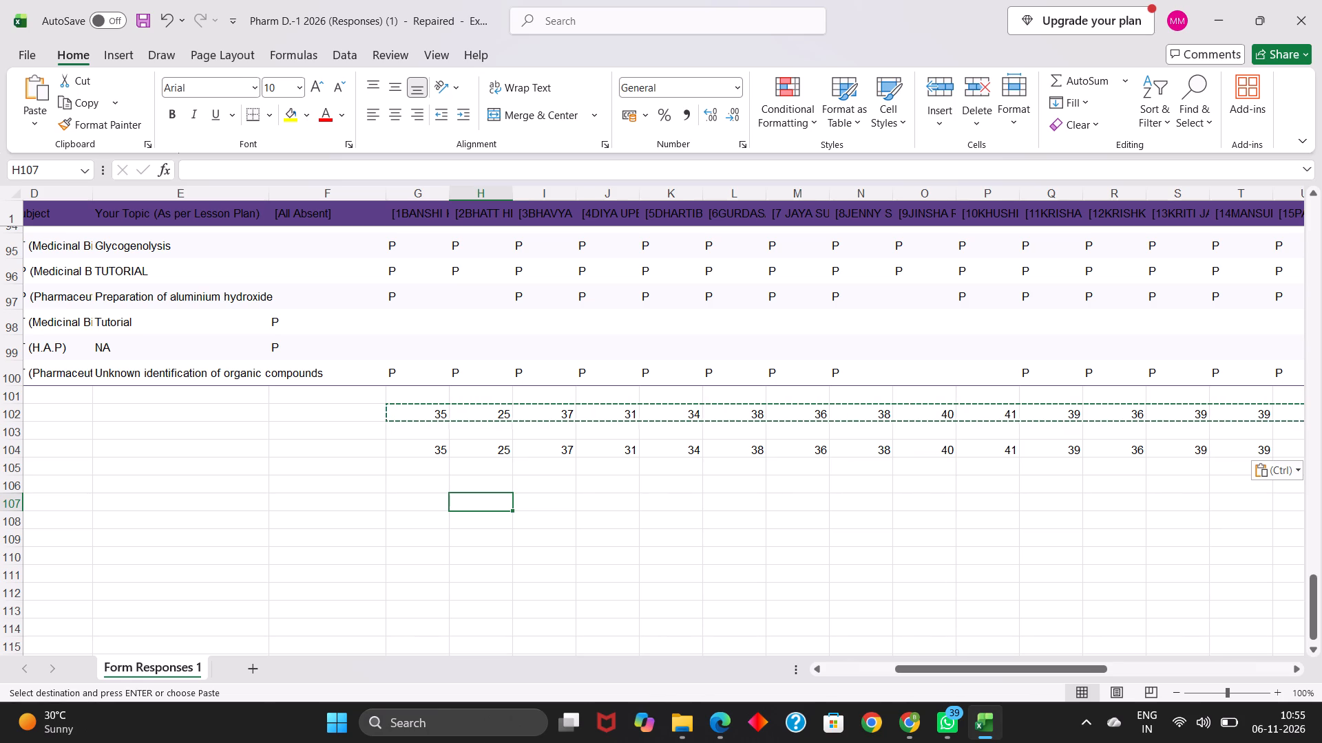
Copy the plain-value present counts in G104:AF104 of the Form Responses 1 sheet.
drag(414, 443, 876, 443)
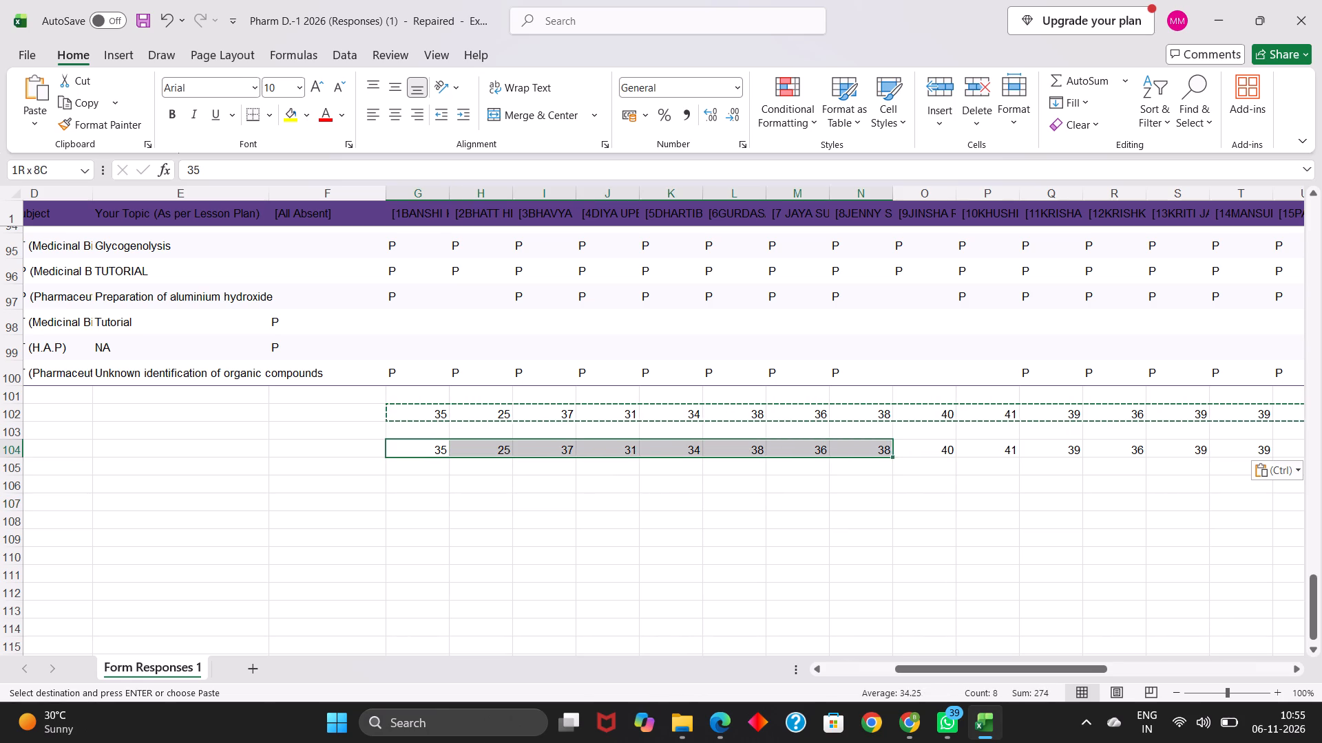
drag(876, 443, 1153, 448)
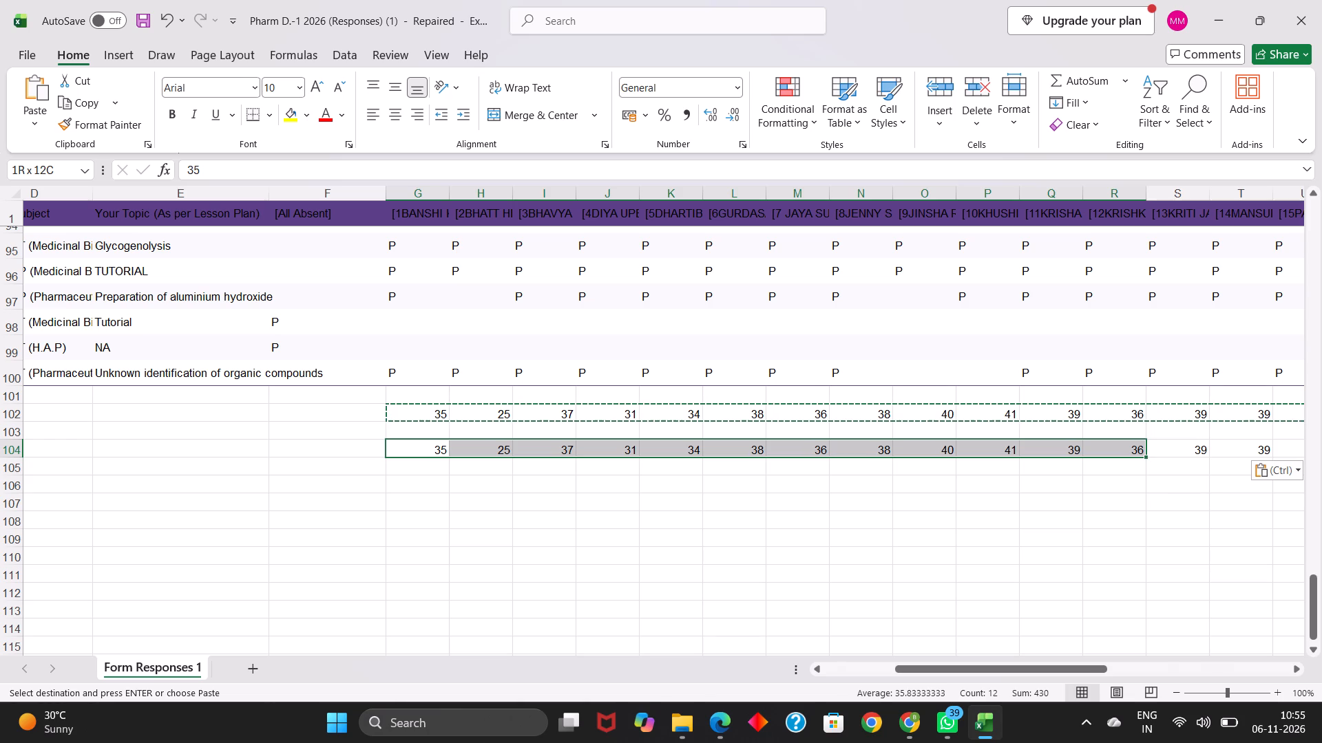
drag(1153, 448, 1321, 446)
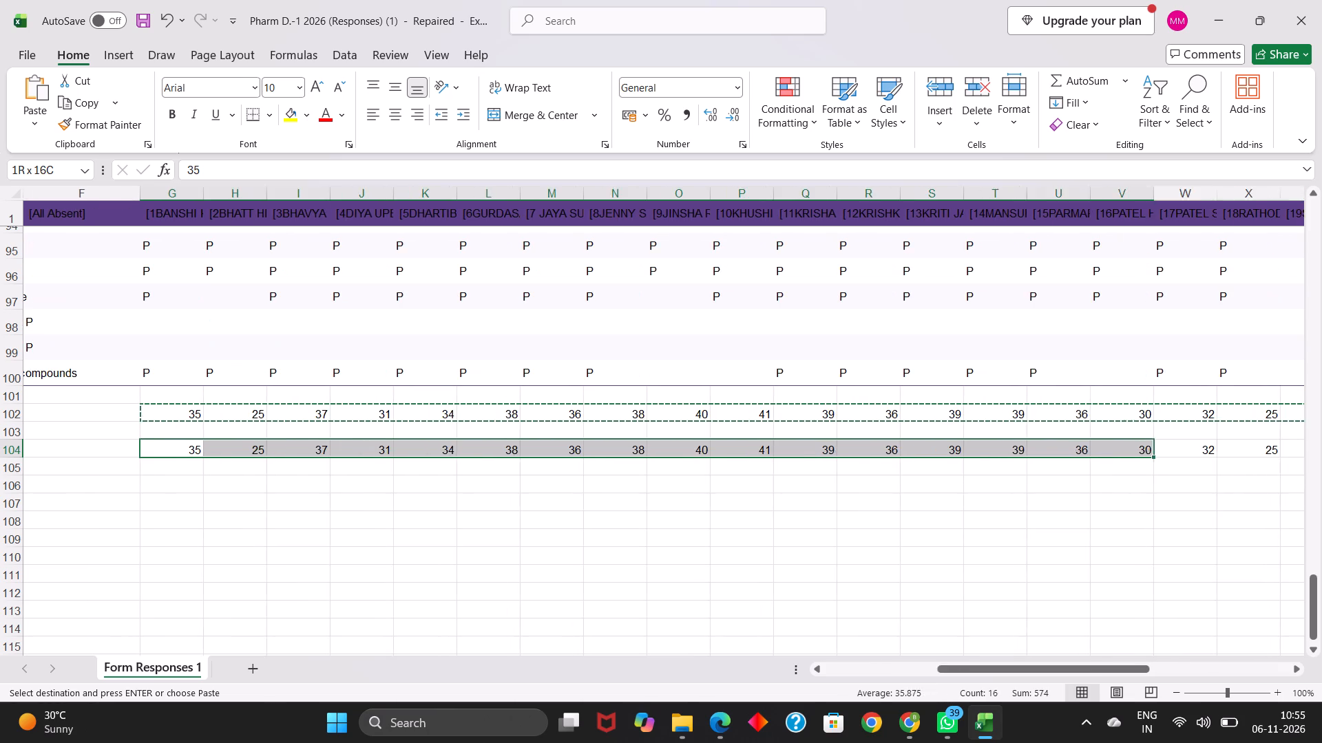
drag(1321, 446, 1164, 450)
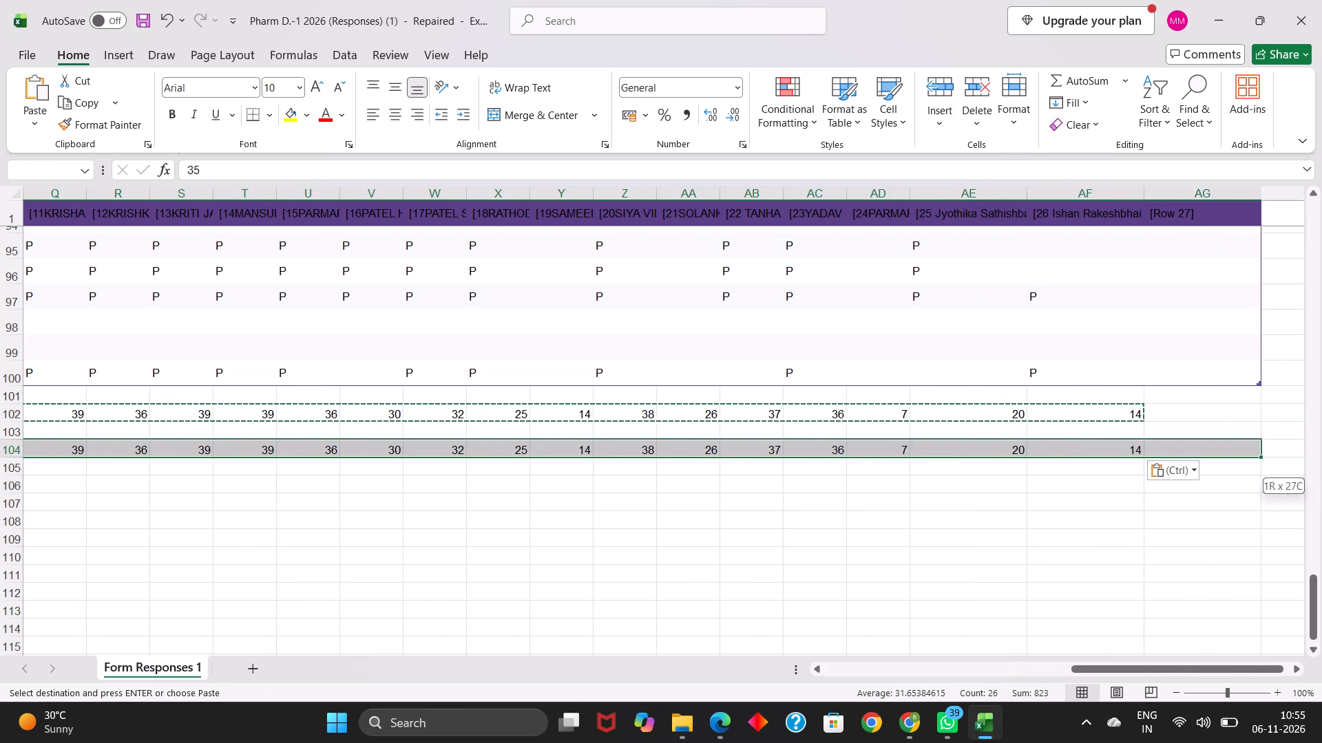
drag(1164, 450, 1133, 449)
right_click(1133, 449)
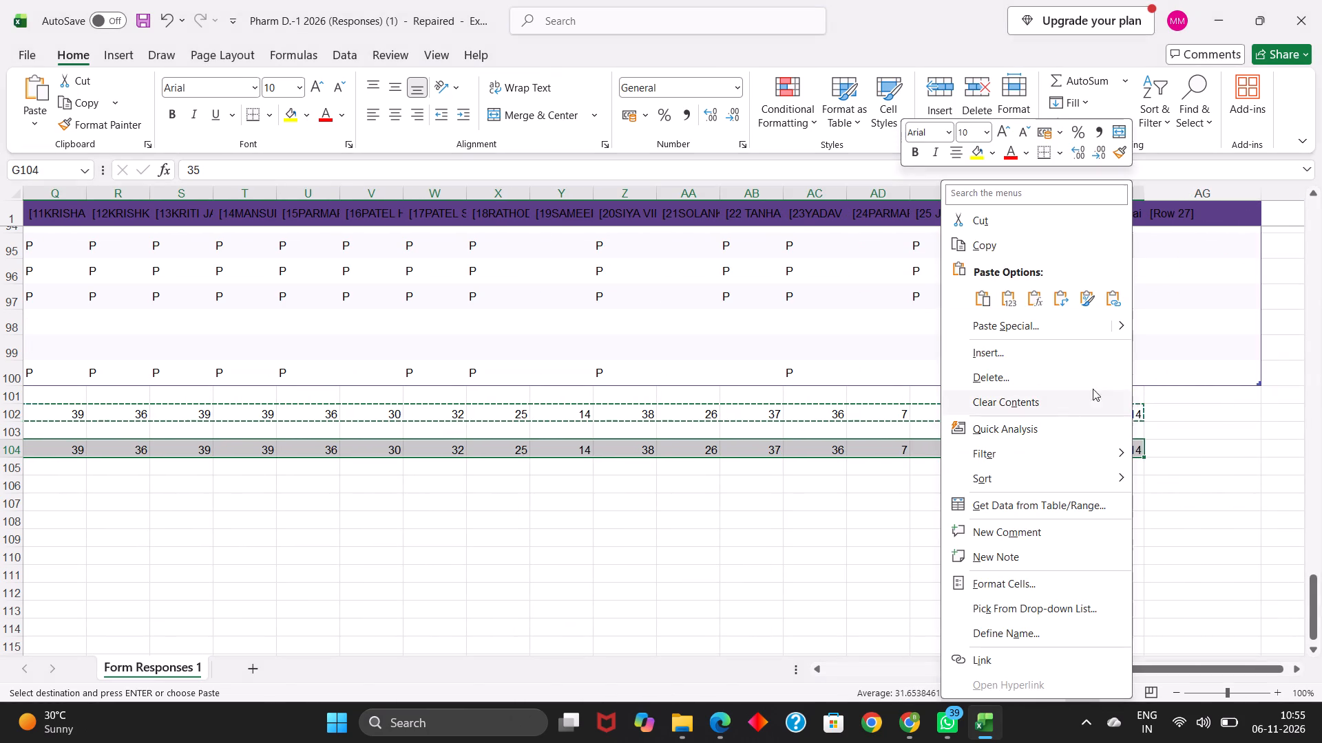
click(989, 244)
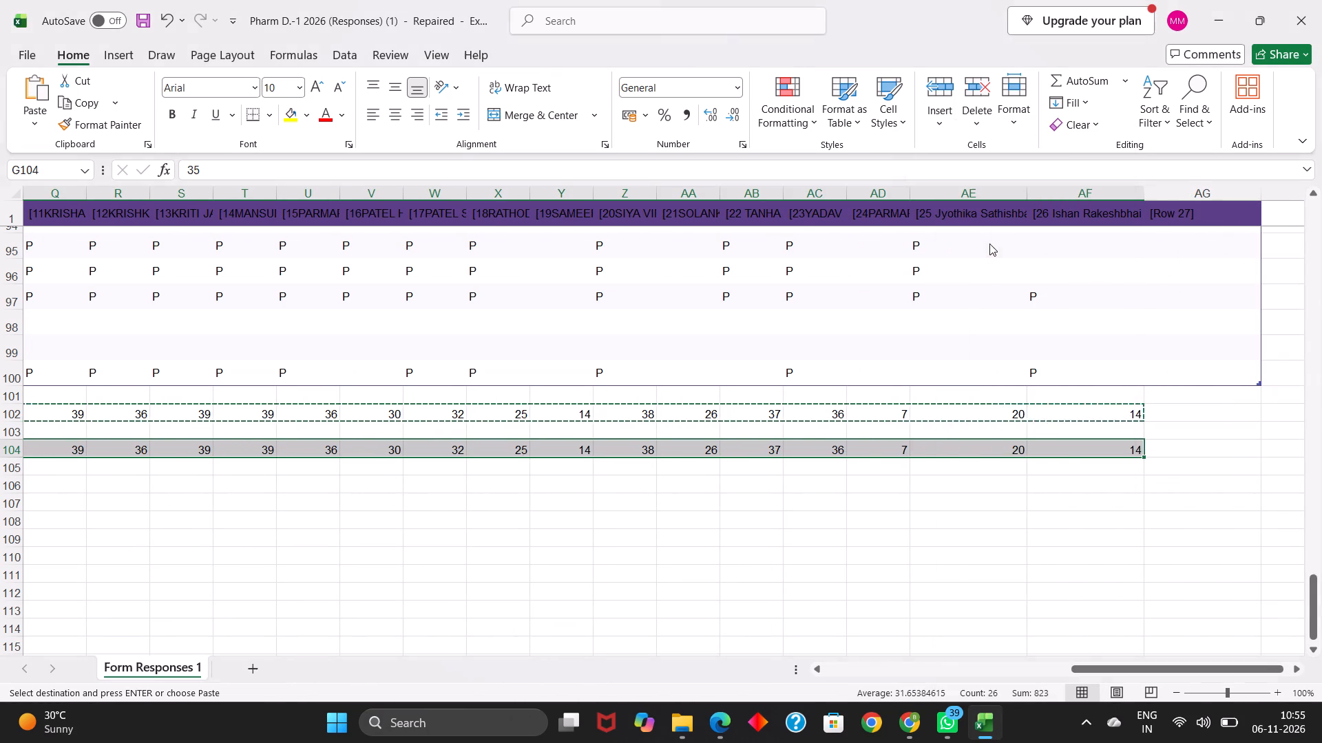
Add a new sheet and paste the copied counts transposed into column B, filling B1:B26.
click(254, 668)
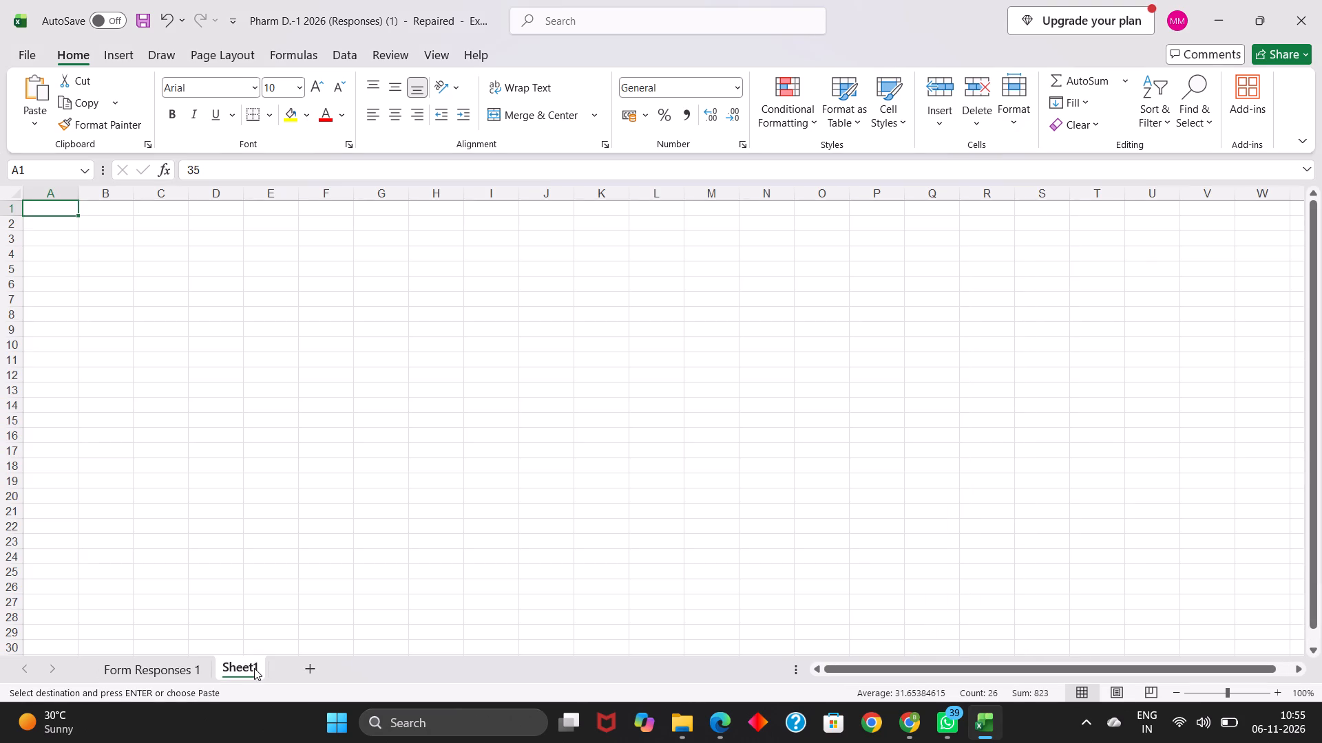
click(113, 211)
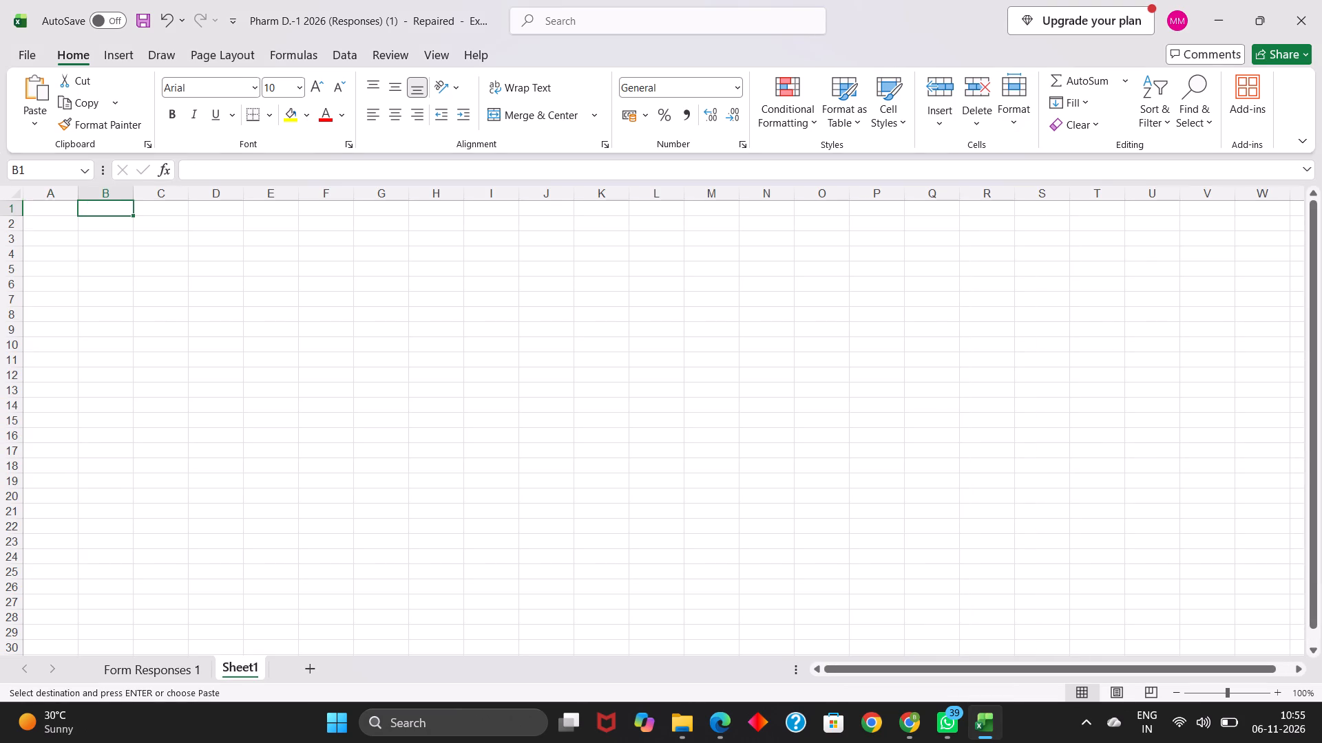
drag(107, 208, 119, 502)
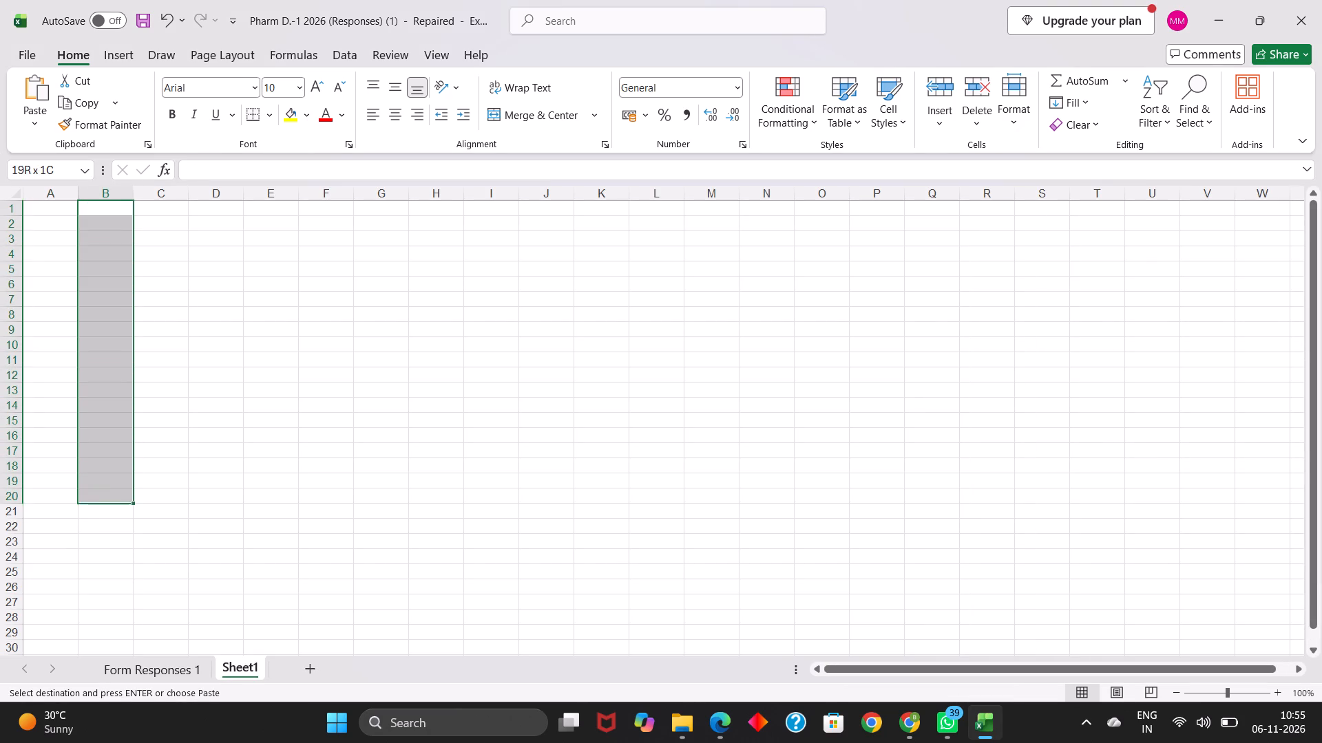
drag(119, 502, 120, 707)
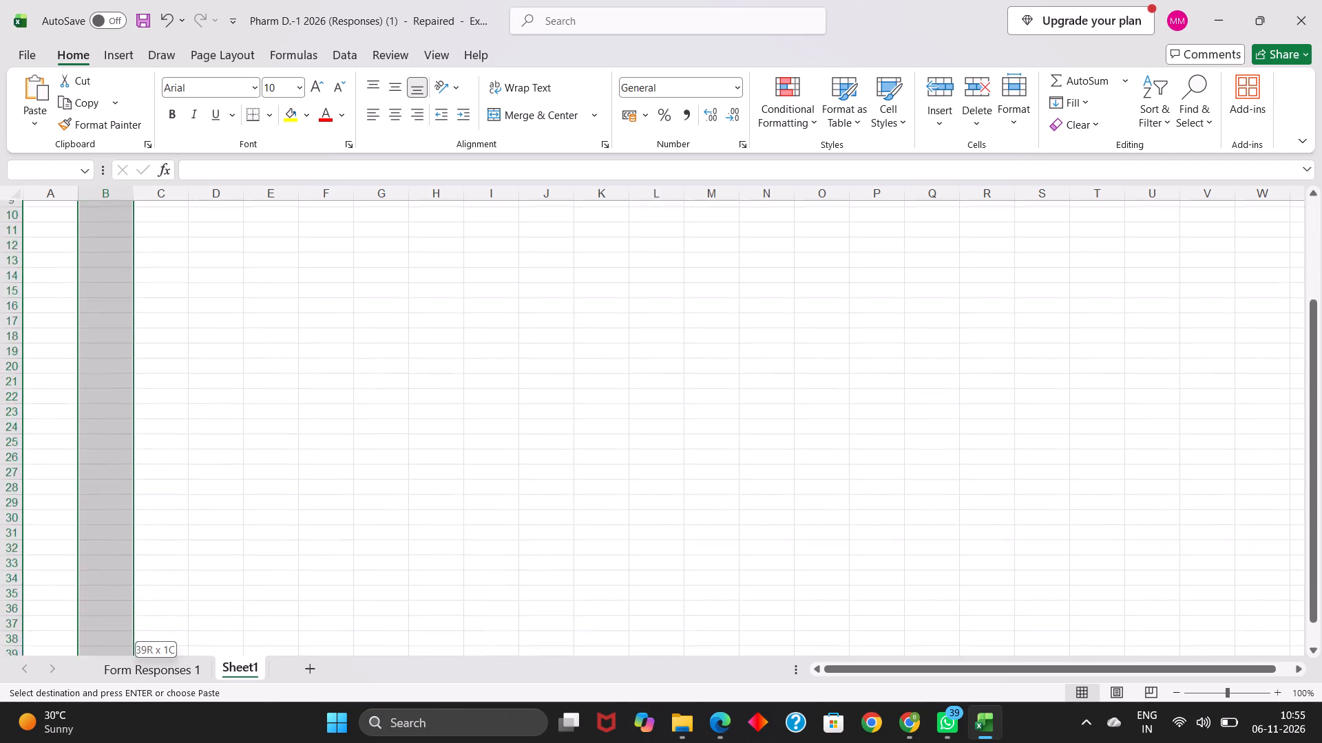
drag(120, 707, 126, 365)
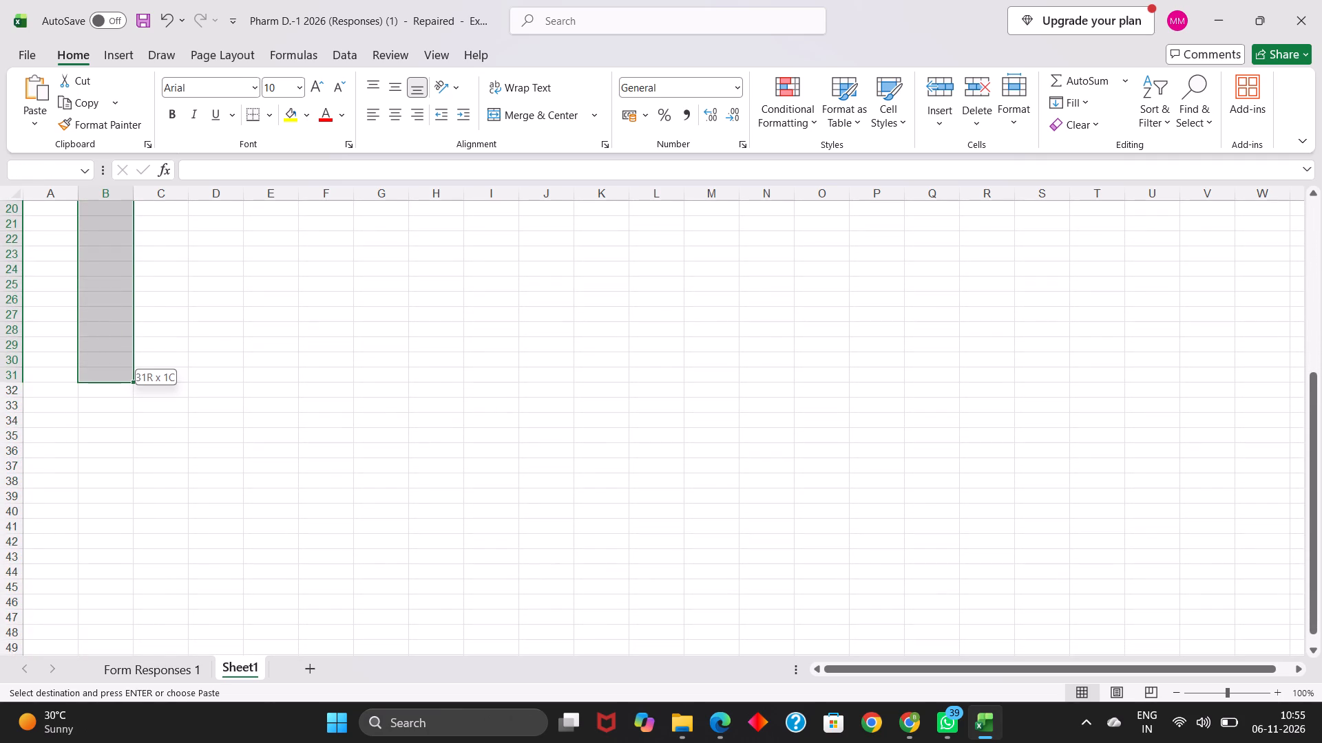
drag(126, 365, 125, 365)
right_click(125, 365)
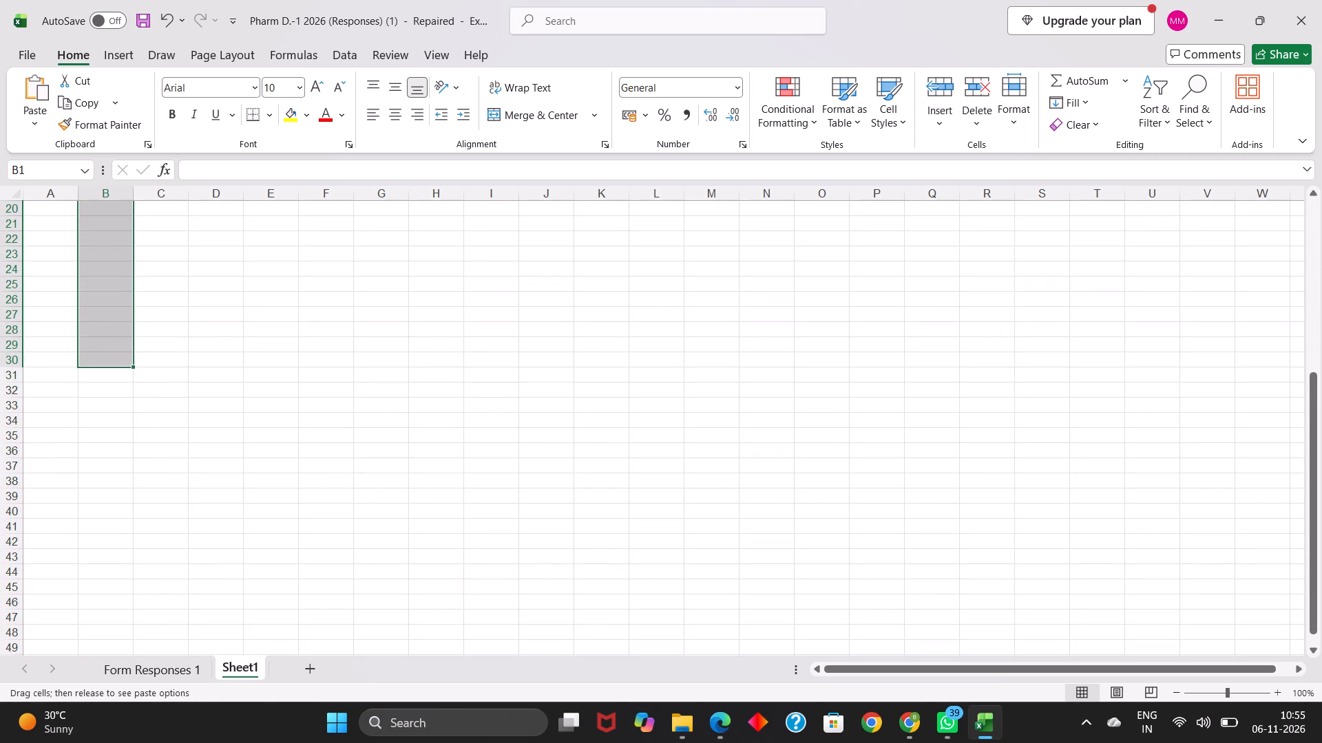
right_click(123, 355)
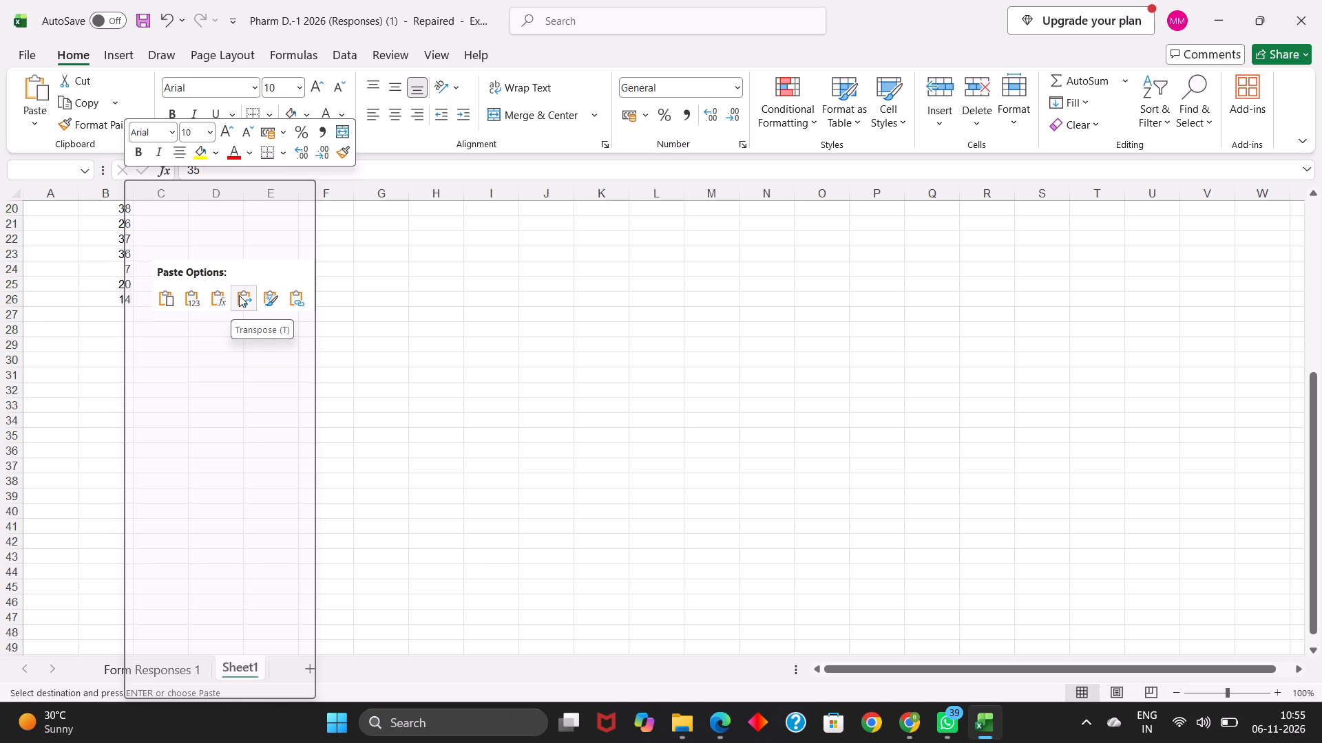
click(239, 295)
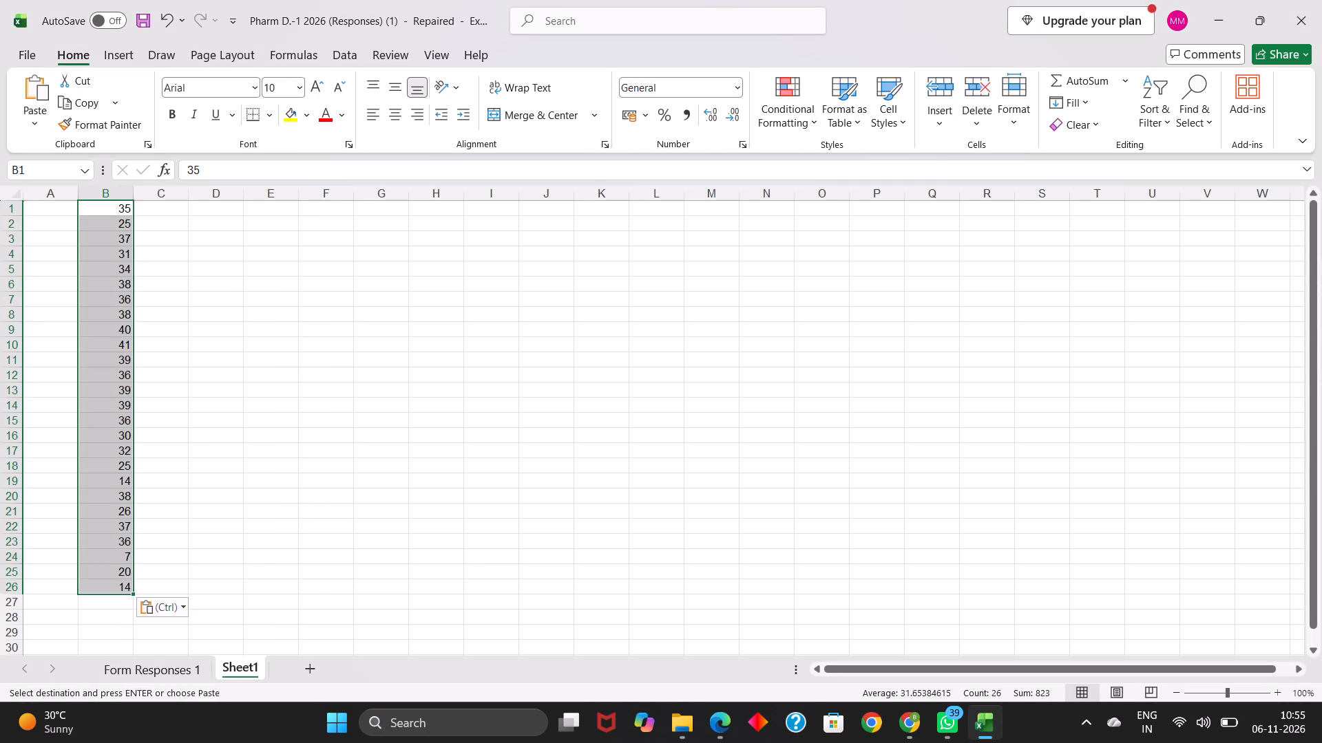
scroll(204, 330, down, 1)
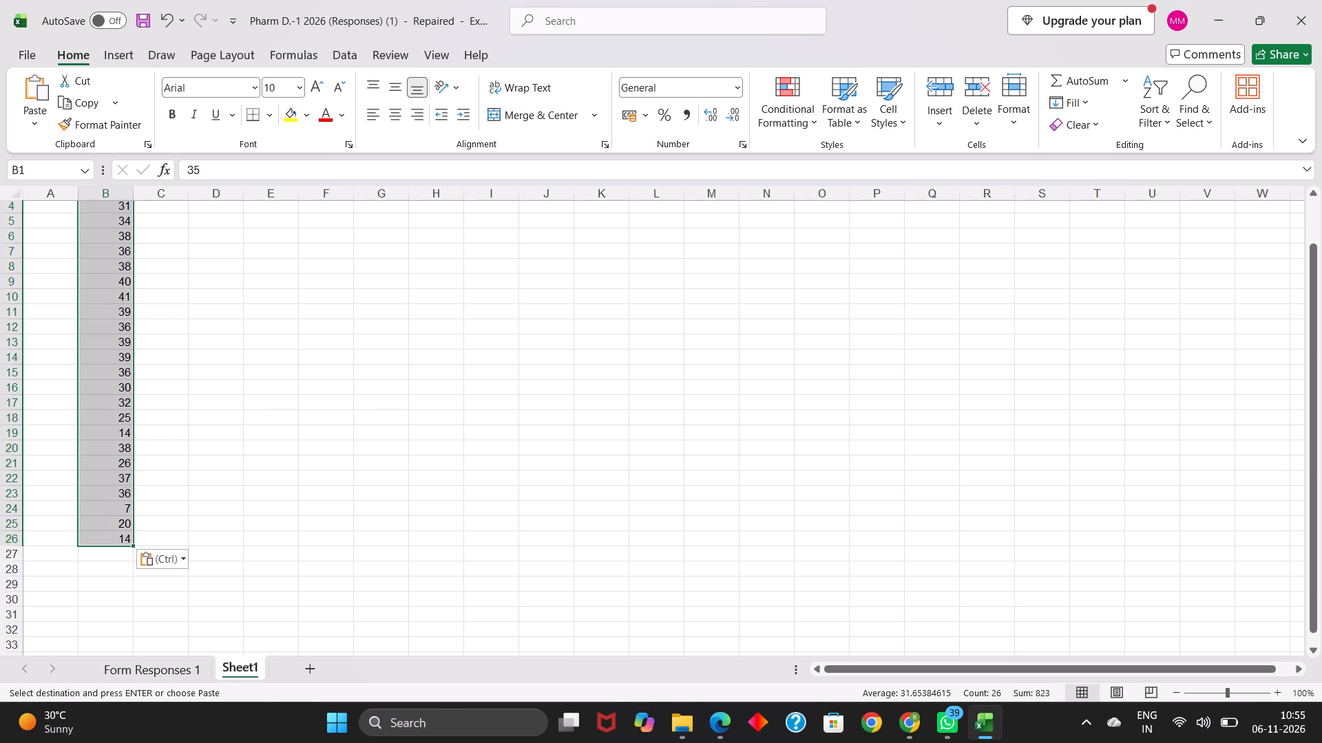
click(251, 449)
scroll(251, 449, up, 2)
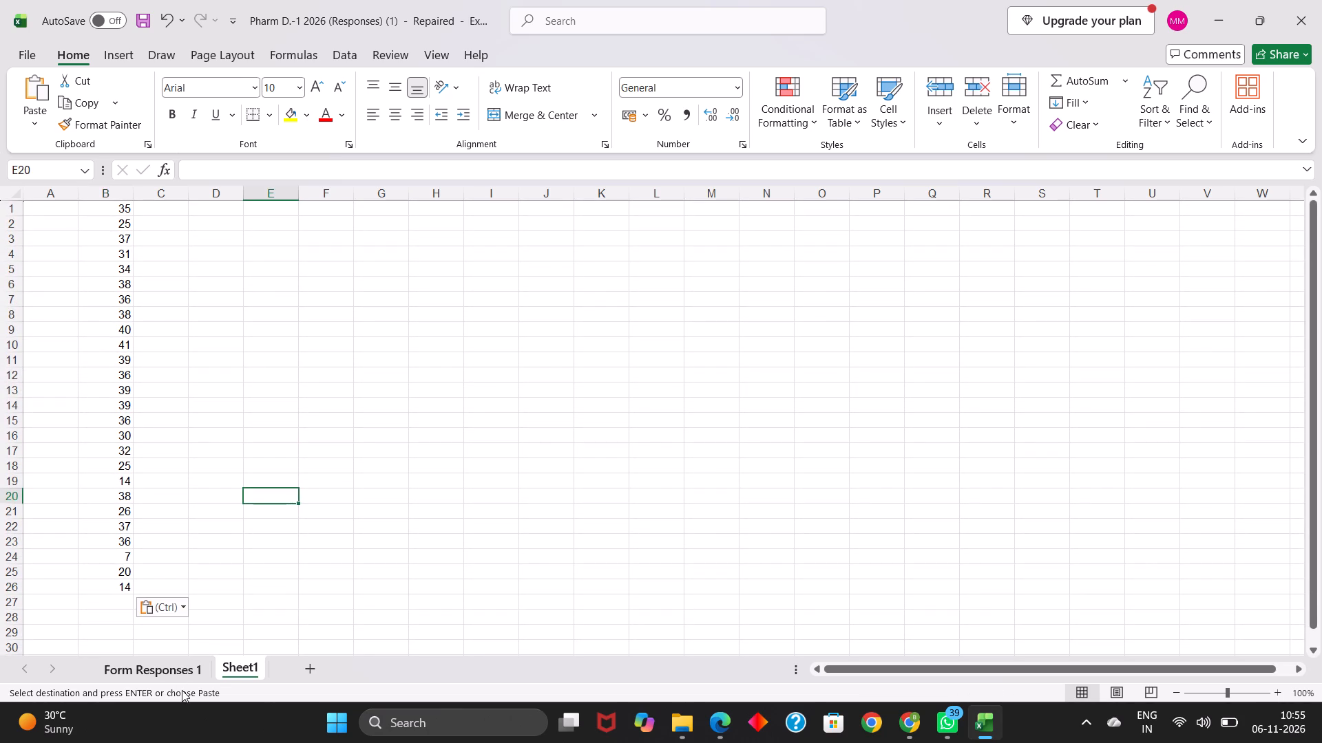
Copy the 26 student-name headers in G1:AF1 of the Form Responses 1 sheet.
click(182, 663)
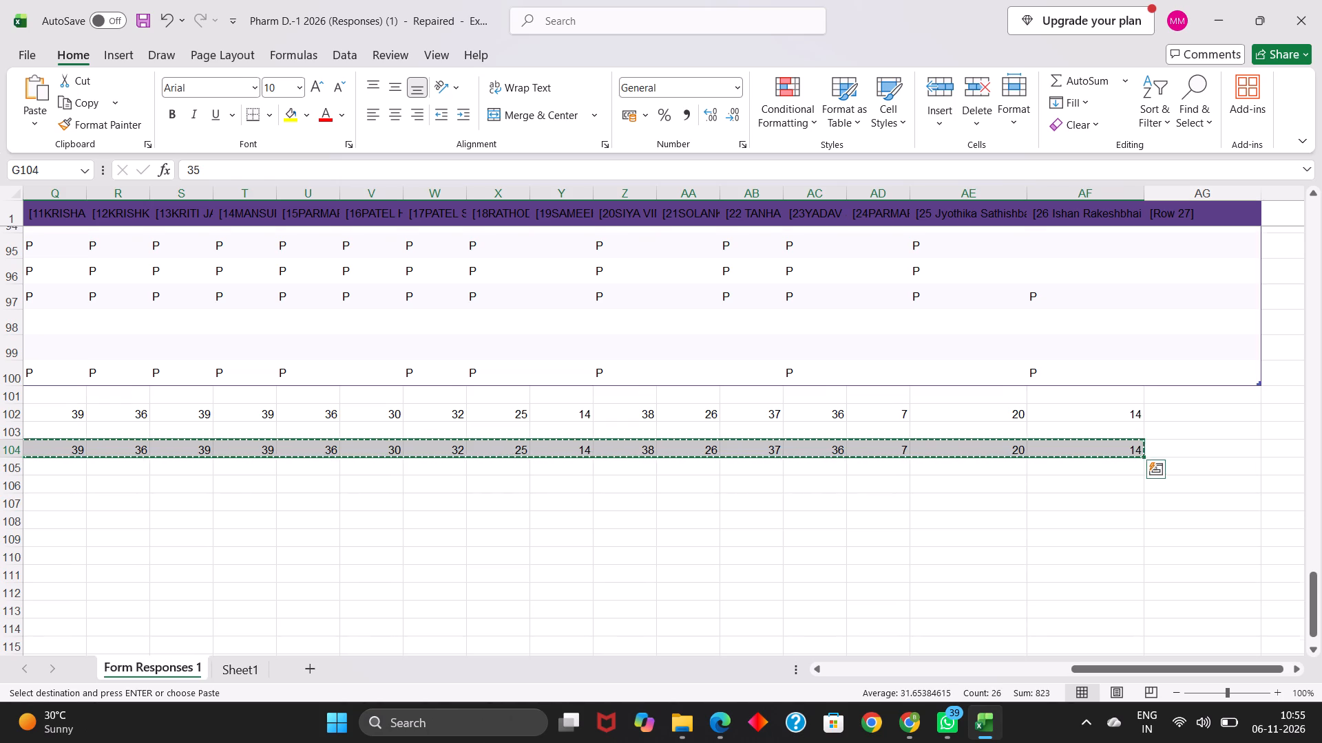
scroll(387, 349, right, 7)
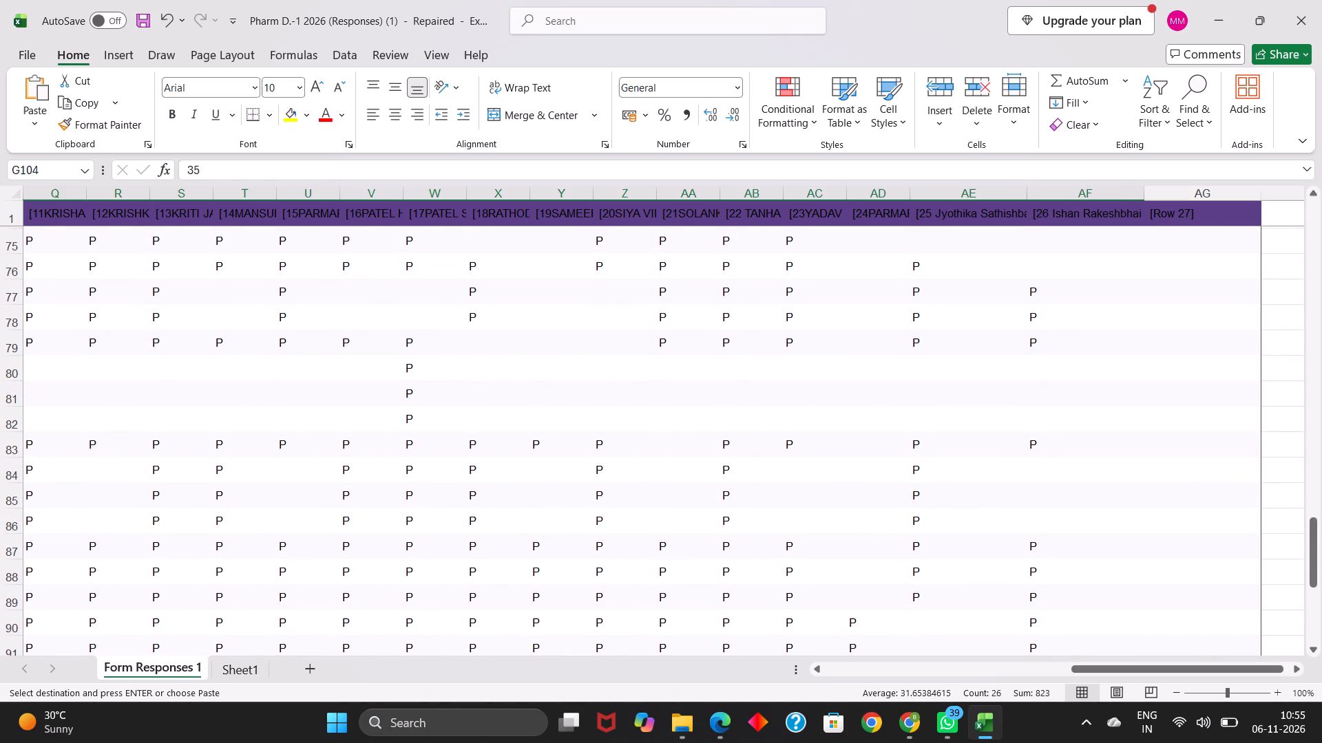
scroll(242, 226, right, 10)
scroll(470, 236, left, 2)
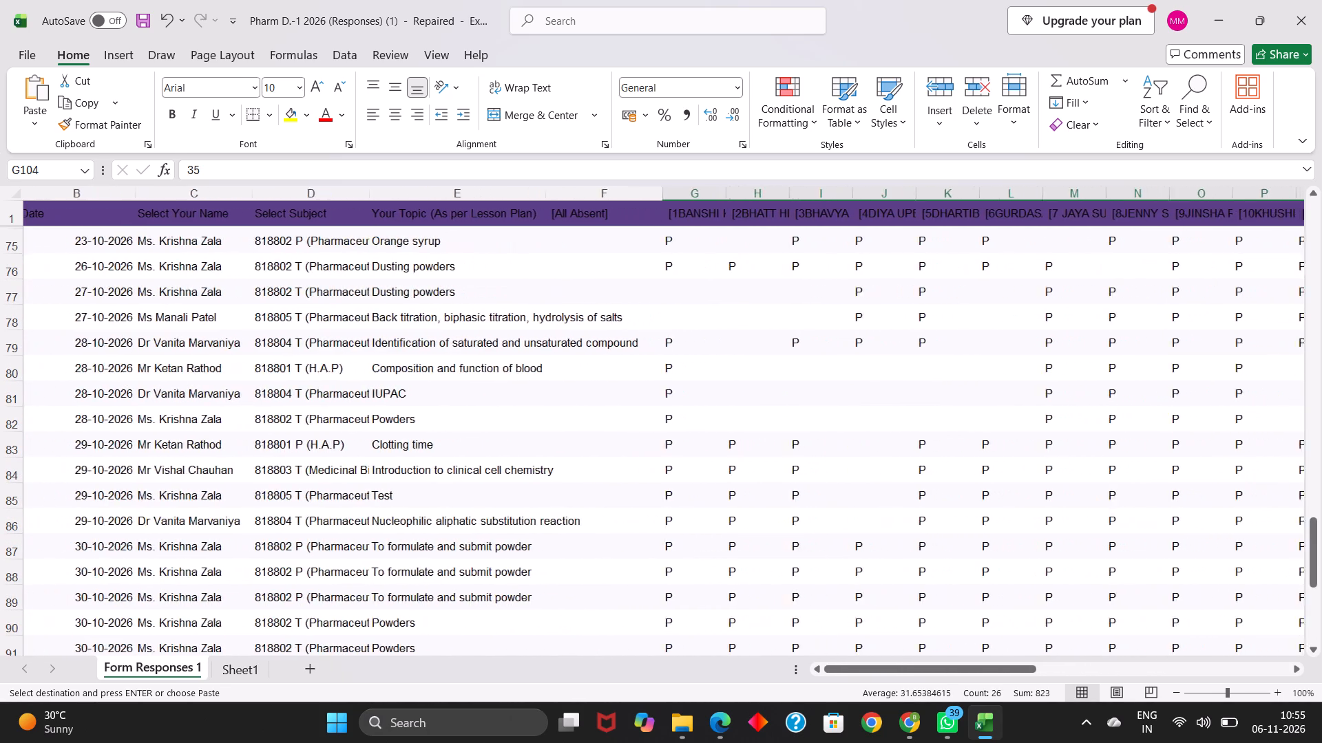
scroll(470, 236, left, 1)
drag(246, 214, 369, 219)
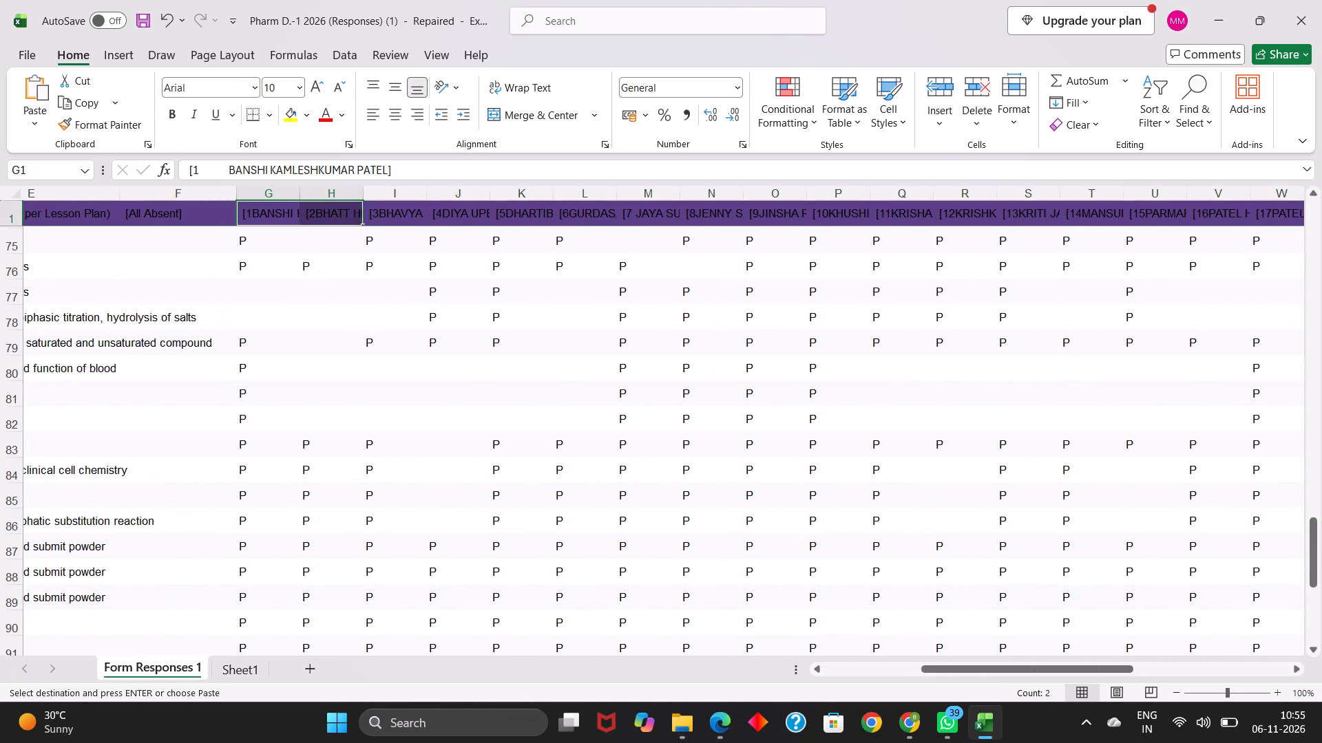
drag(369, 219, 948, 217)
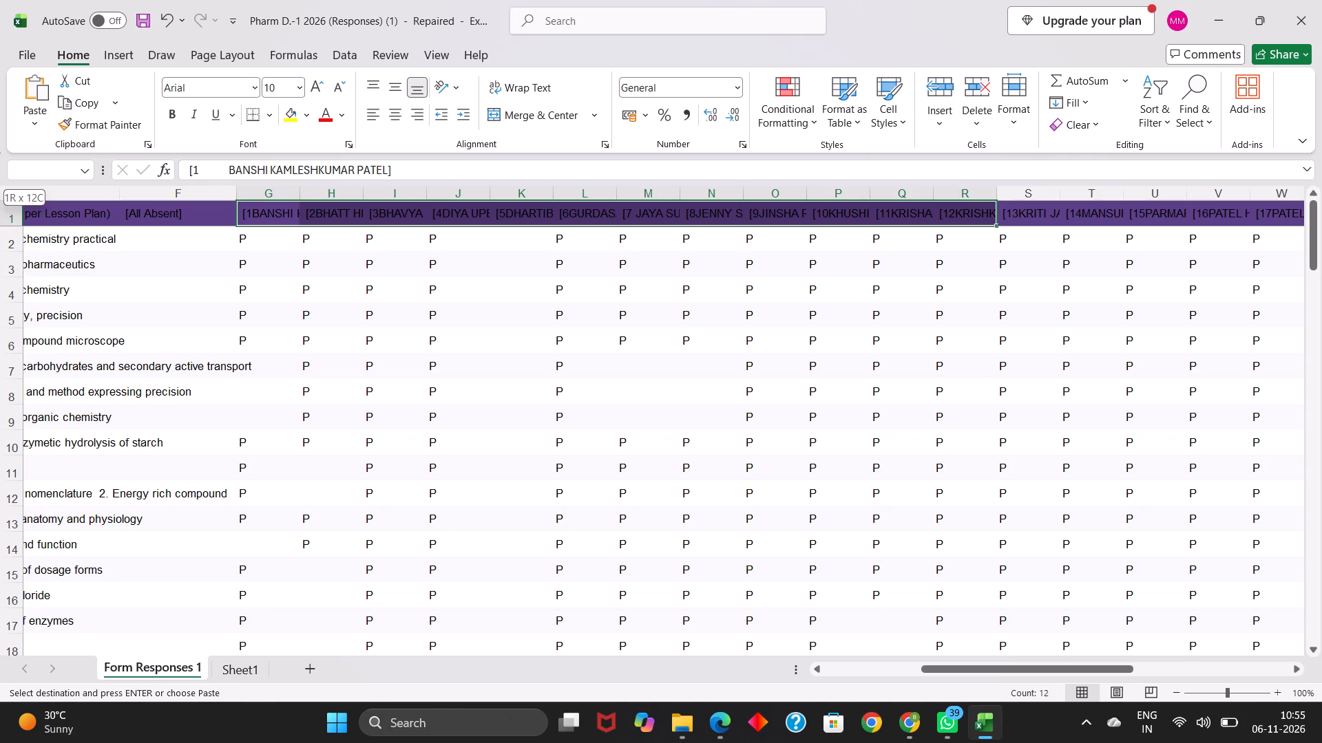
drag(948, 217, 1186, 218)
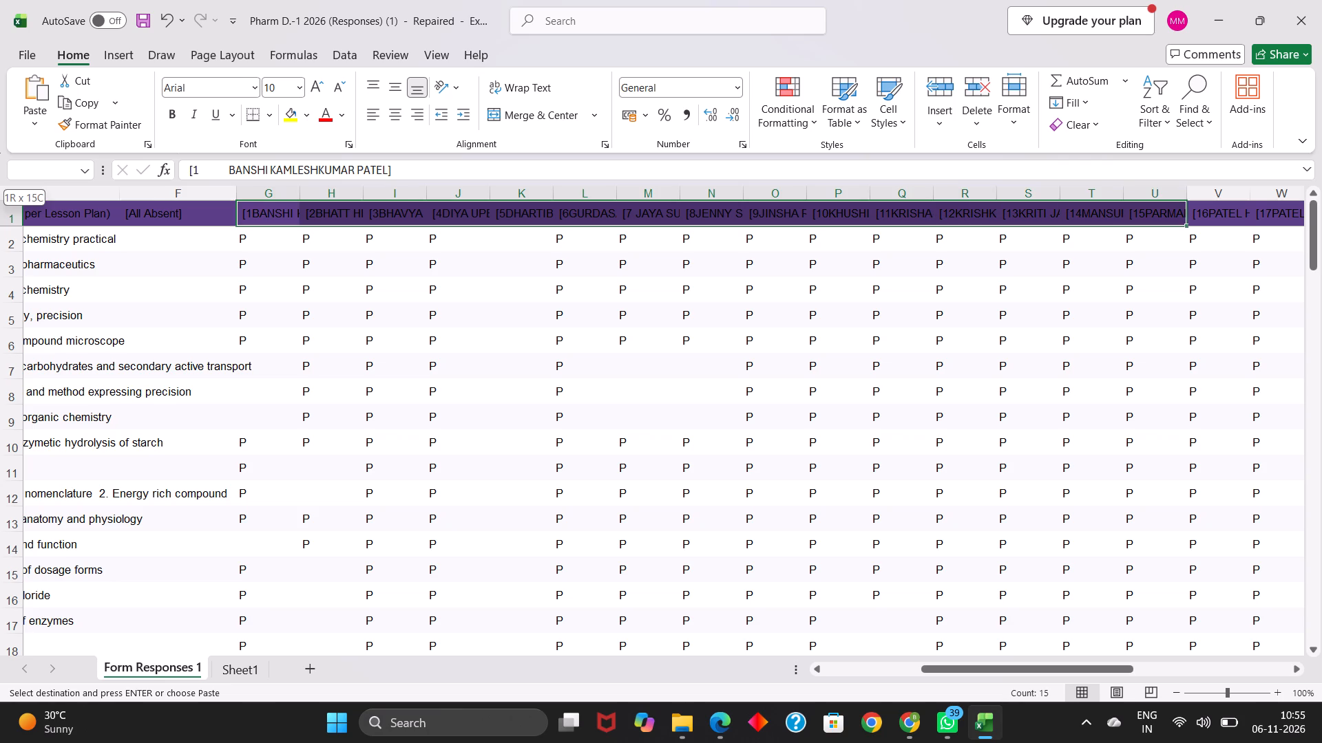
drag(1186, 218, 1321, 224)
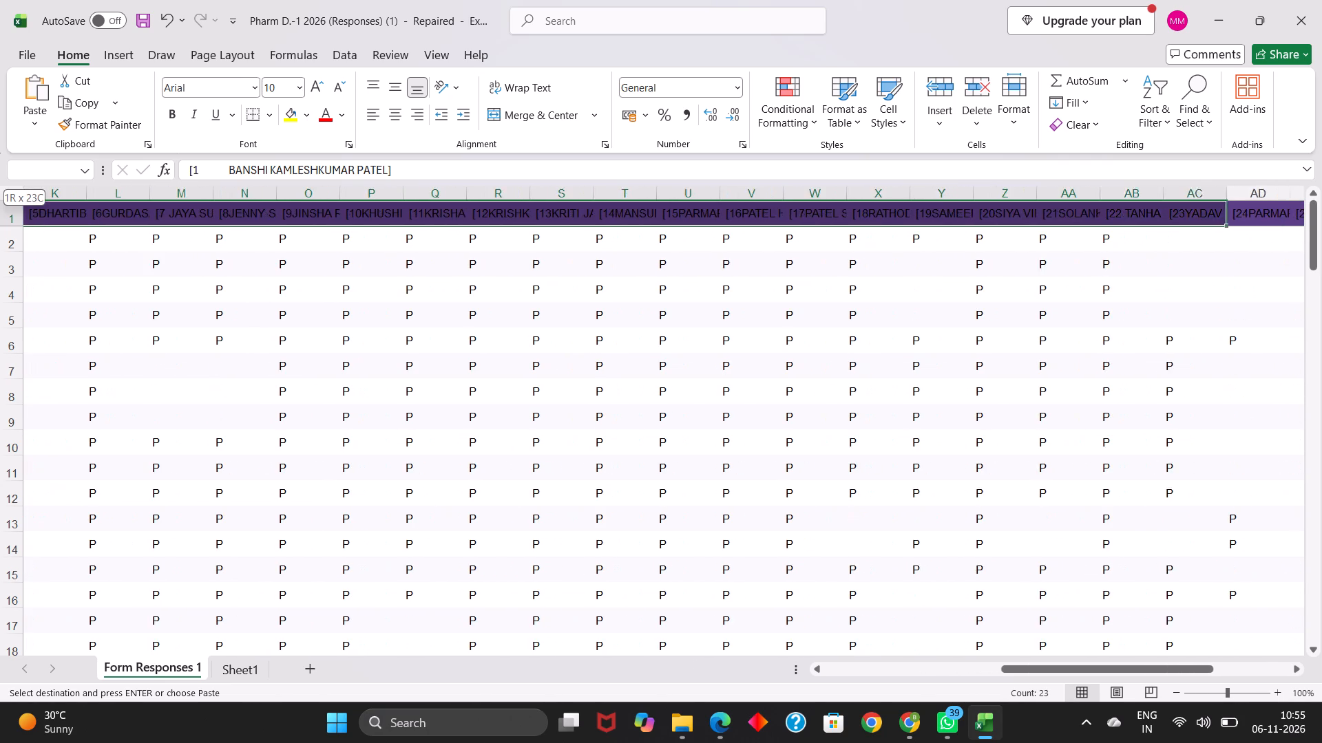
drag(1321, 224, 930, 224)
right_click(930, 224)
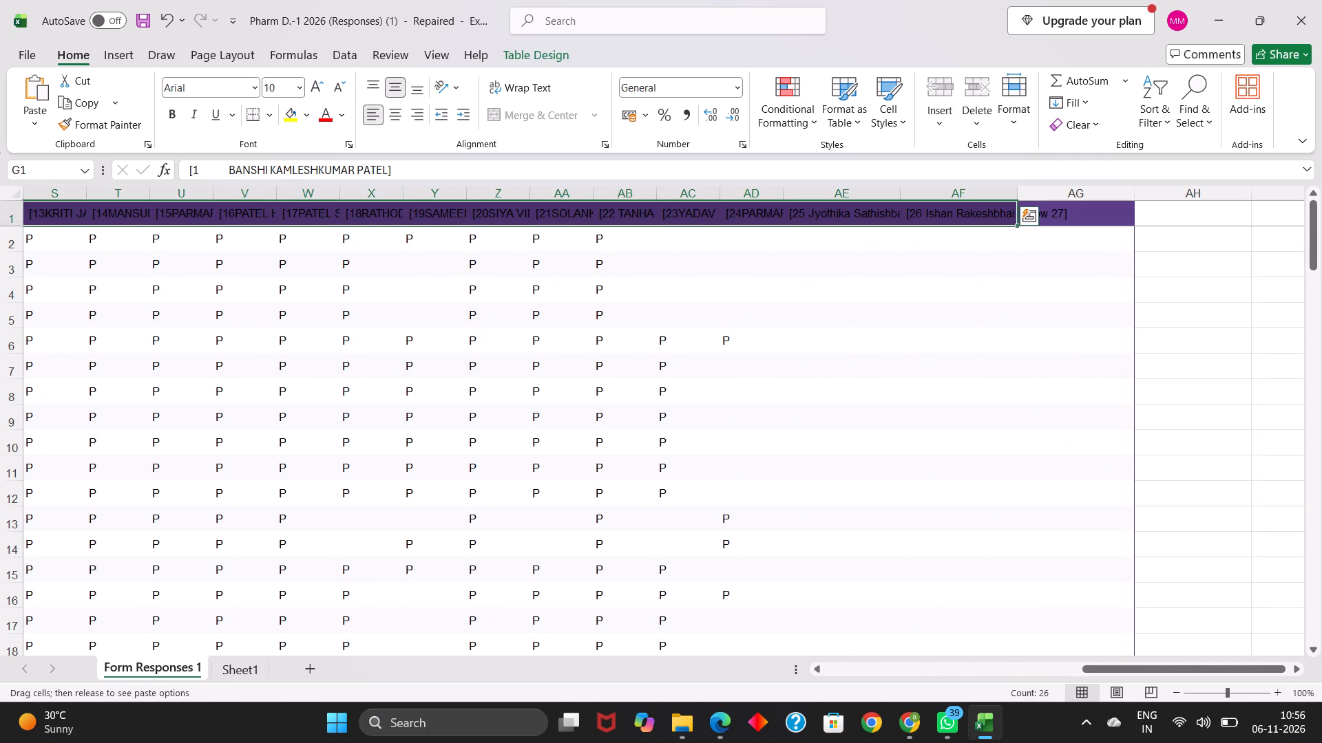
right_click(981, 215)
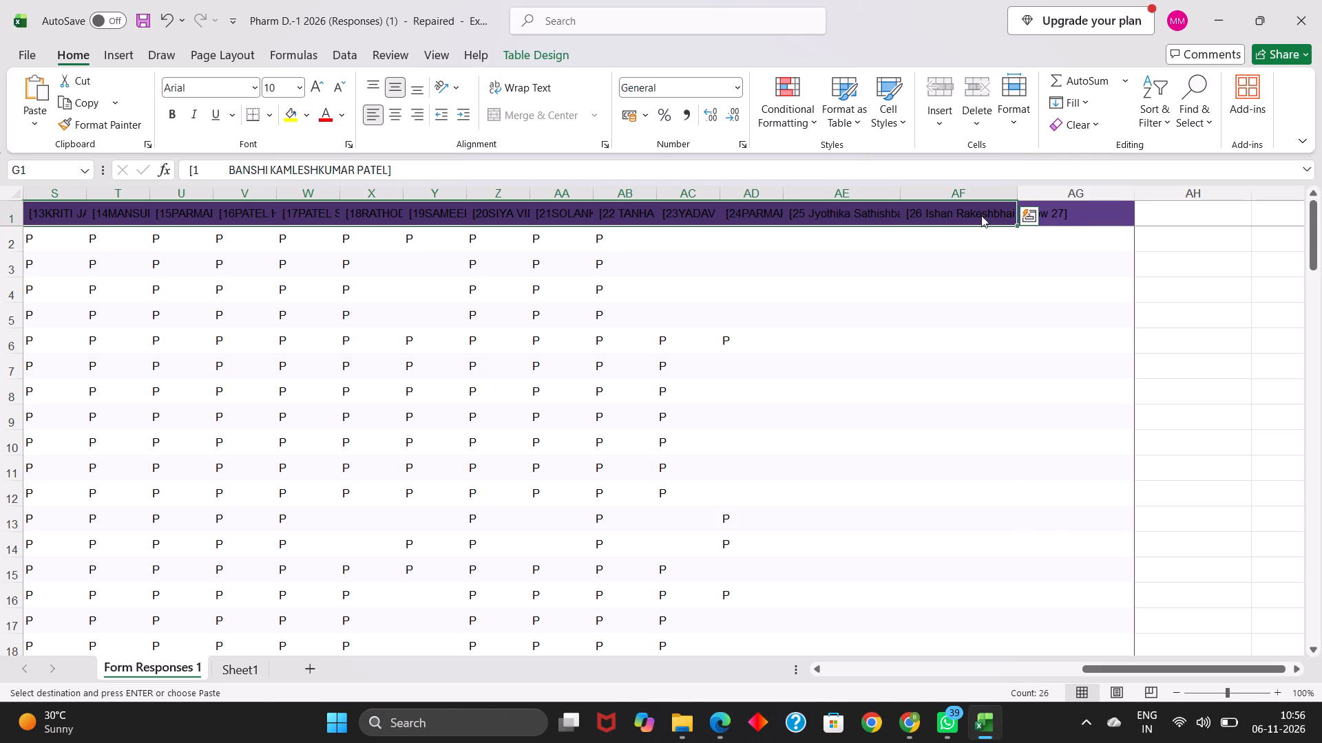
click(1034, 202)
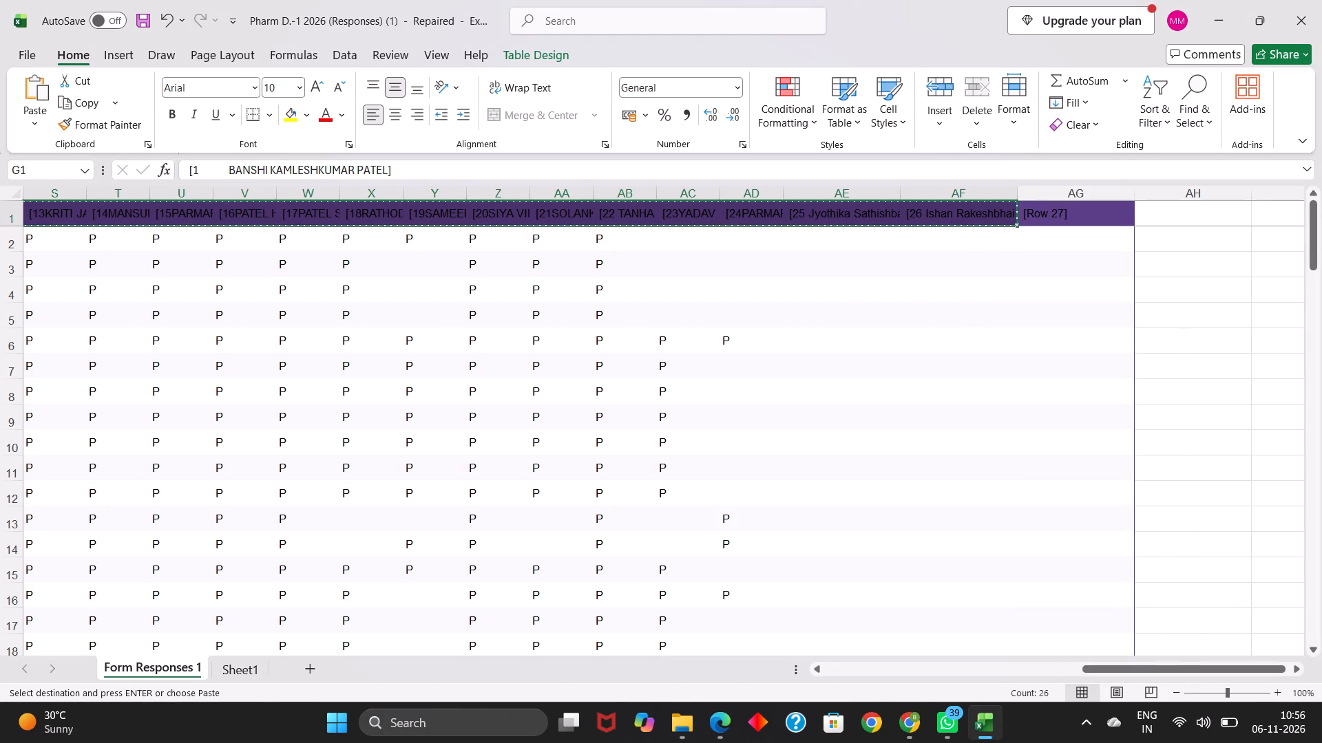
Paste the student names transposed into A1:A26 of Sheet1, beside their counts.
click(235, 671)
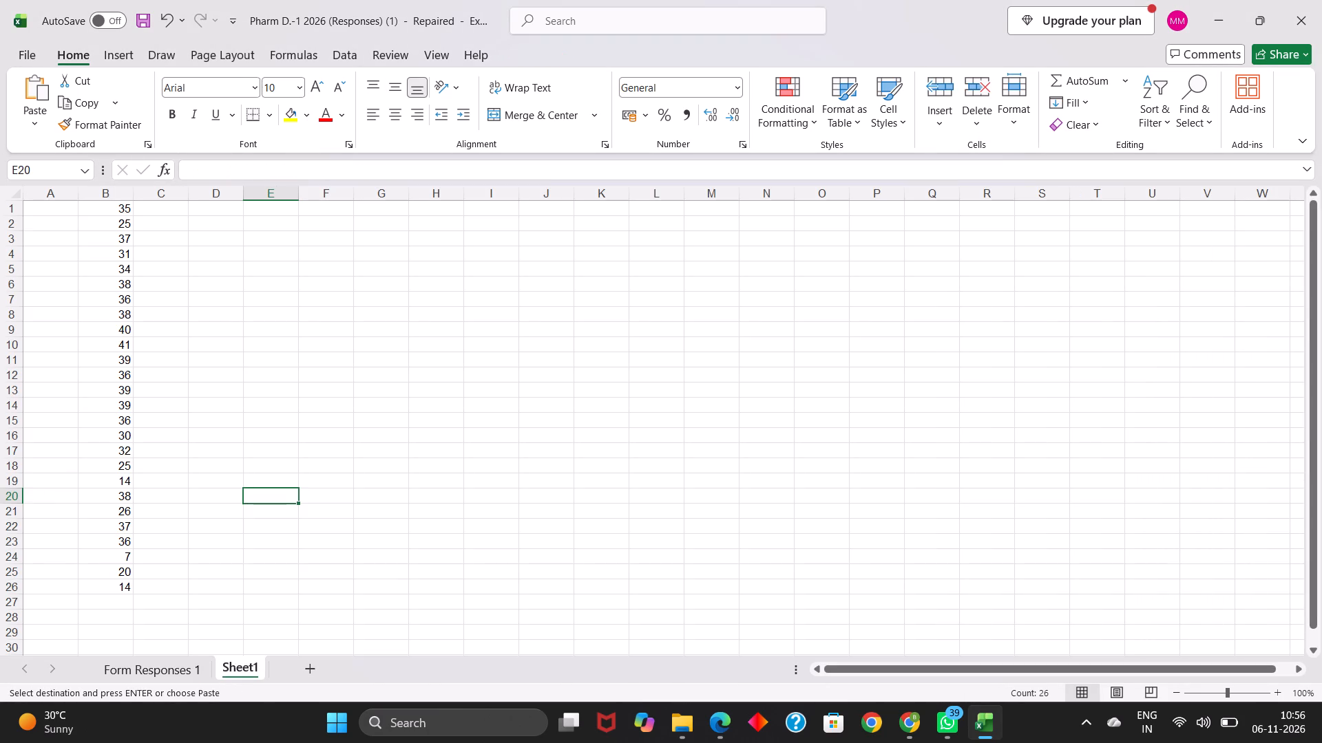
drag(56, 209, 63, 507)
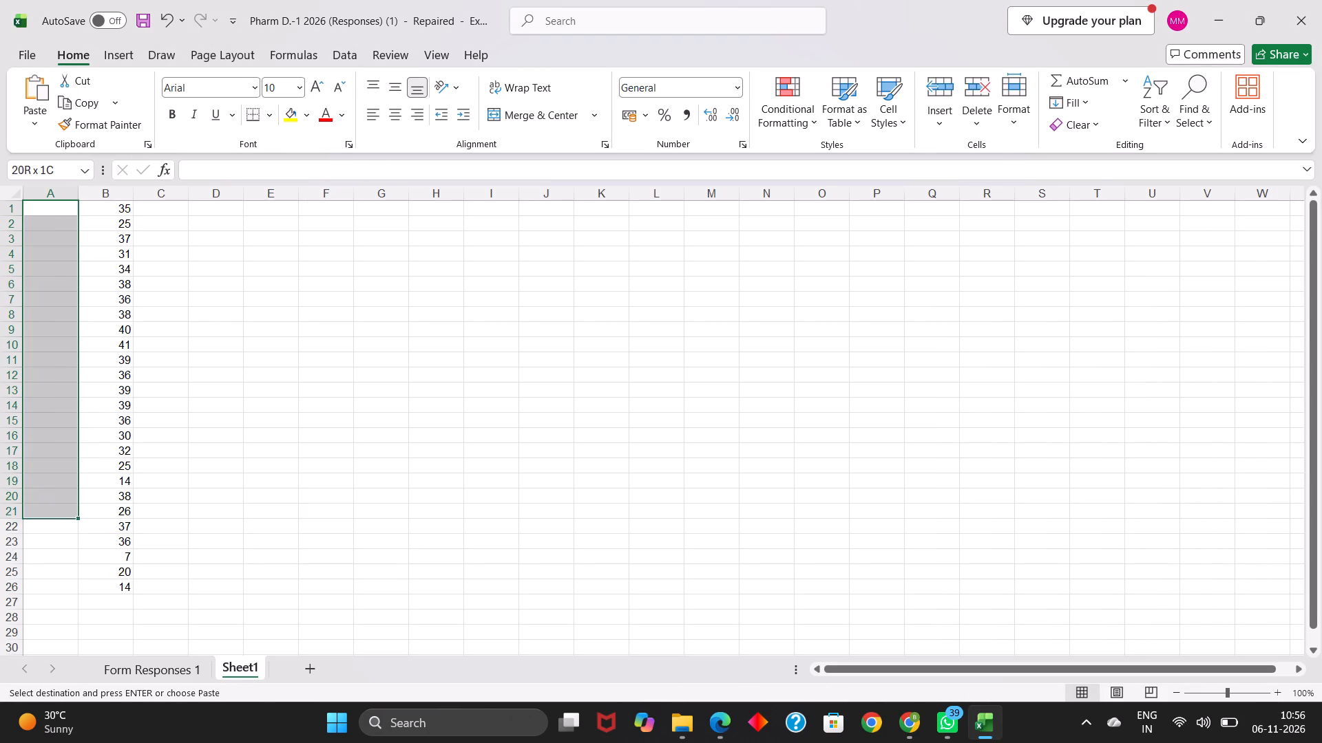
drag(63, 507, 69, 579)
right_click(69, 579)
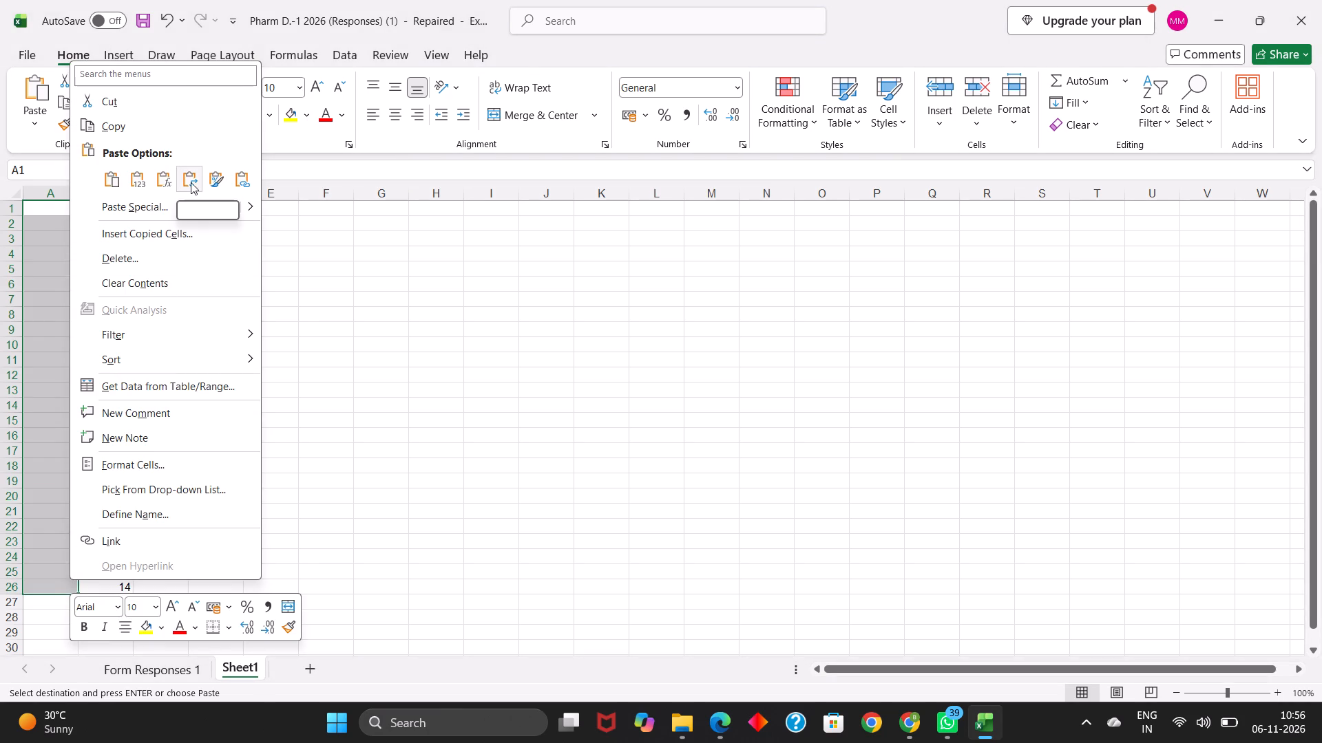
click(191, 180)
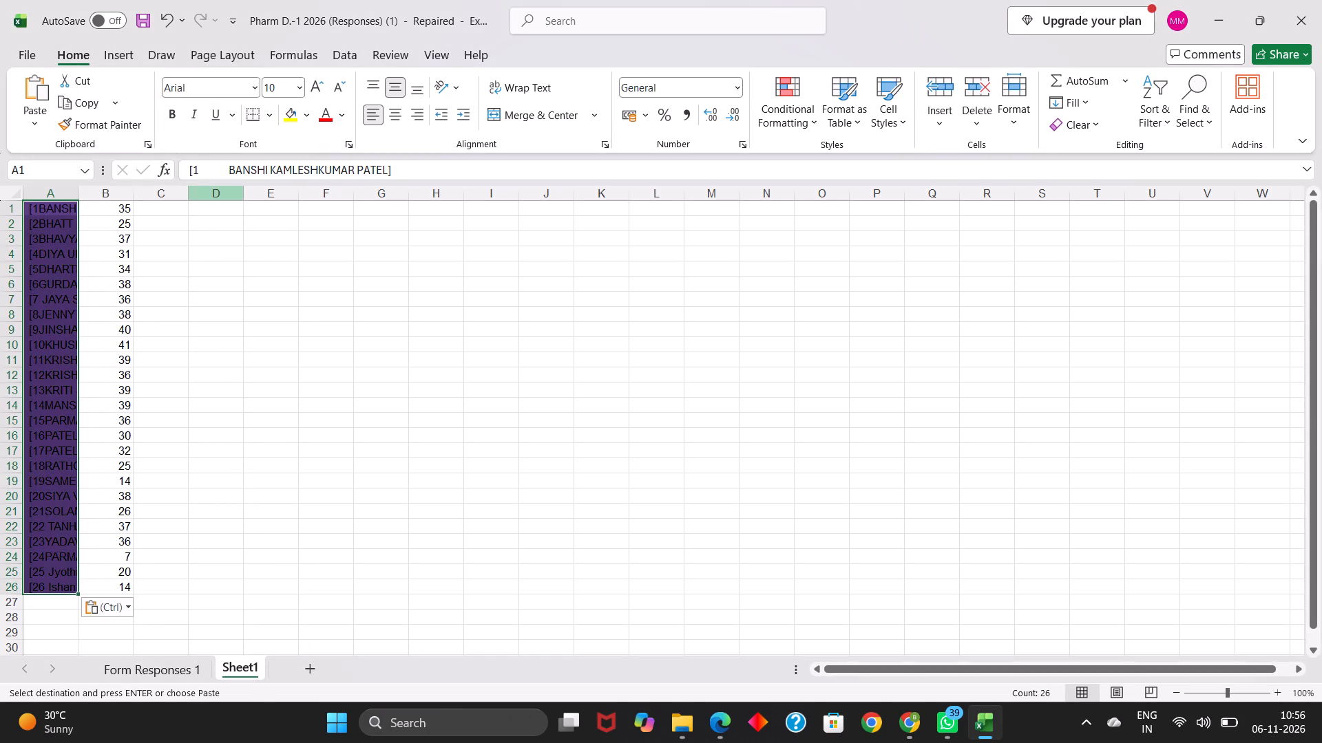
Widen column A of Sheet1 so that the longest student name fits.
drag(76, 191, 204, 191)
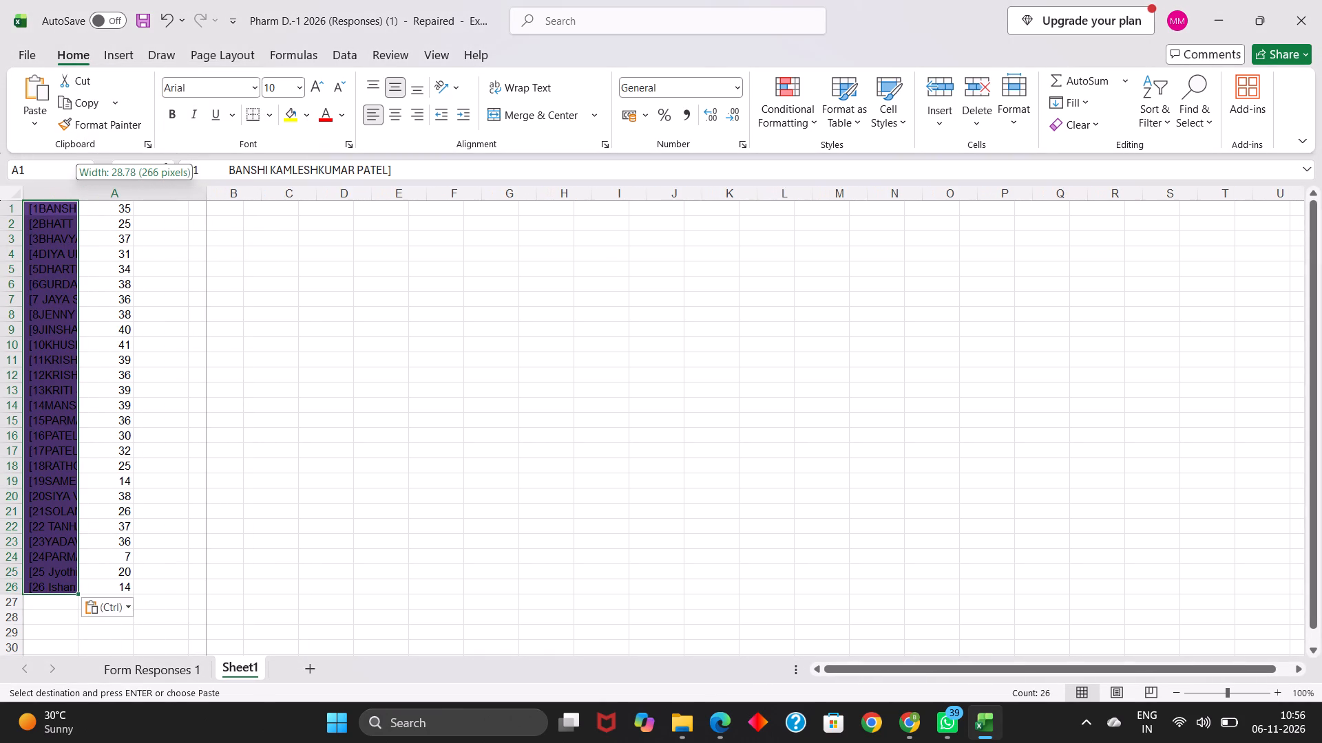
drag(204, 191, 189, 190)
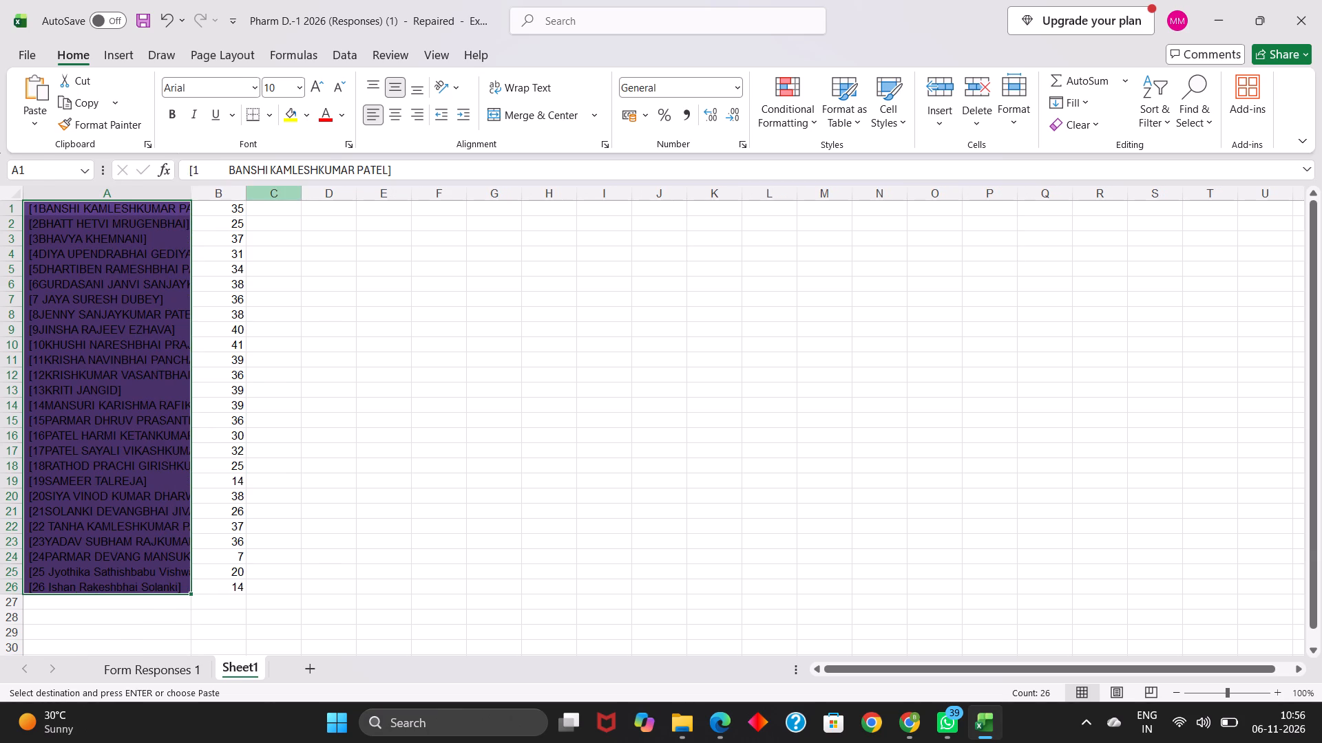
scroll(219, 331, up, 1)
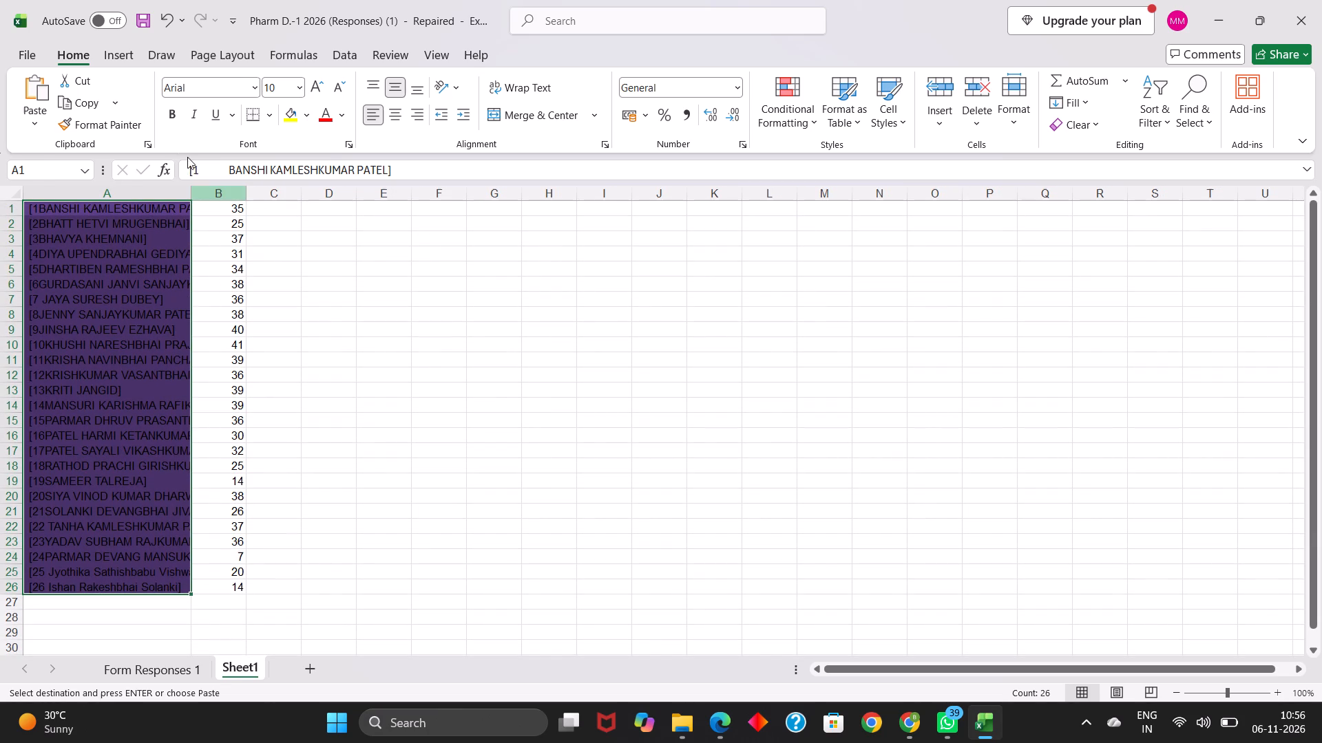
drag(191, 195, 234, 200)
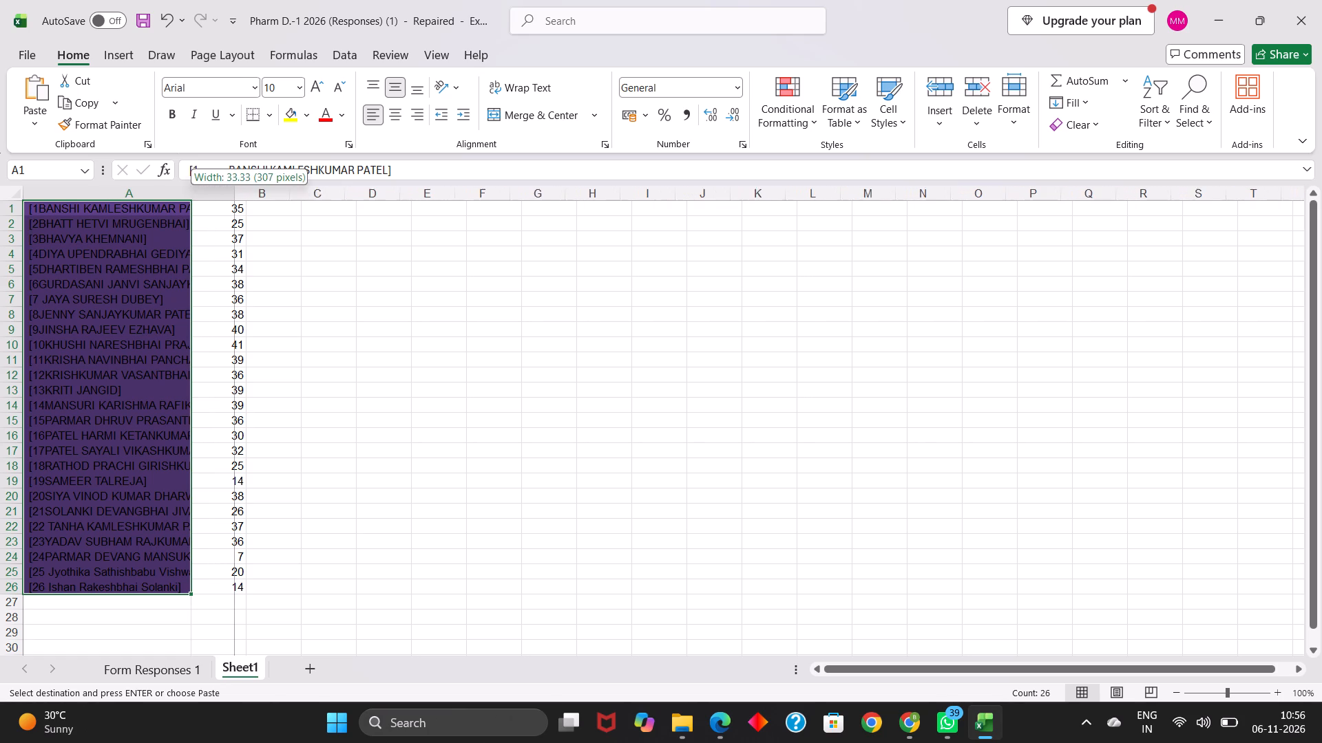
drag(234, 200, 244, 200)
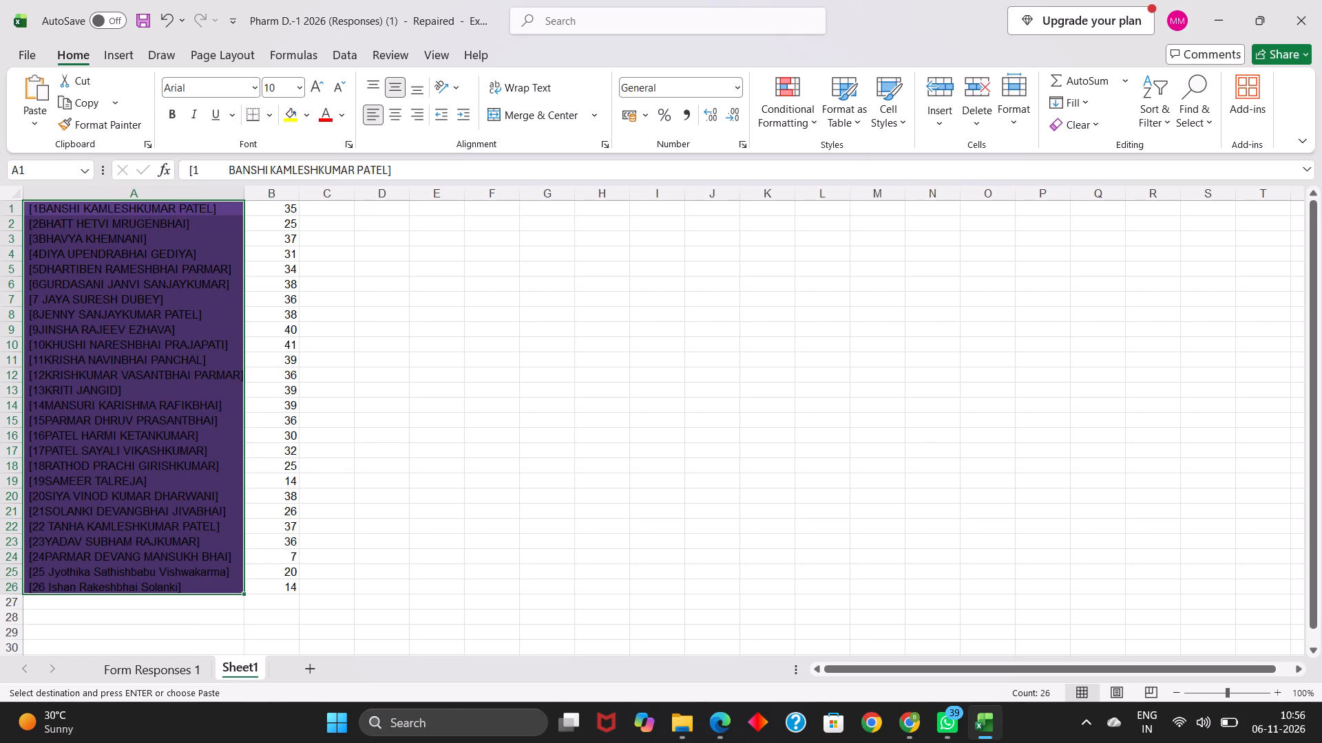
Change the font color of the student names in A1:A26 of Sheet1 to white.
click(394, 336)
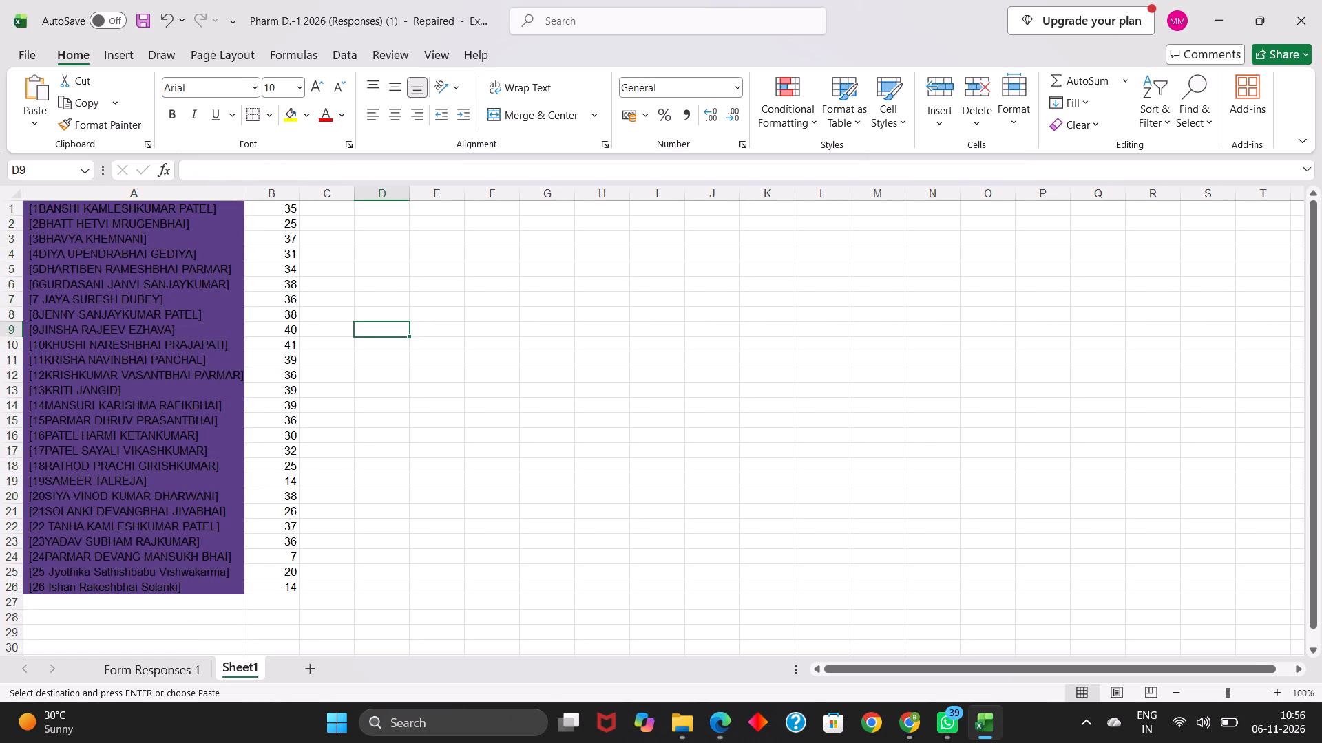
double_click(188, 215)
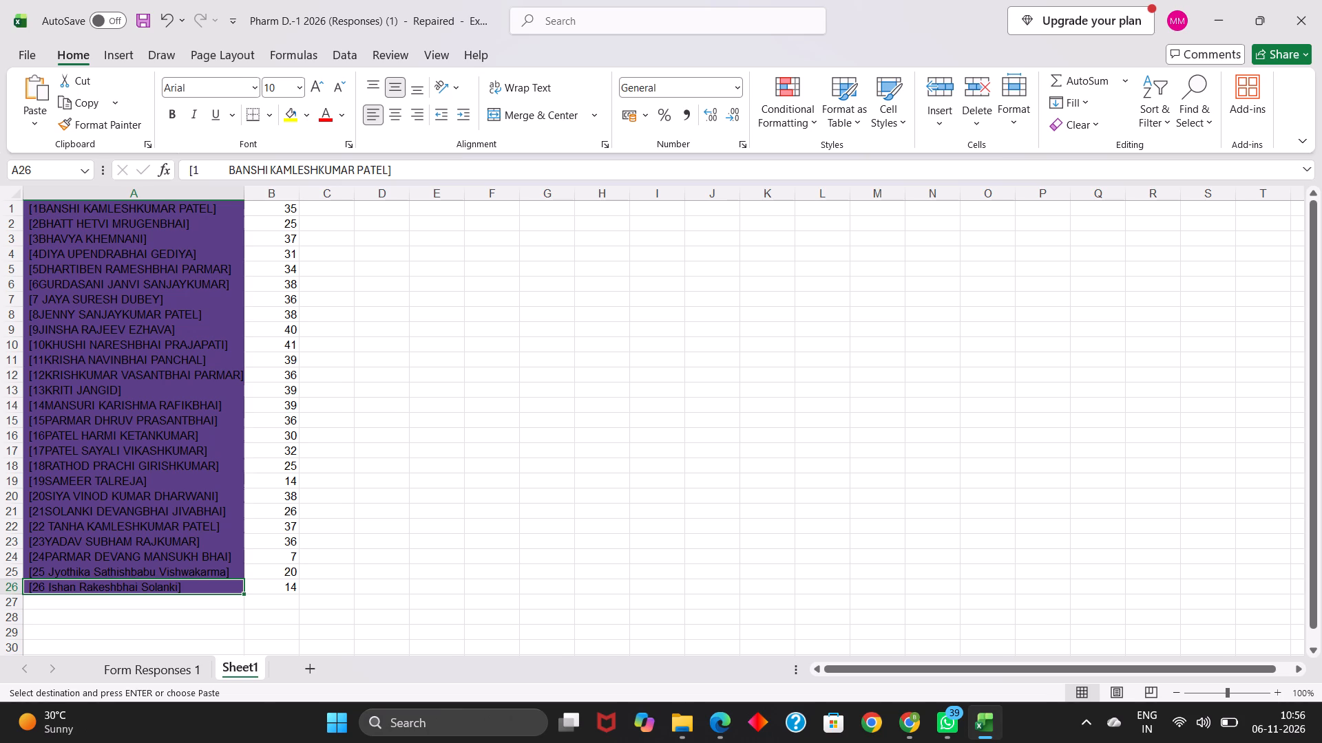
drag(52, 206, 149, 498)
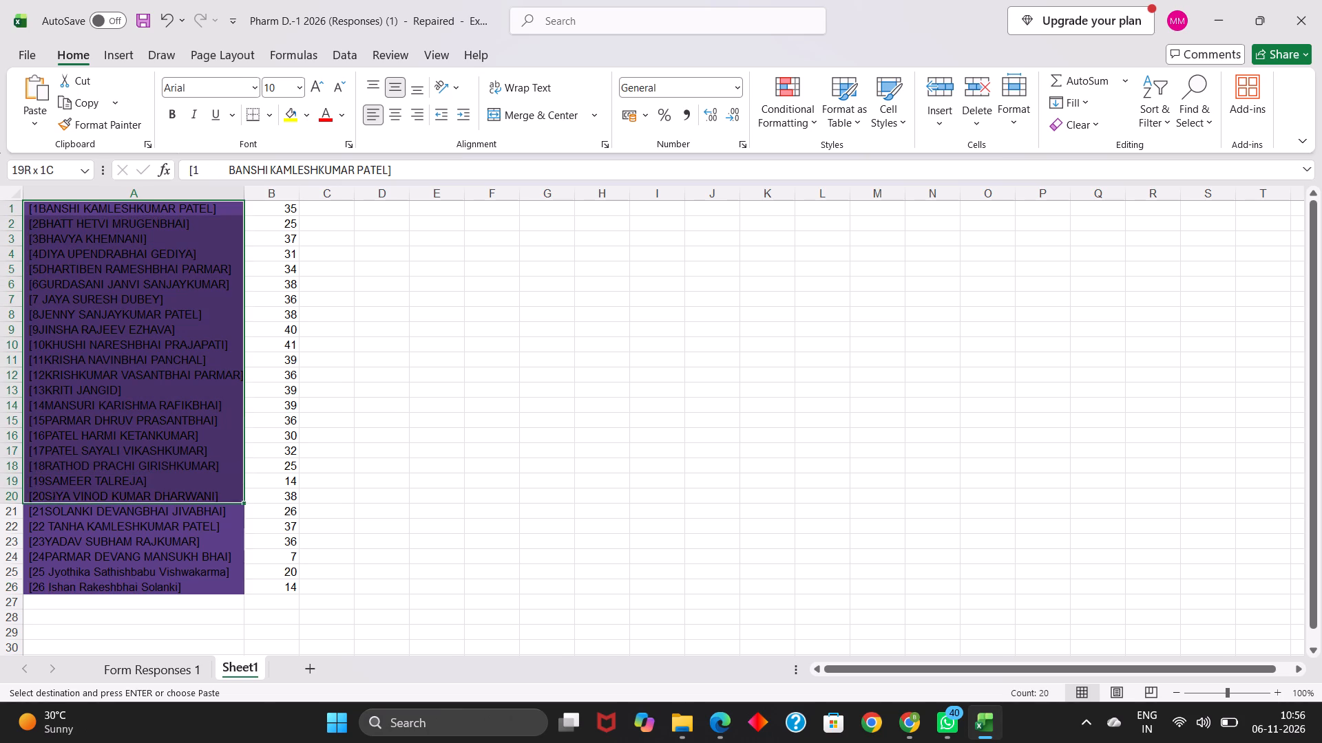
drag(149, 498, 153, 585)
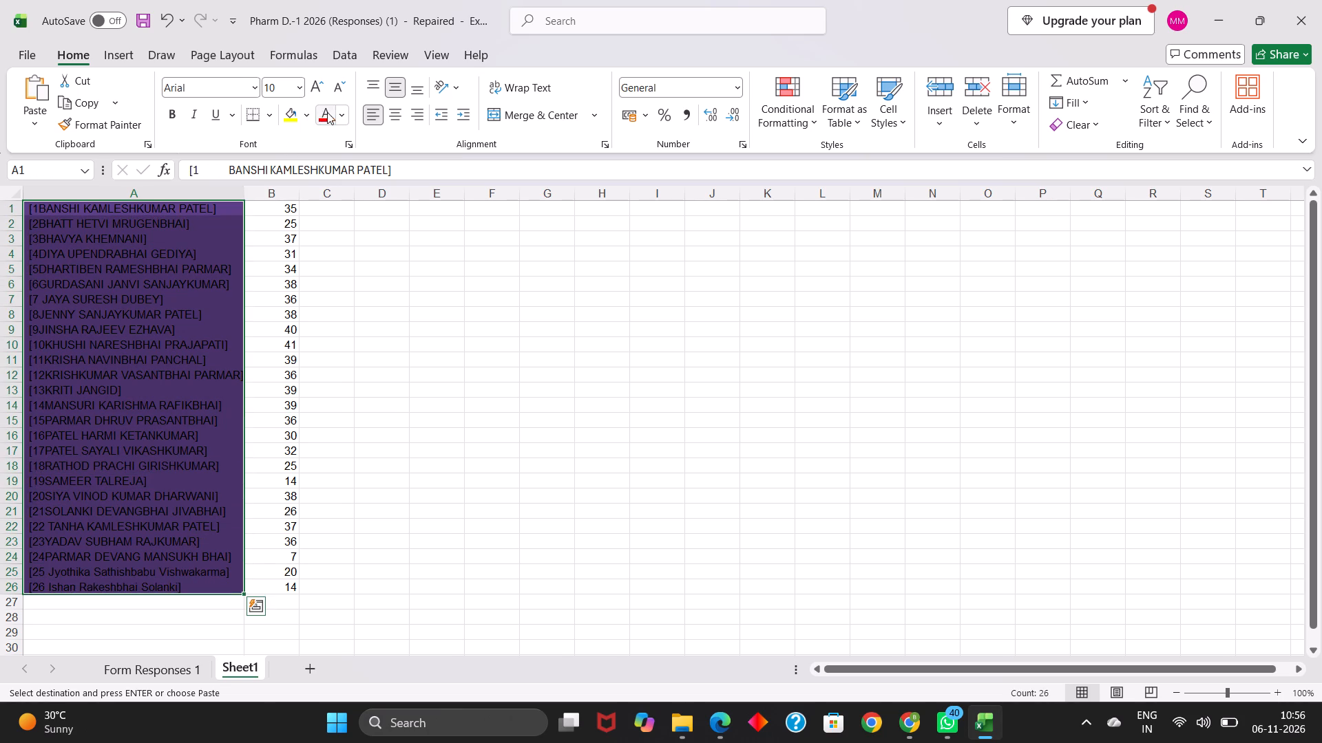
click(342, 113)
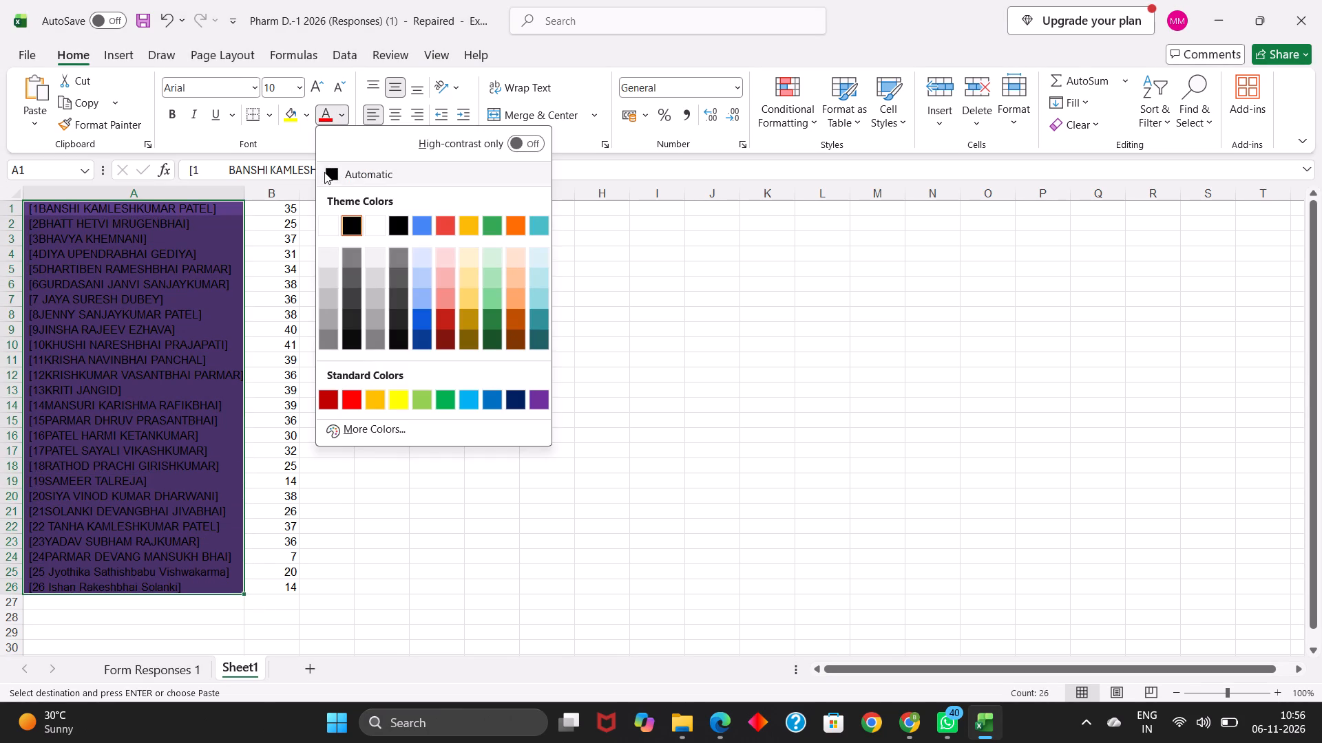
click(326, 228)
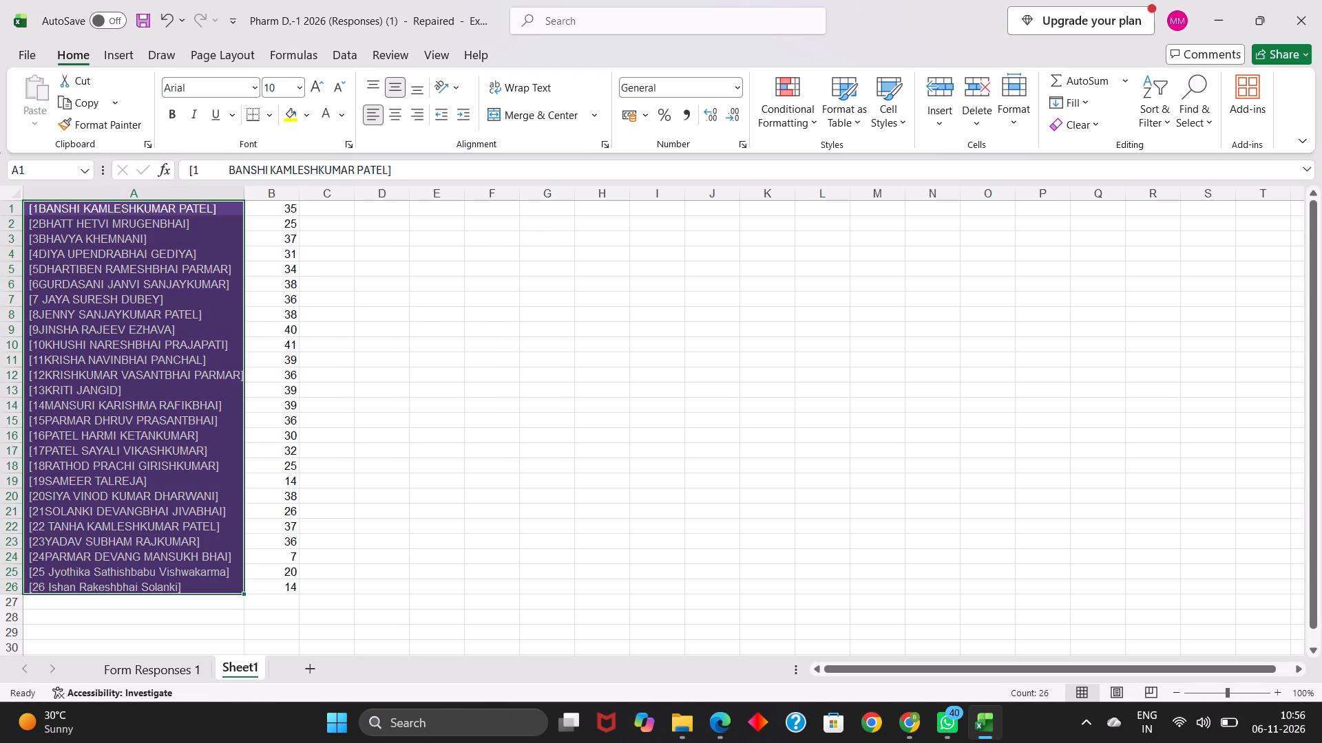
Format the student names in A1:A26 with black text on a white fill.
click(307, 111)
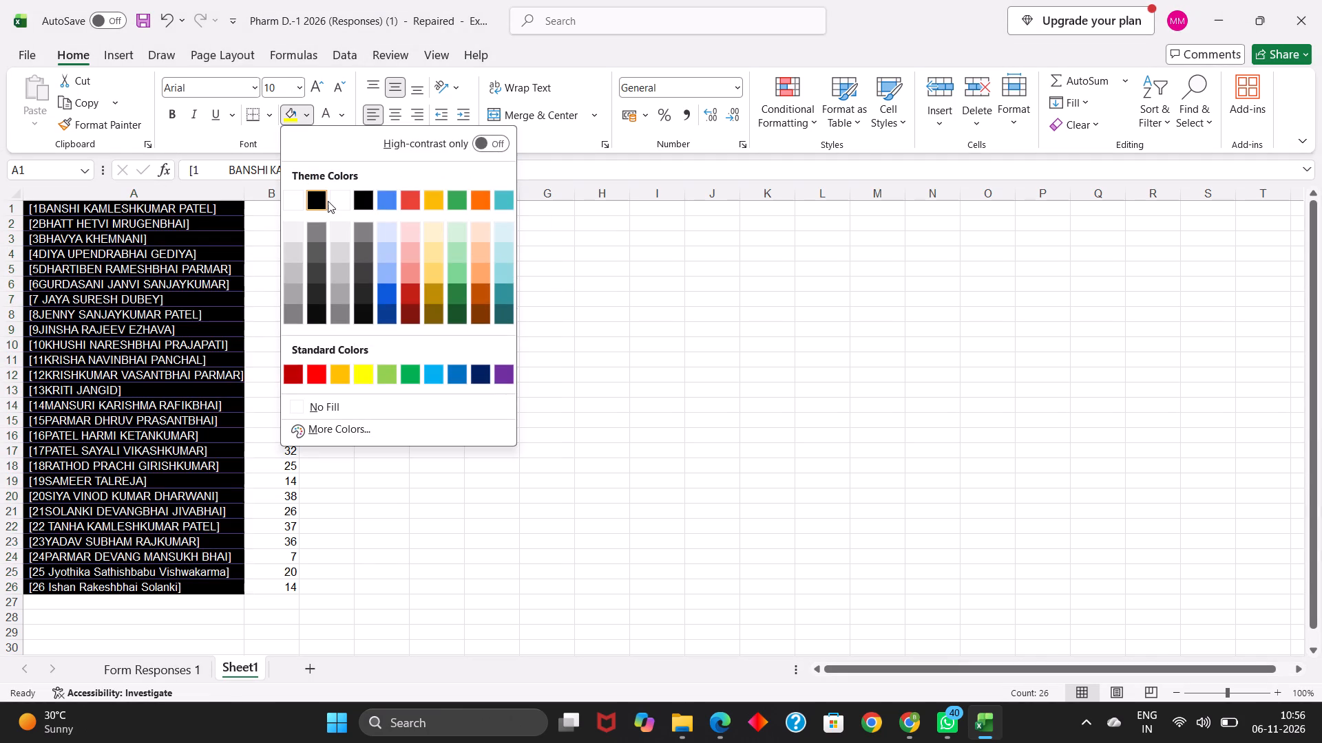
click(340, 111)
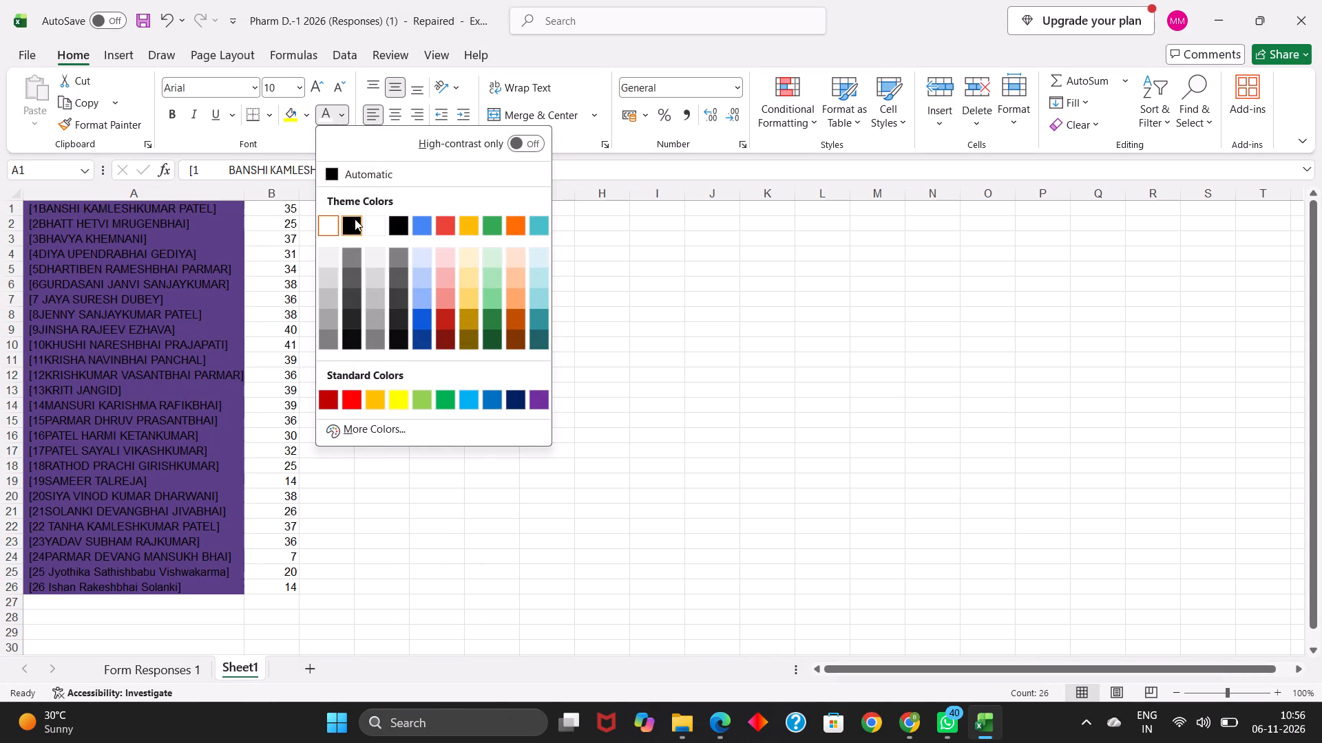
click(355, 219)
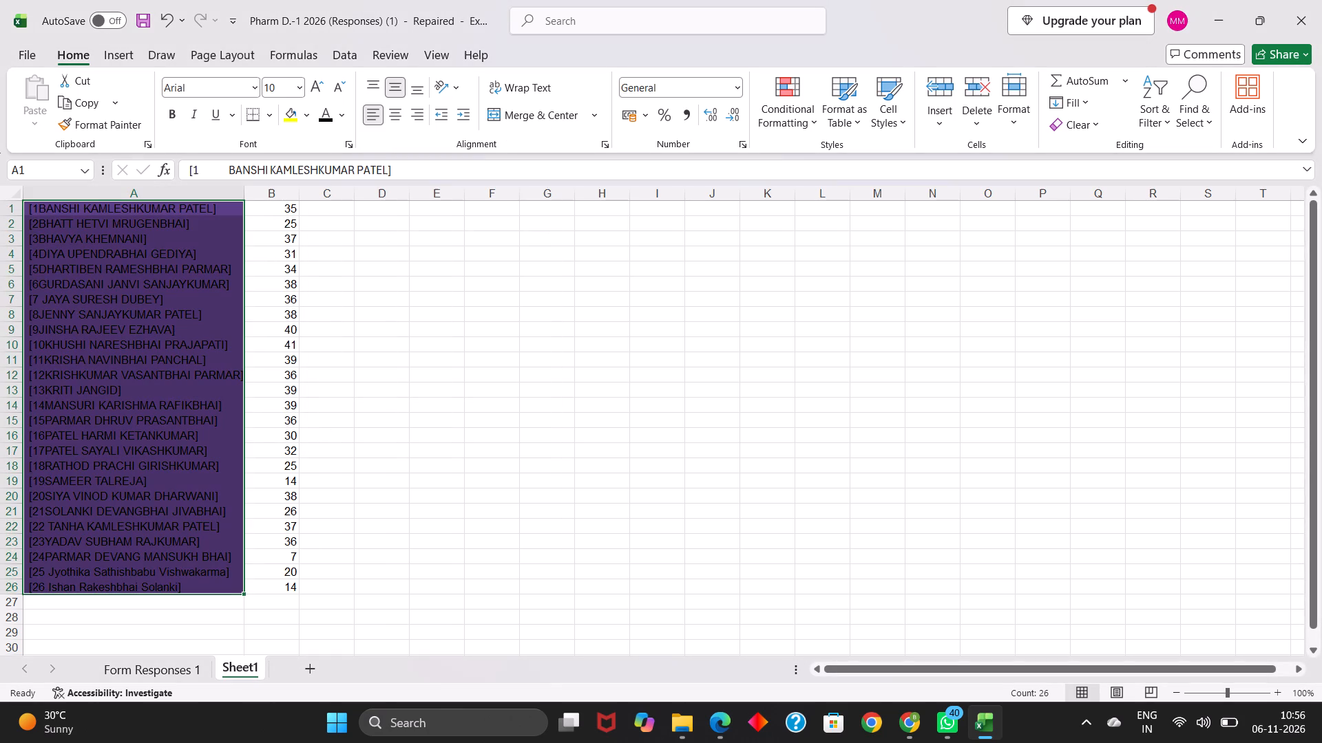
click(307, 114)
click(295, 198)
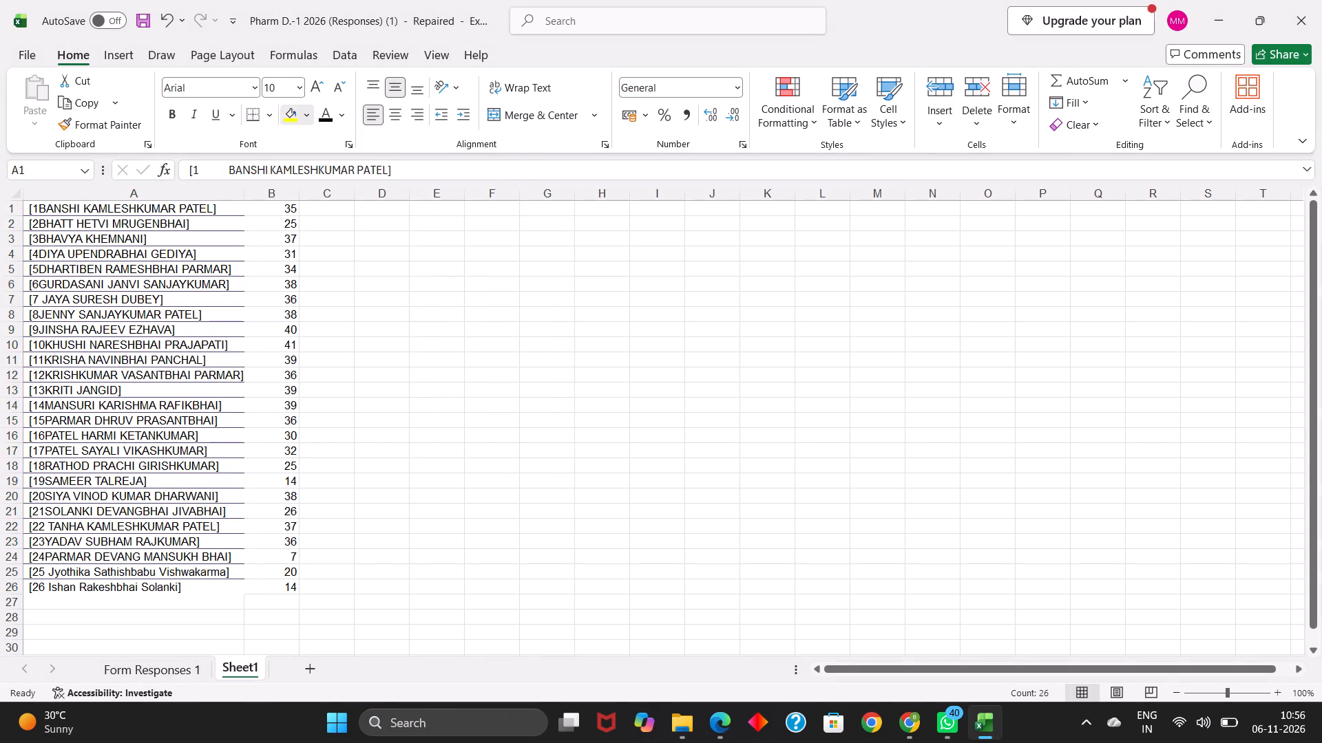
click(346, 301)
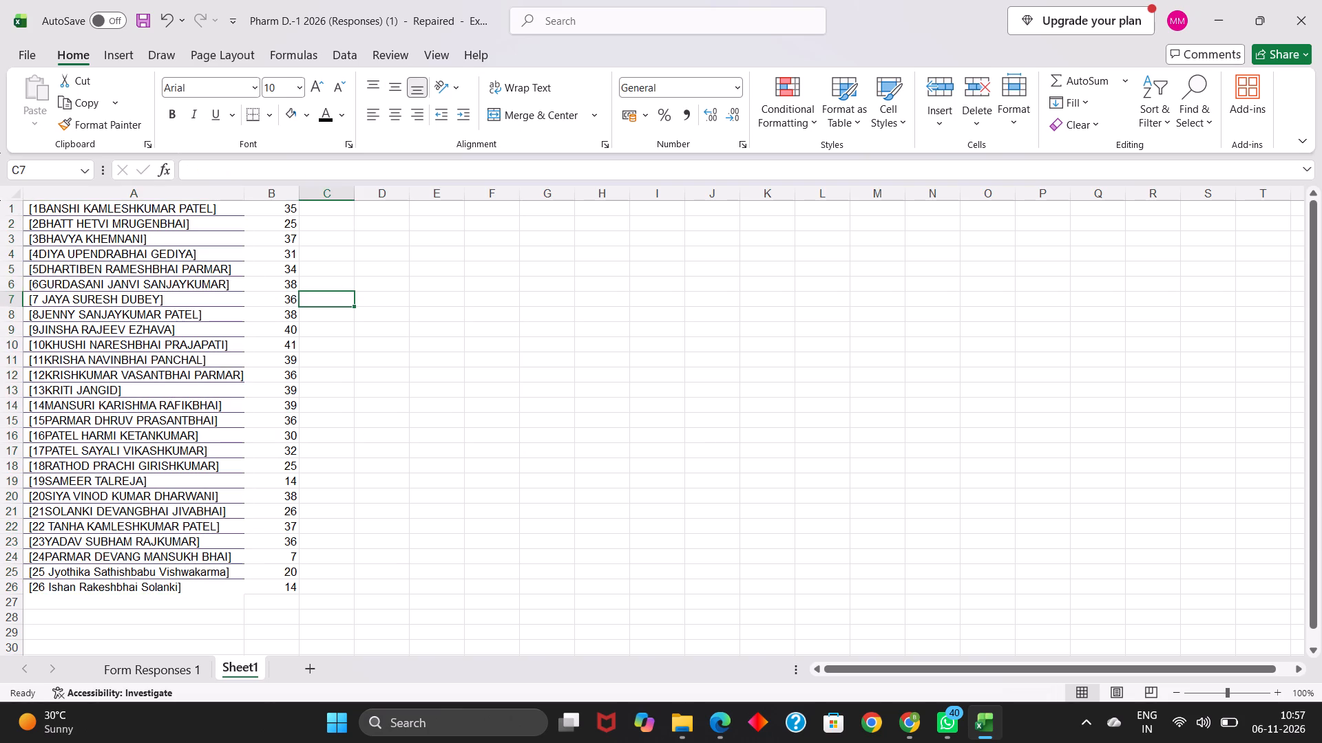
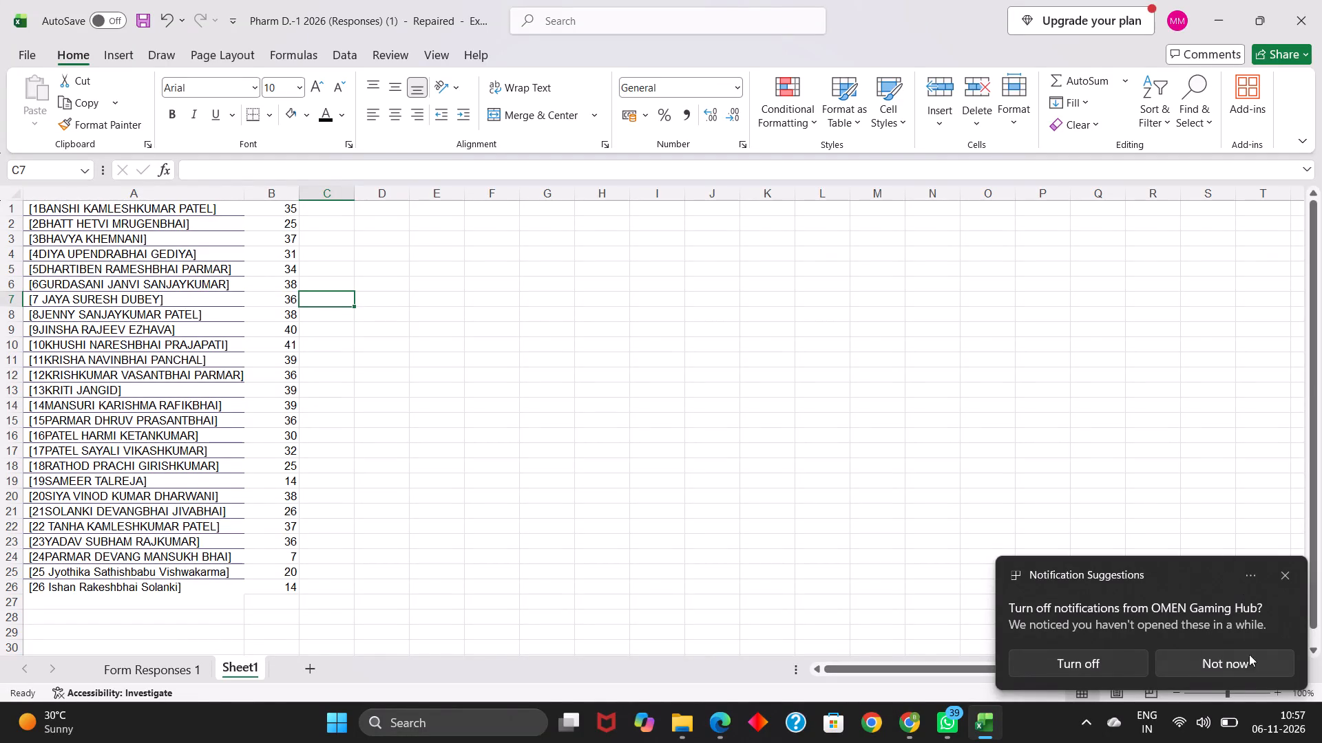
Dismiss the suggestion to turn off OMEN Gaming Hub notifications, declining it for now.
click(1229, 669)
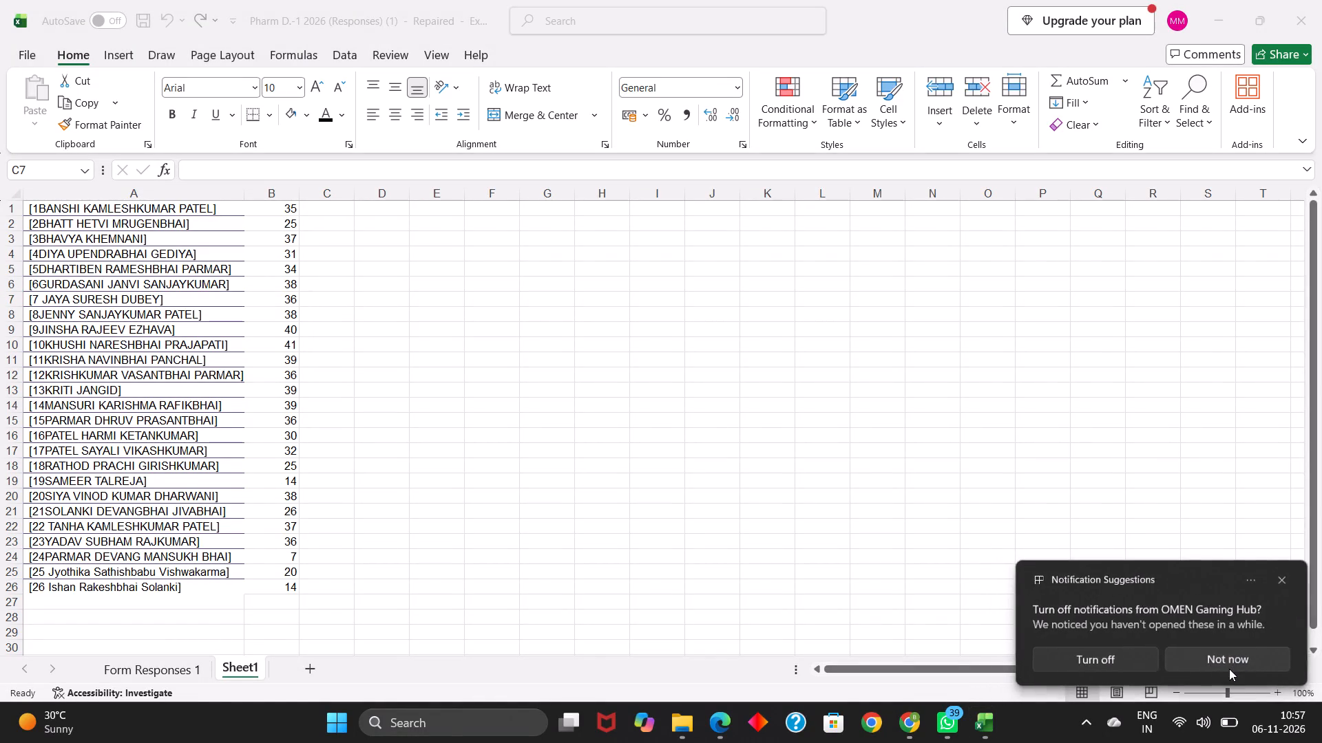
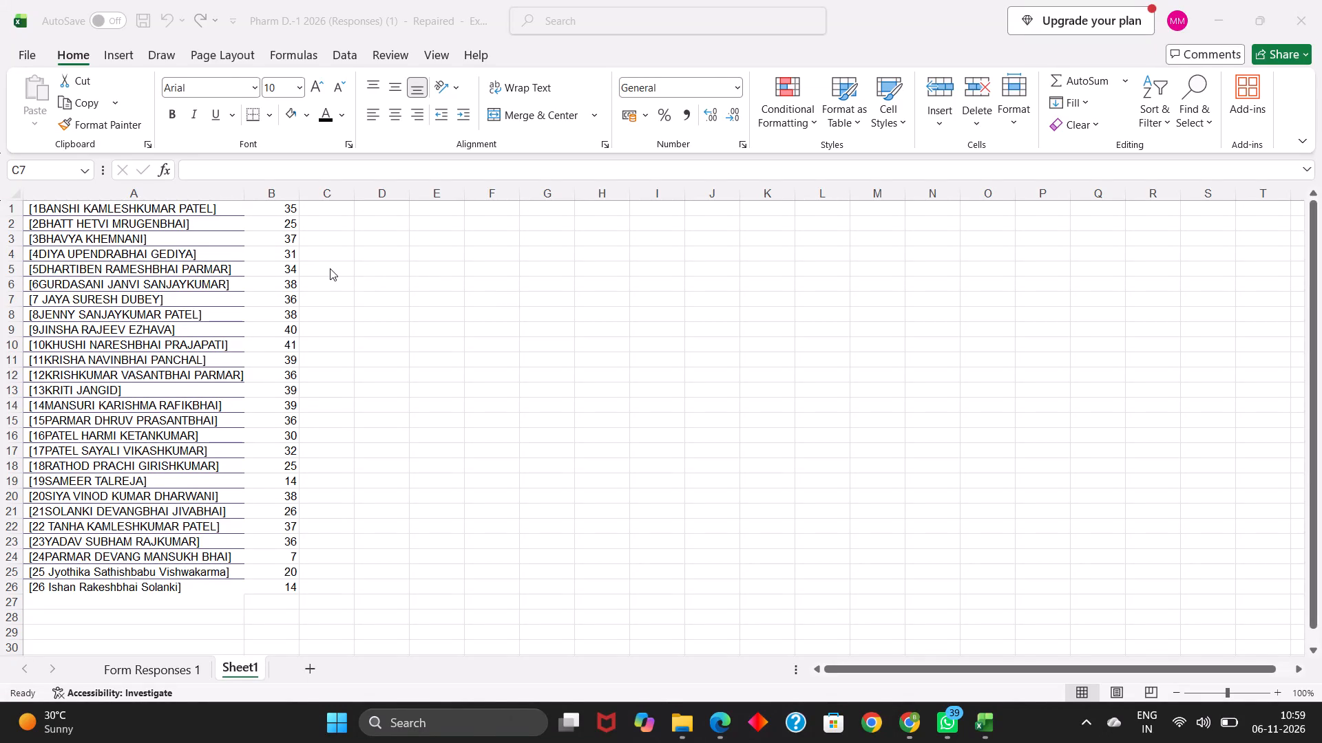
Start a formula in cell C1, beside the first student's present count.
double_click(326, 211)
double_click(326, 211)
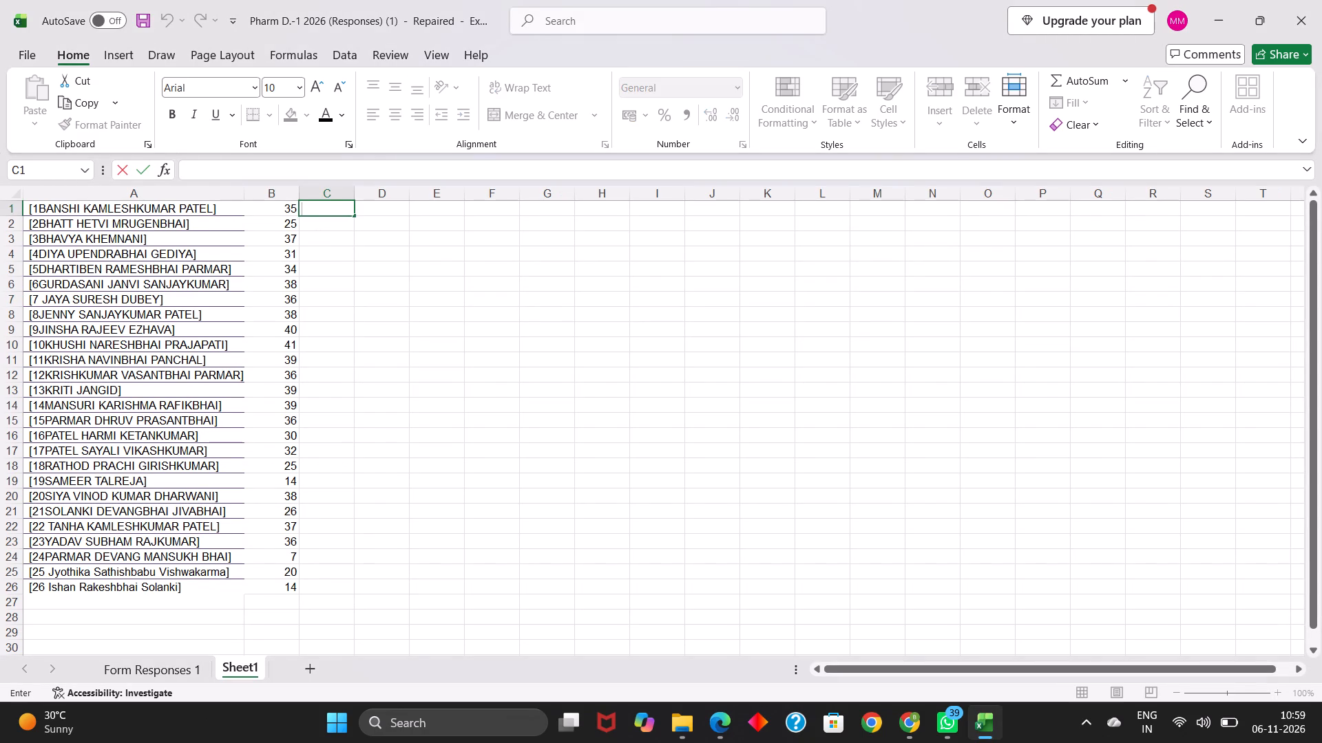
key(equal)
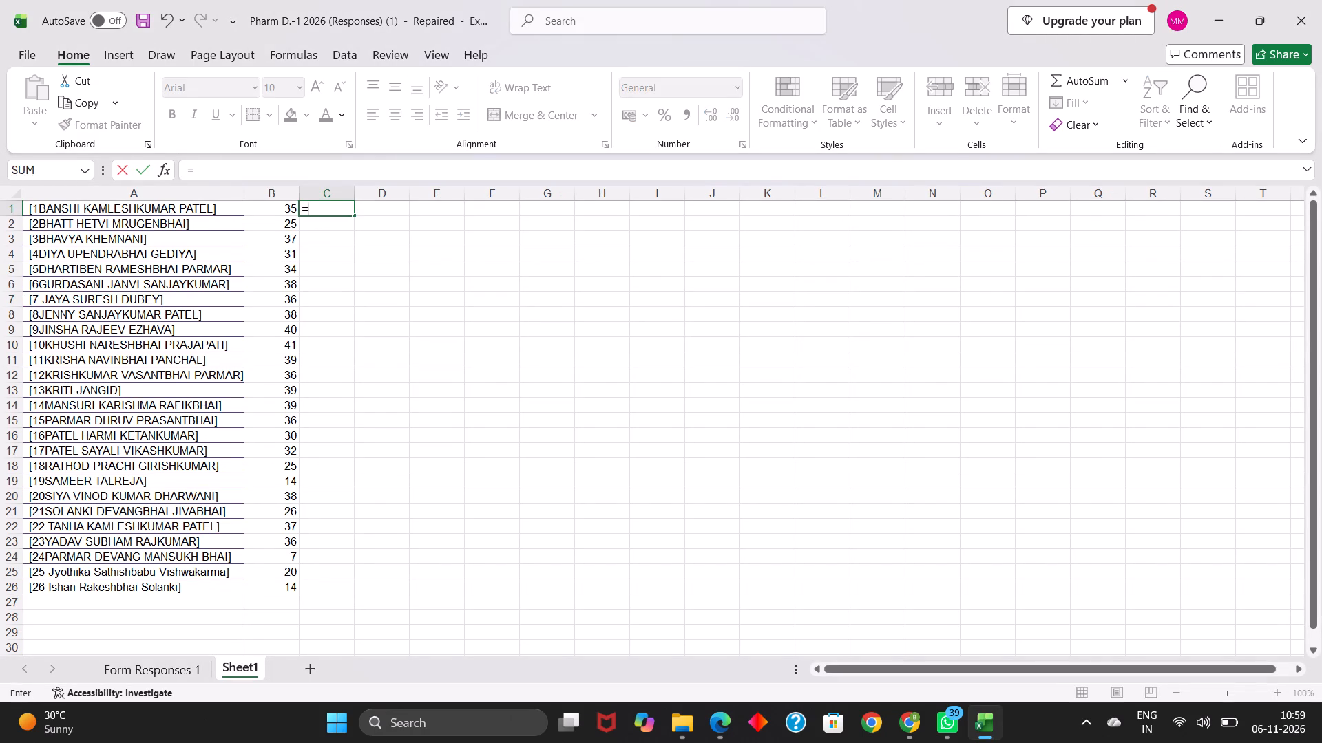
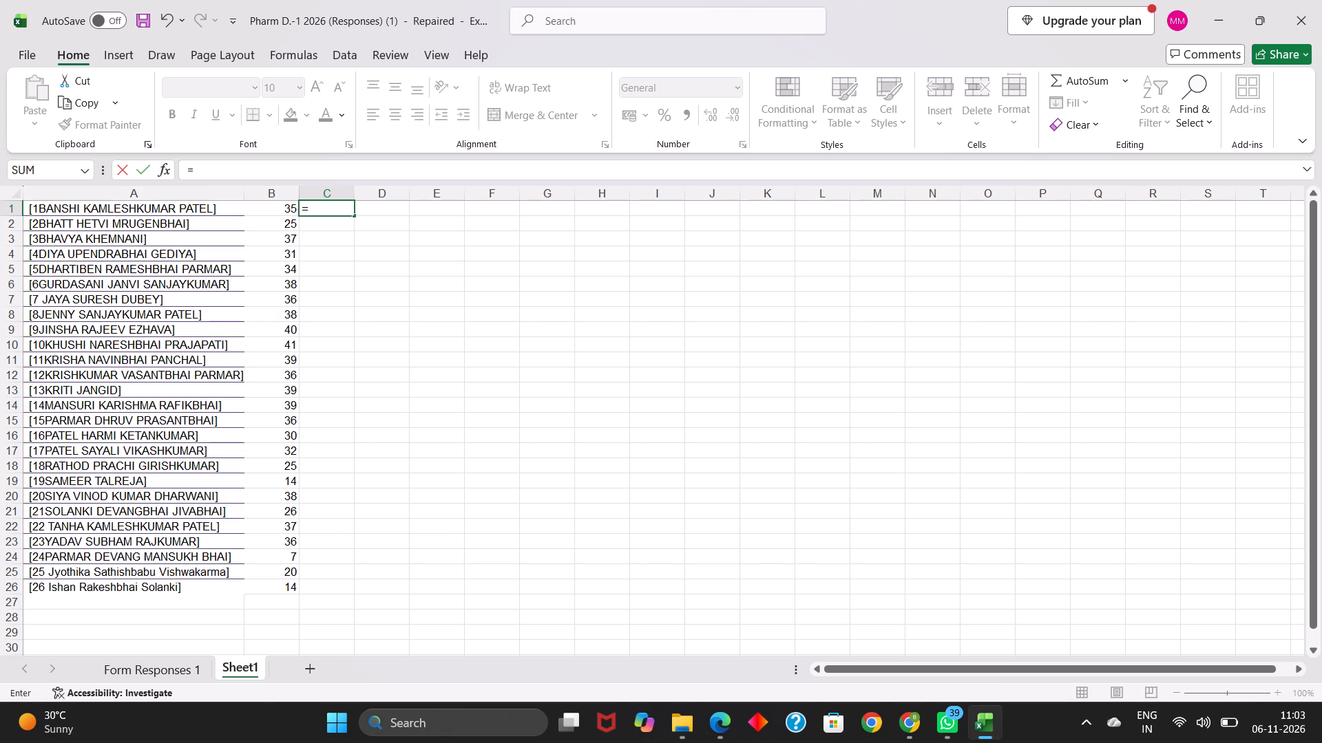
Continue the formula in cell C1 with an opening parenthesis and the SUM function name, making it =(SUM.
key(shift+parenleft)
text(SUM)
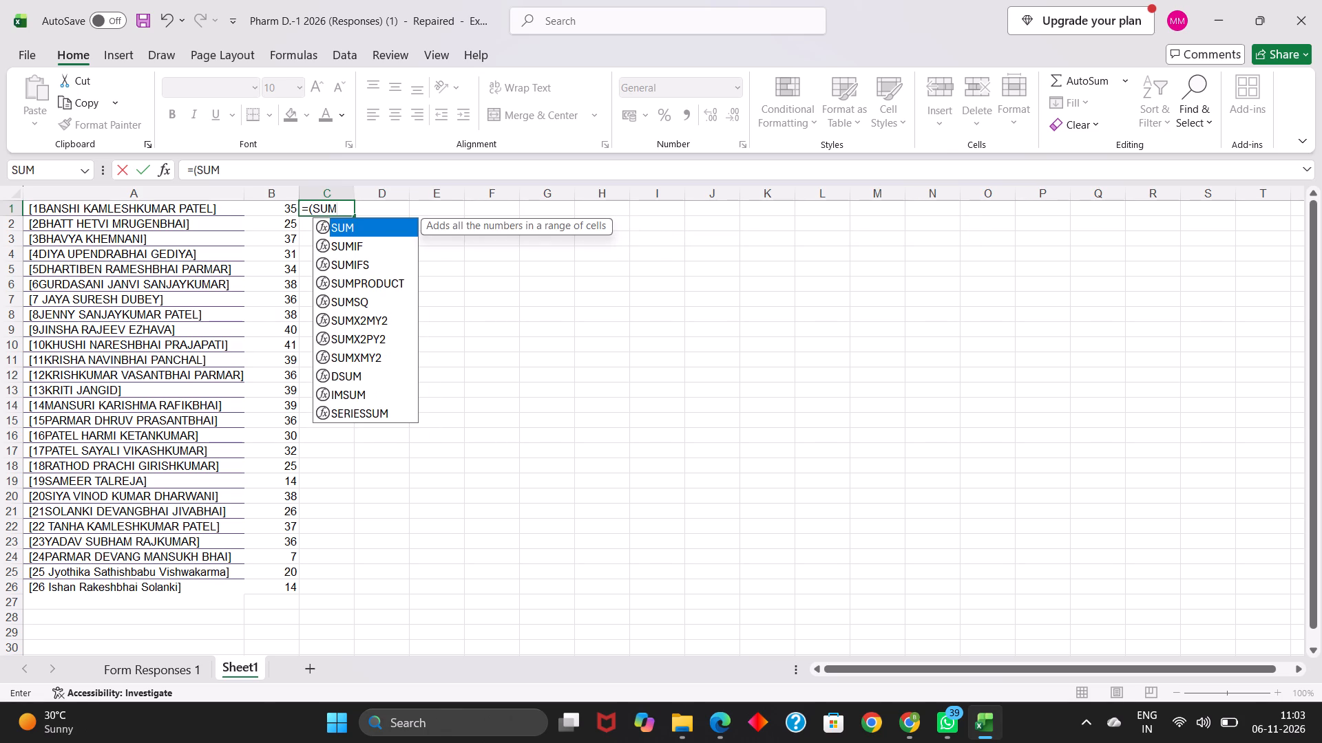
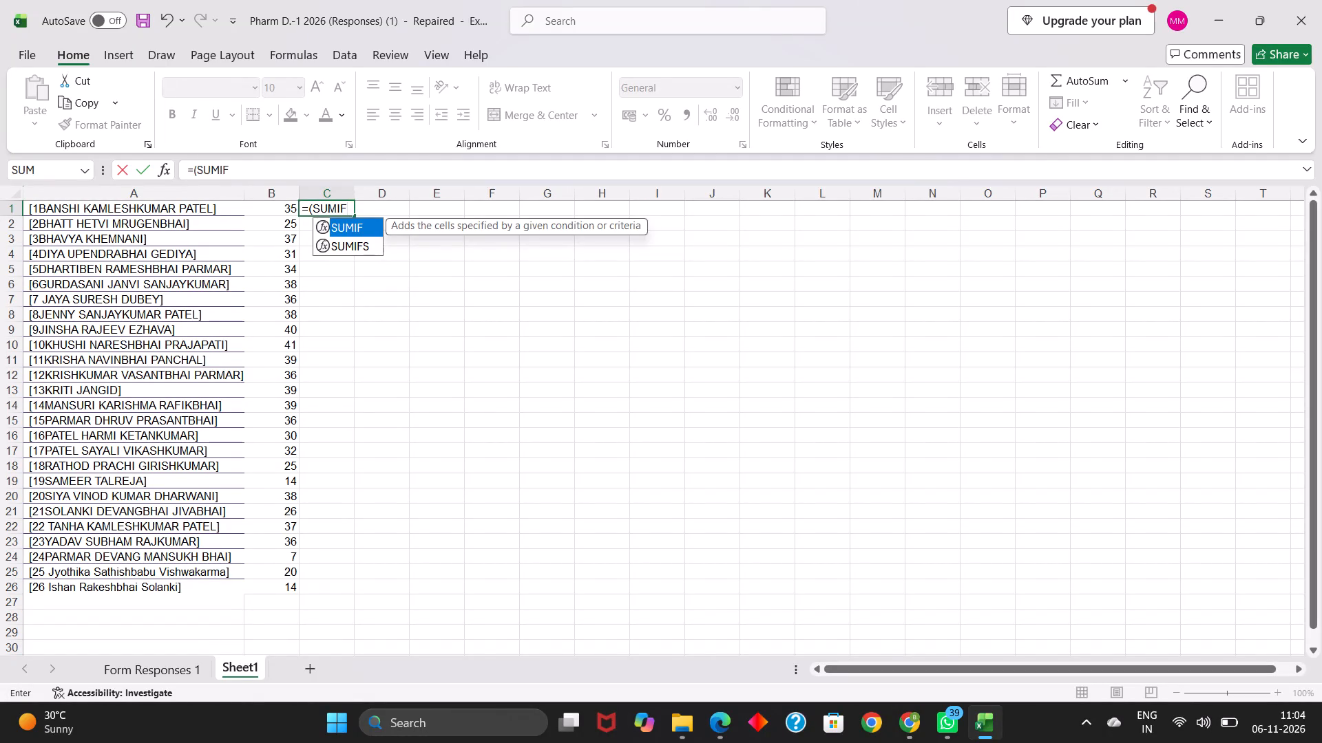
Complete the formula in cell C1 as =(SUMB1/100*41), using SUM instead of SUMIF before the cell reference.
key(b)
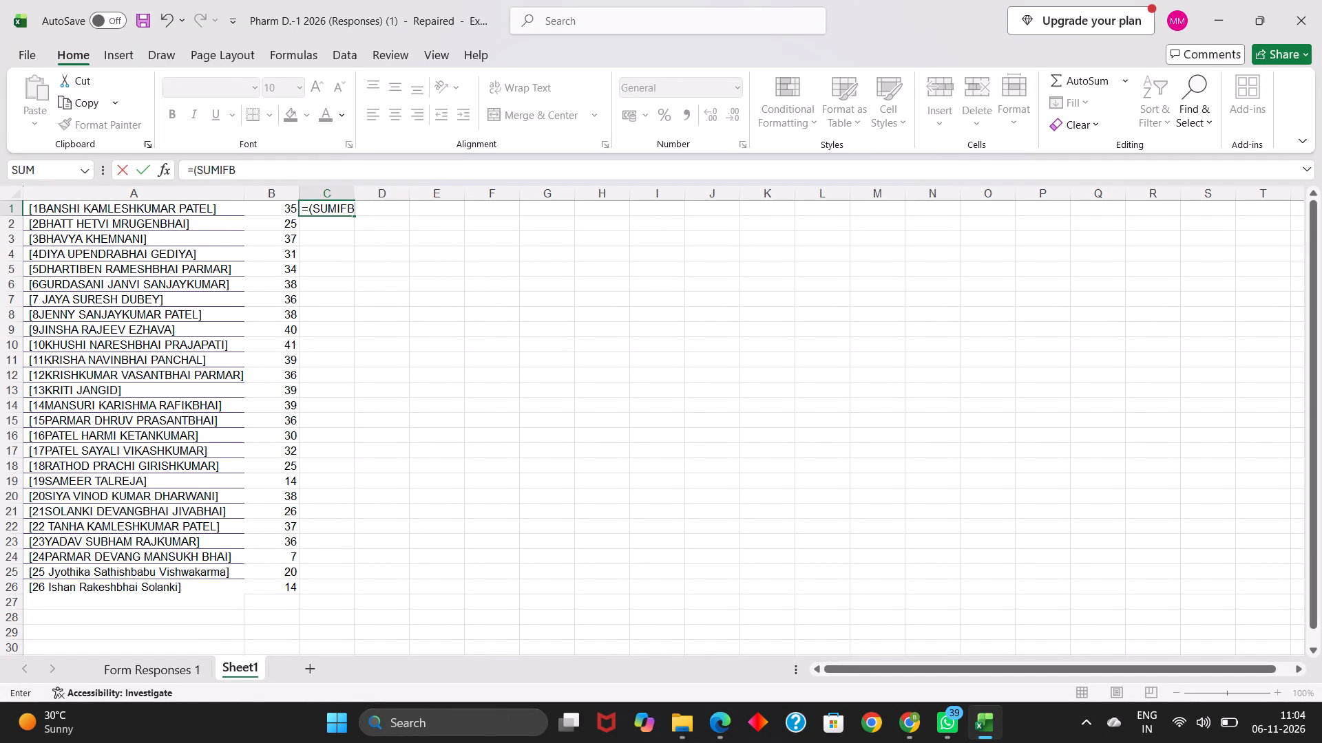
key(BackSpace)
key(BackSpace)
key(BackSpace)
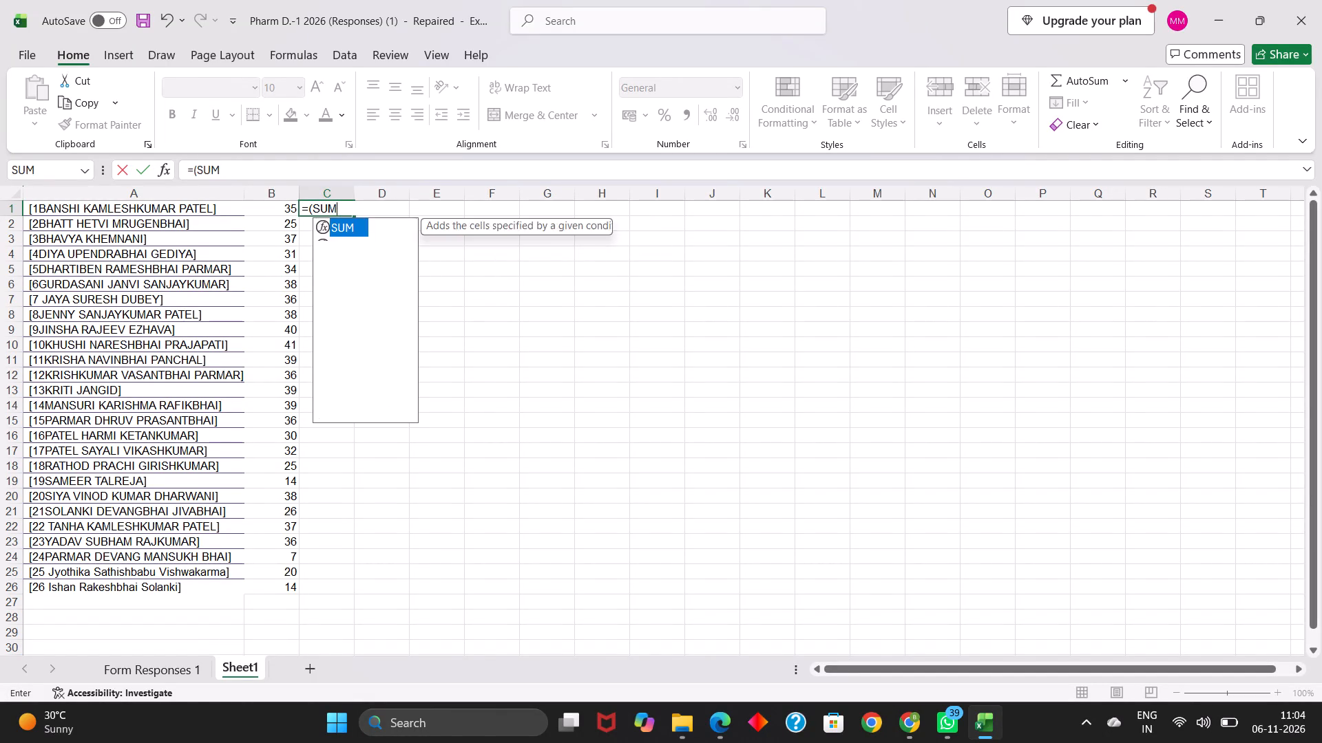
key(b)
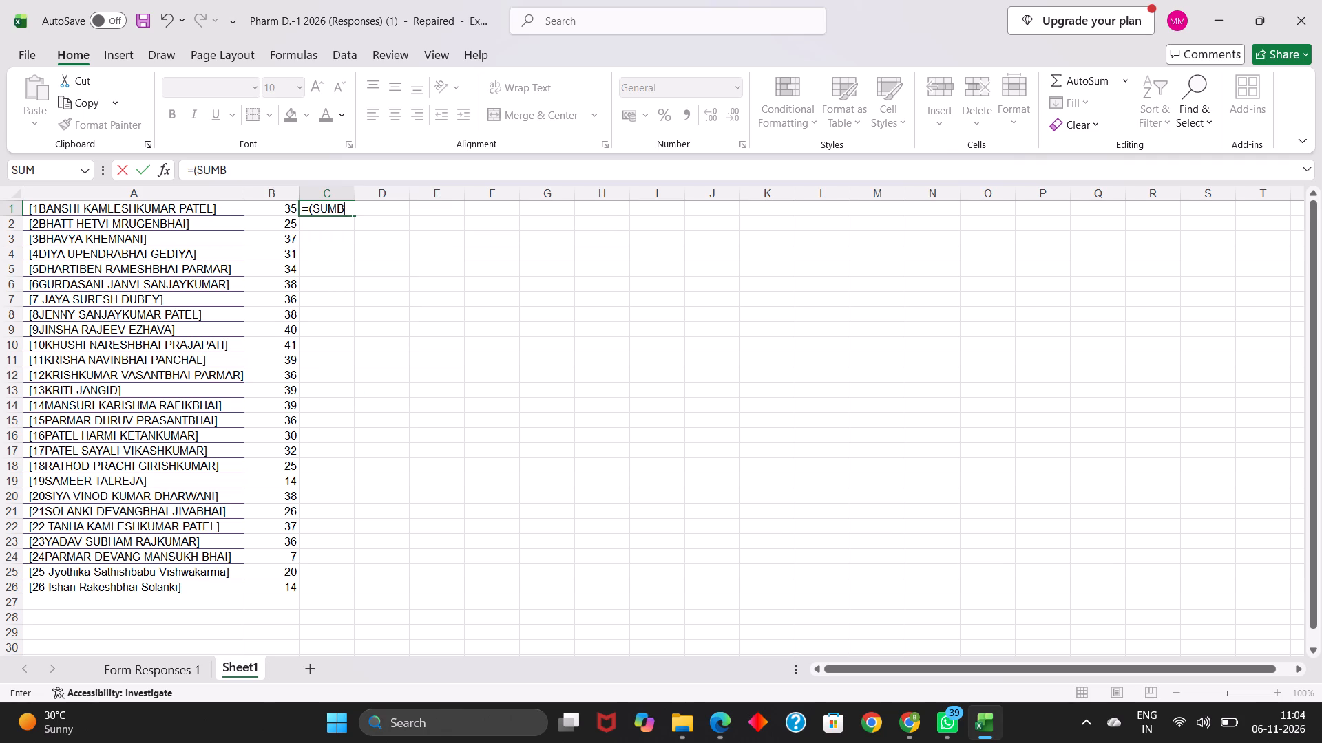
key(1)
key(comma)
key(equal)
key(BackSpace)
key(BackSpace)
key(slash)
text(100)
key(shift+asterisk)
text(41)
key(shift+parenright)
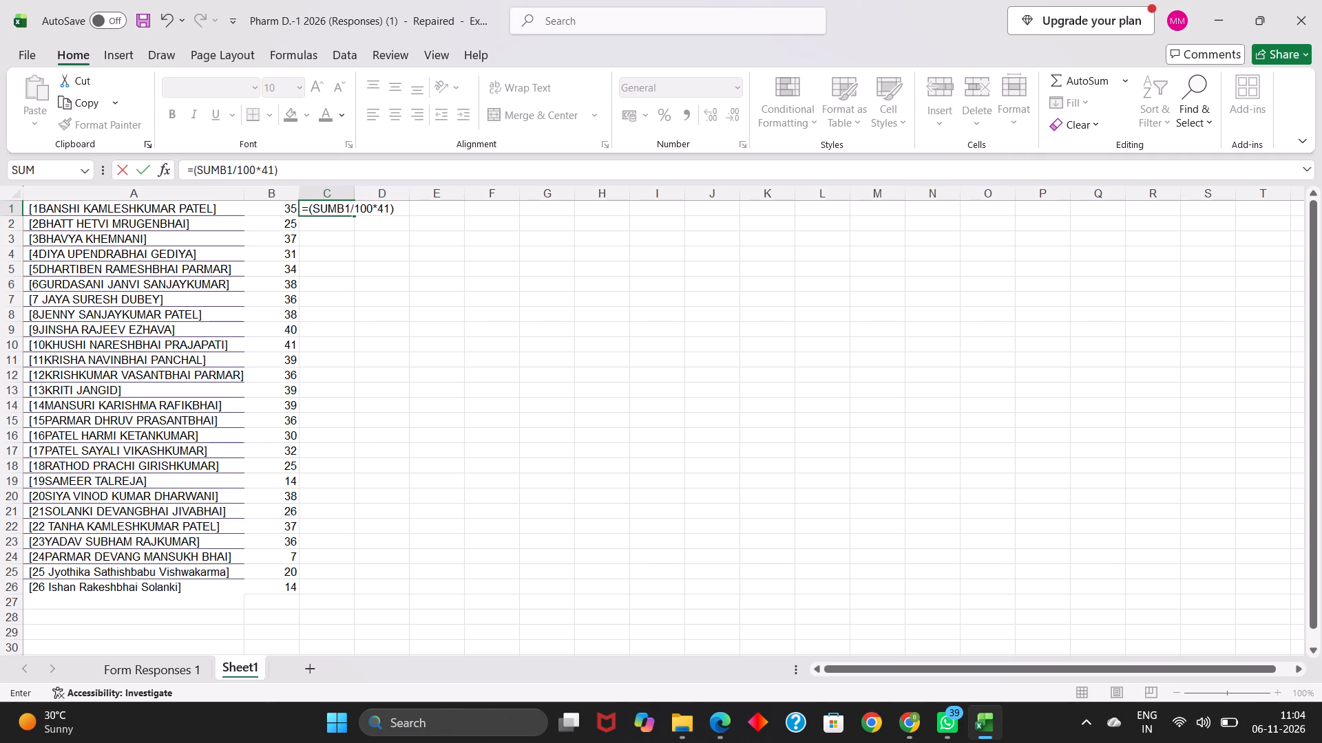
Insert IF after SUM in the C1 formula and enter it as =(SUMIFB1/100*41).
click(339, 213)
key(o)
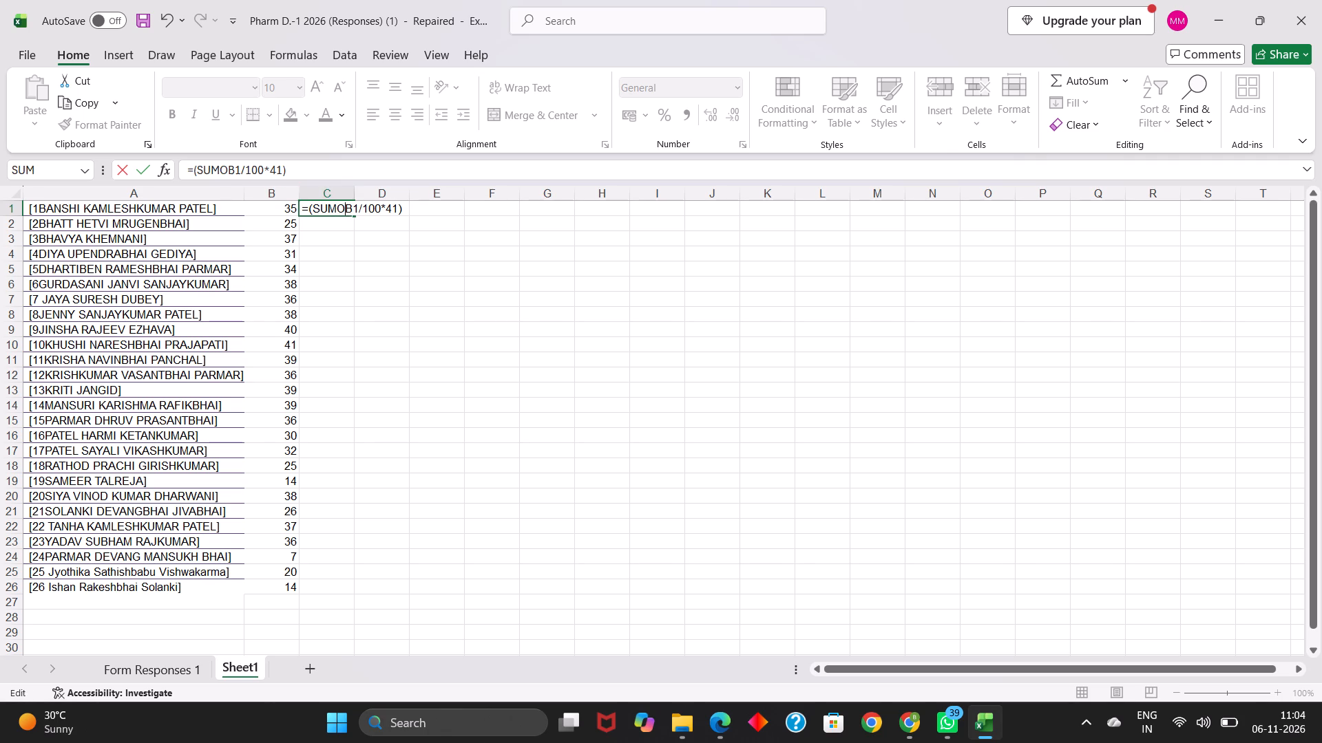
key(BackSpace)
text(IF)
click(432, 276)
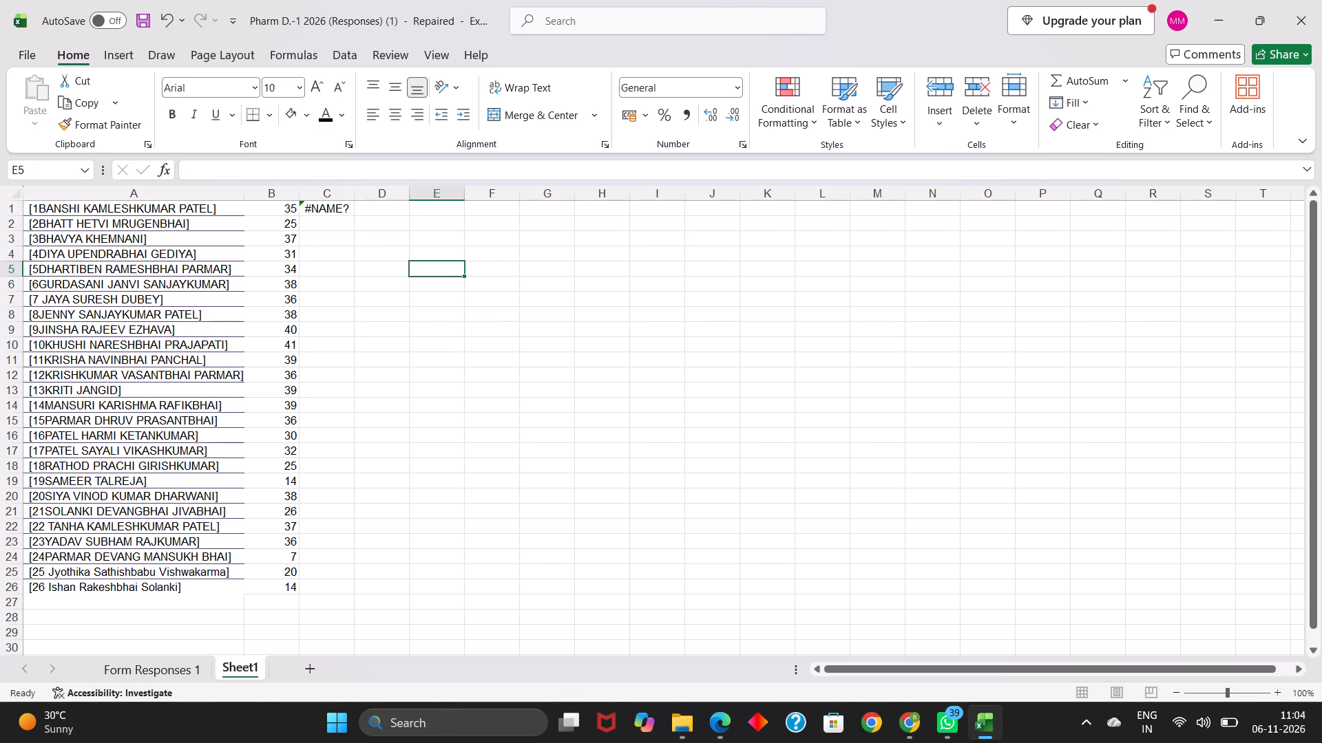
Reopen the formula in cell C1 for editing, with the cursor after its closing parenthesis.
double_click(329, 207)
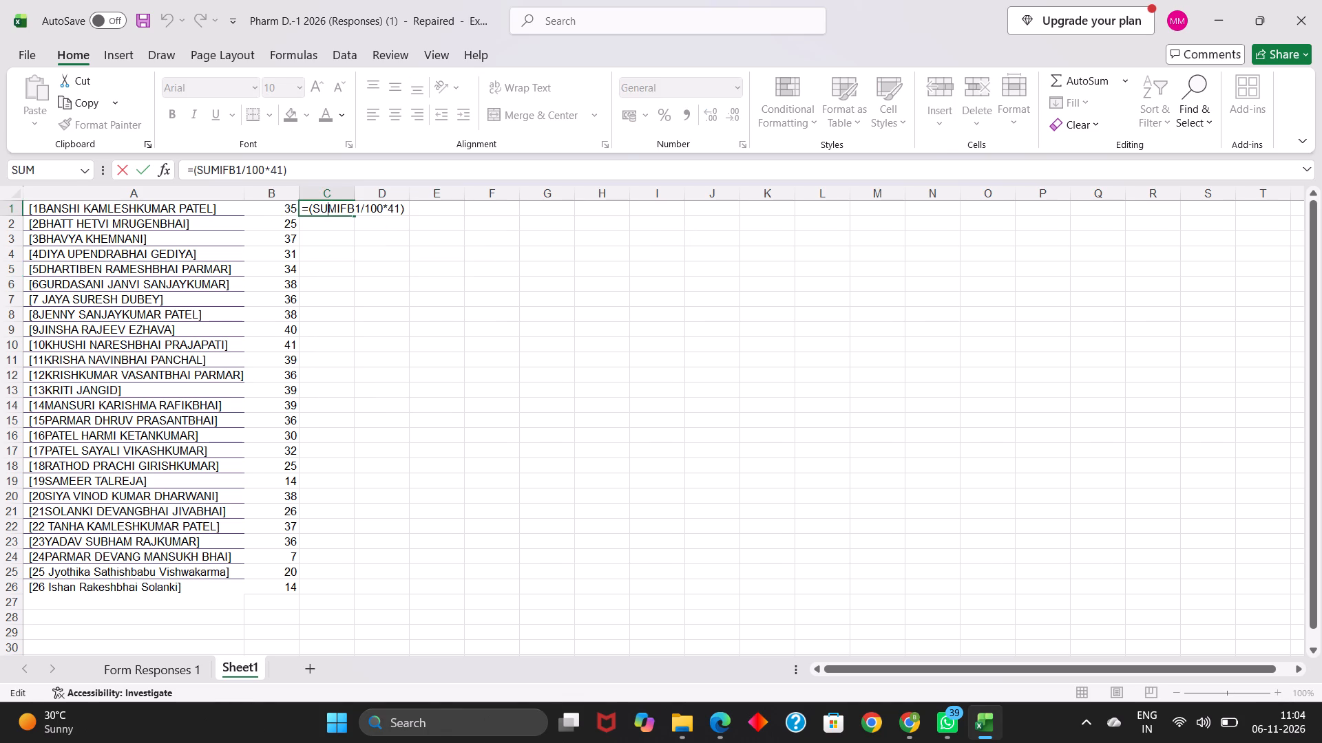
click(406, 211)
click(402, 208)
click(344, 209)
click(403, 210)
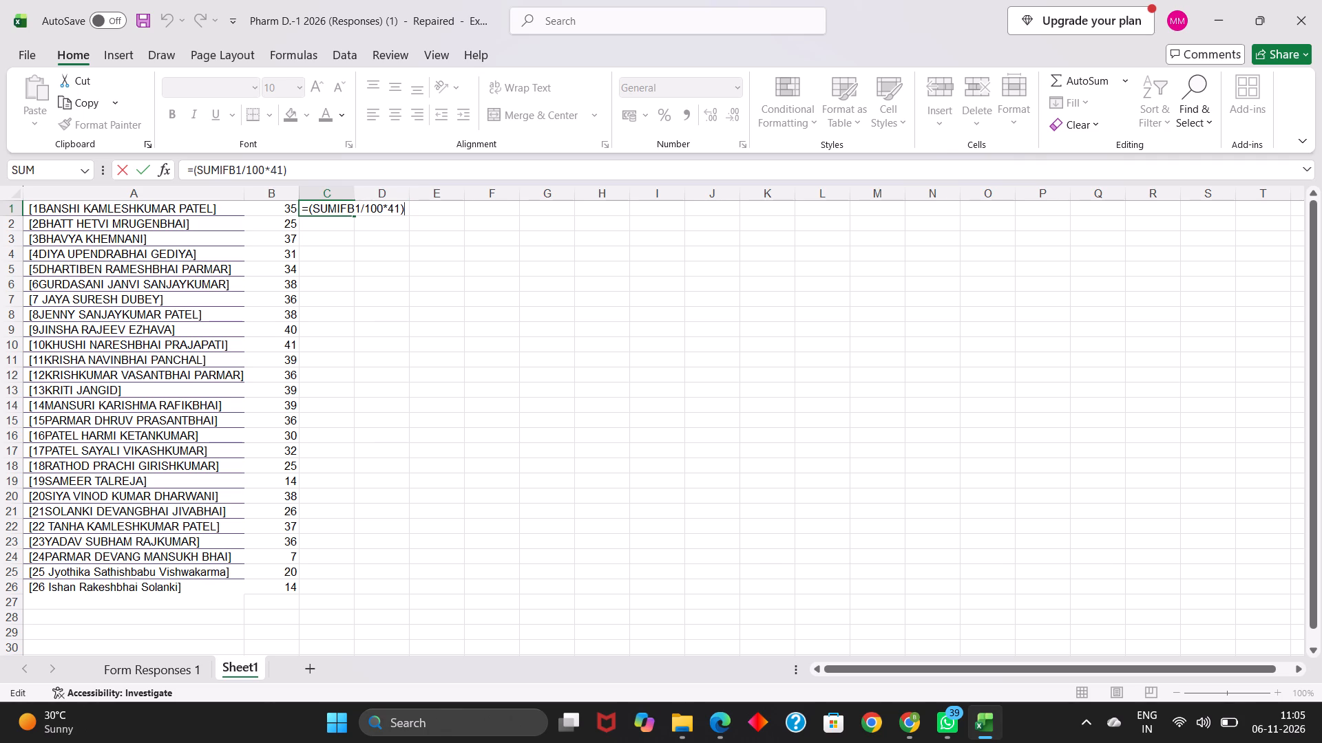
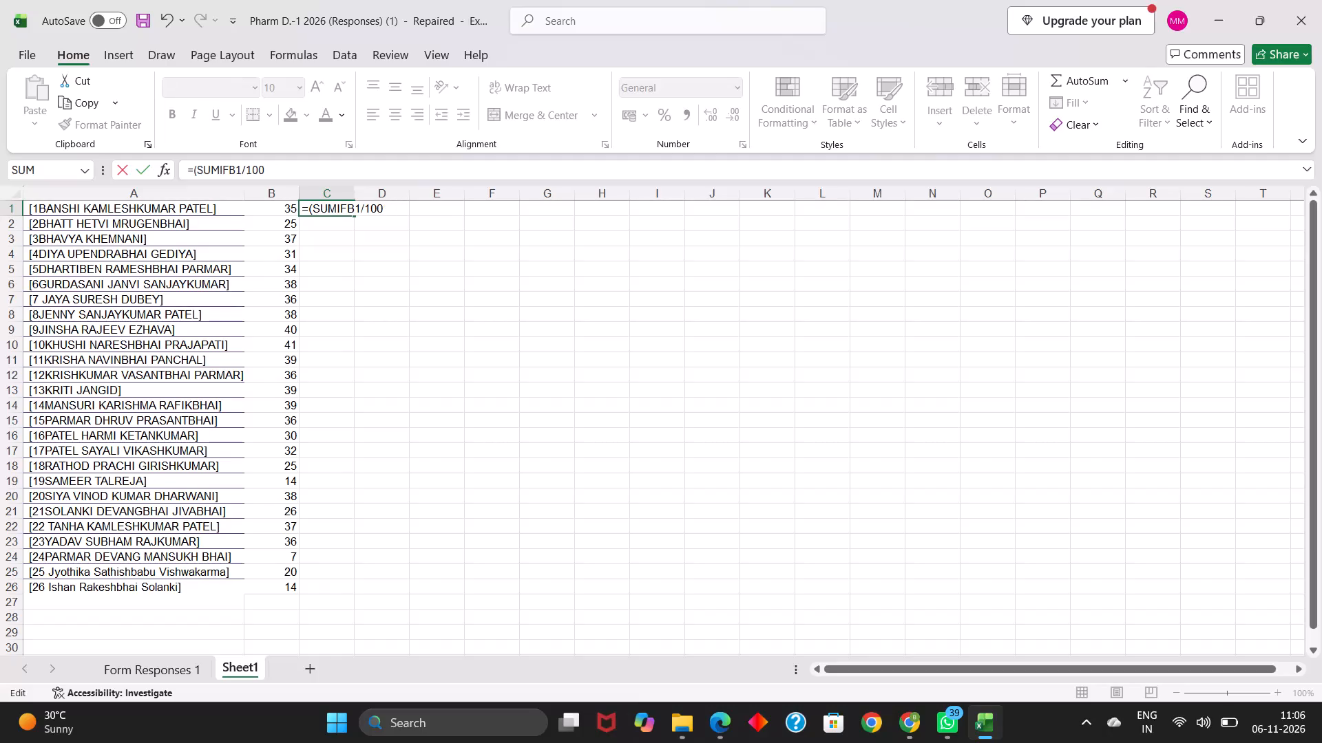
Replace the formula in cell C1 with =(B1/41)*100 to calculate the first student's attendance percentage.
key(BackSpace)
key(BackSpace)
key(BackSpace)
key(BackSpace)
key(BackSpace)
key(BackSpace)
key(BackSpace)
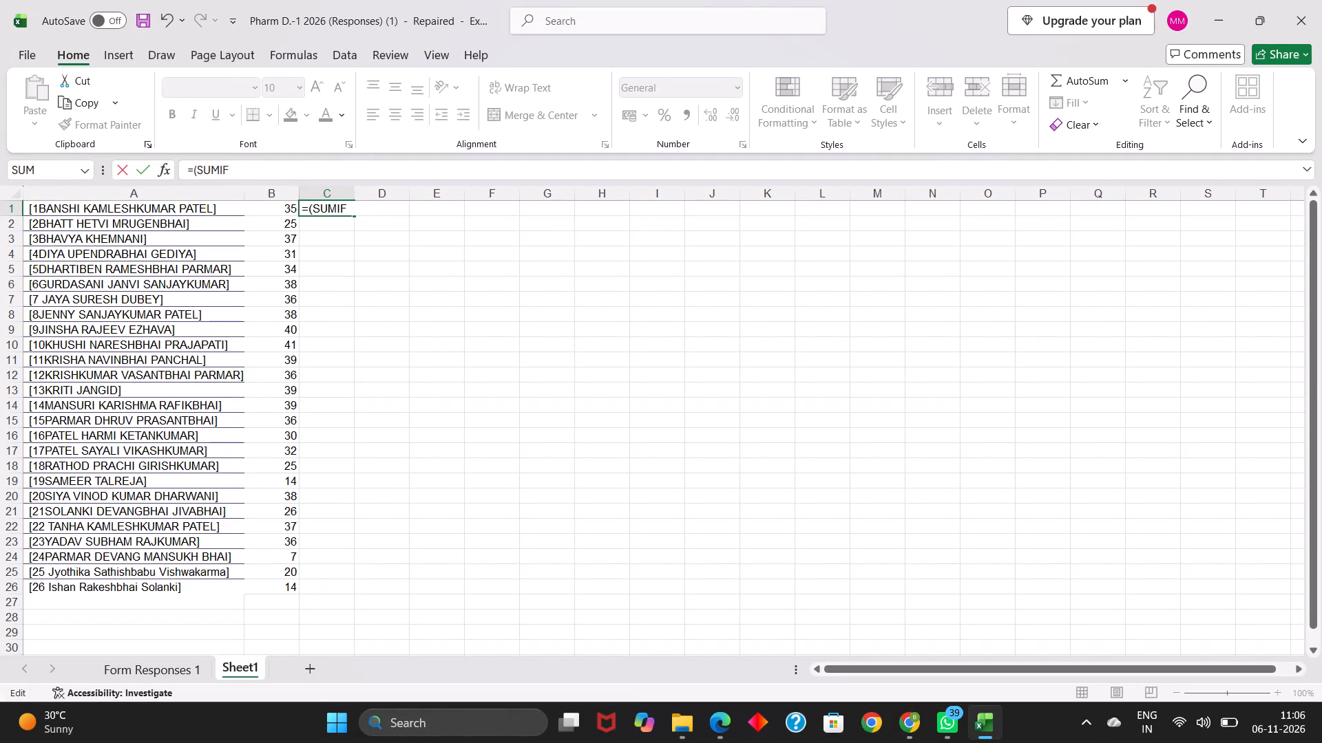
key(BackSpace)
key(BackSpace)
key(BackSpace)
key(BackSpace)
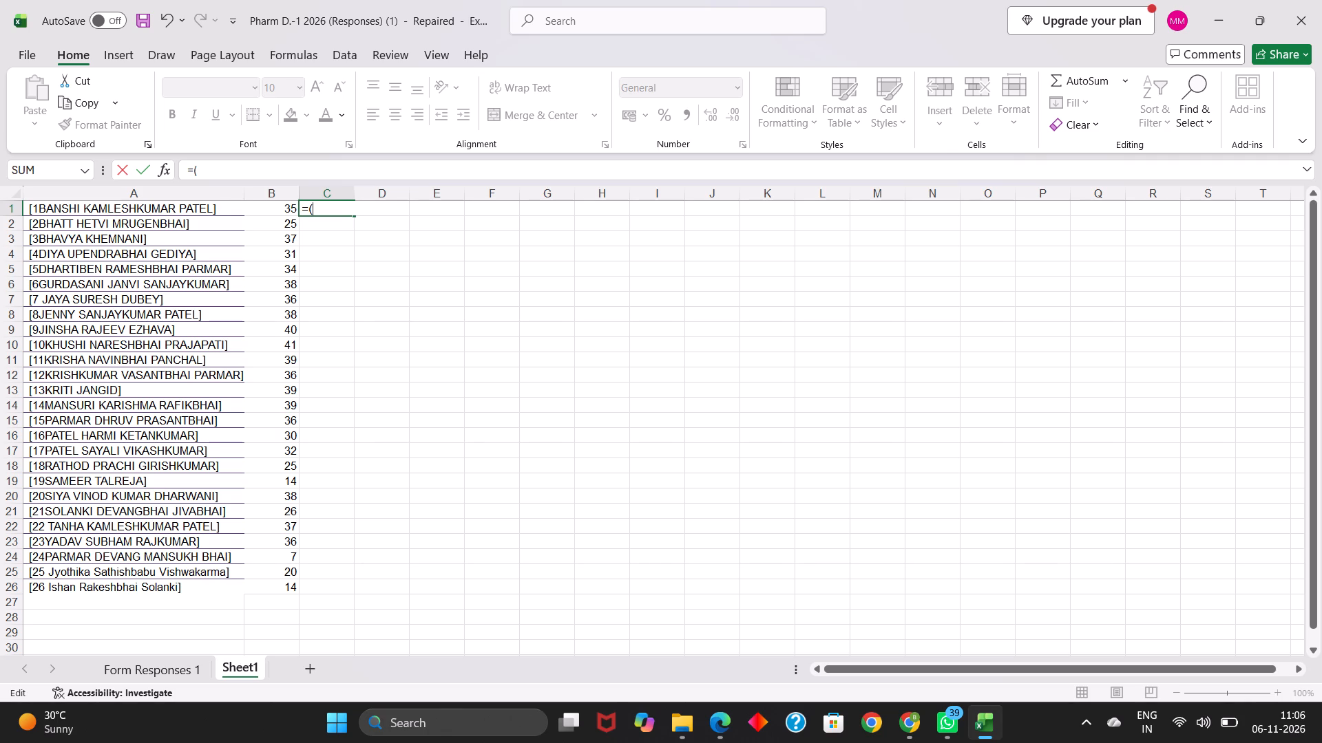
key(b)
key(1)
text(/41)
key(shift+parenright)
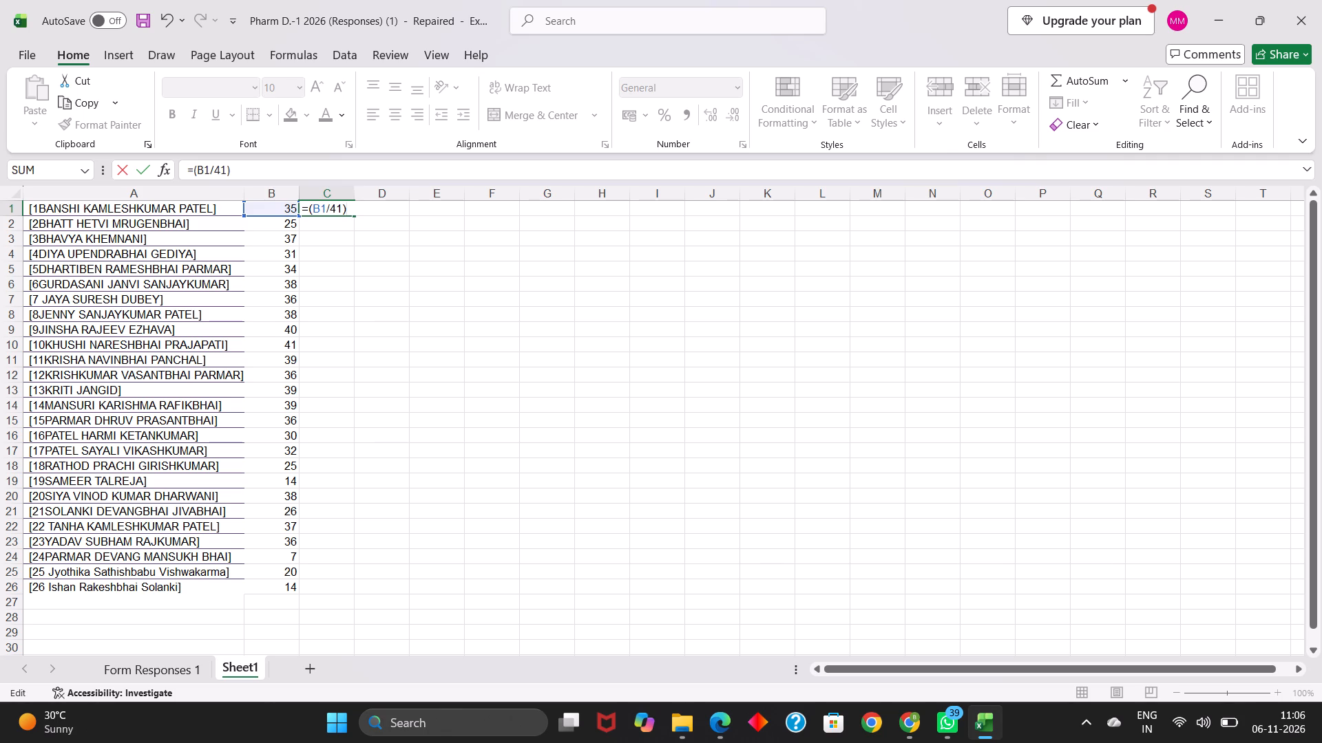
key(shift+asterisk)
key(1)
text(00)
key(Return)
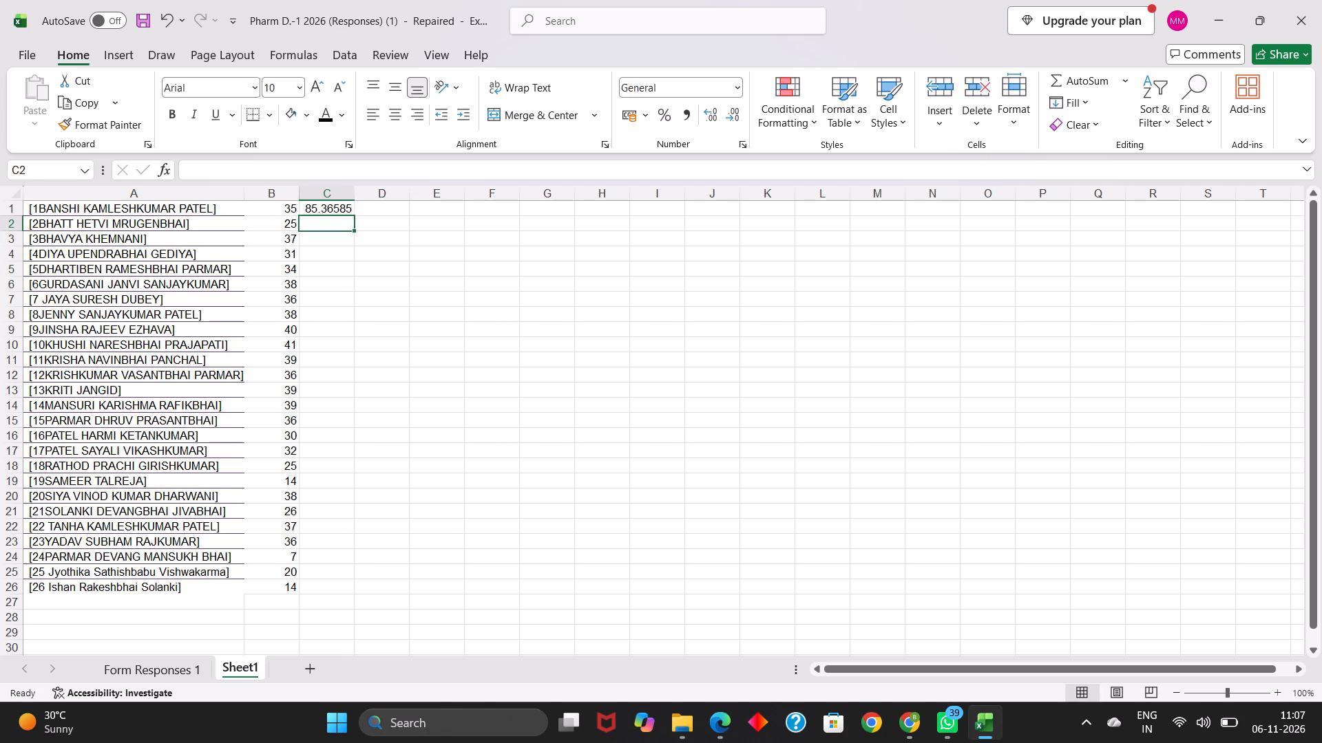
Fill the percentage formula from C1 down through C26 for all the listed students.
click(308, 208)
drag(353, 215, 353, 231)
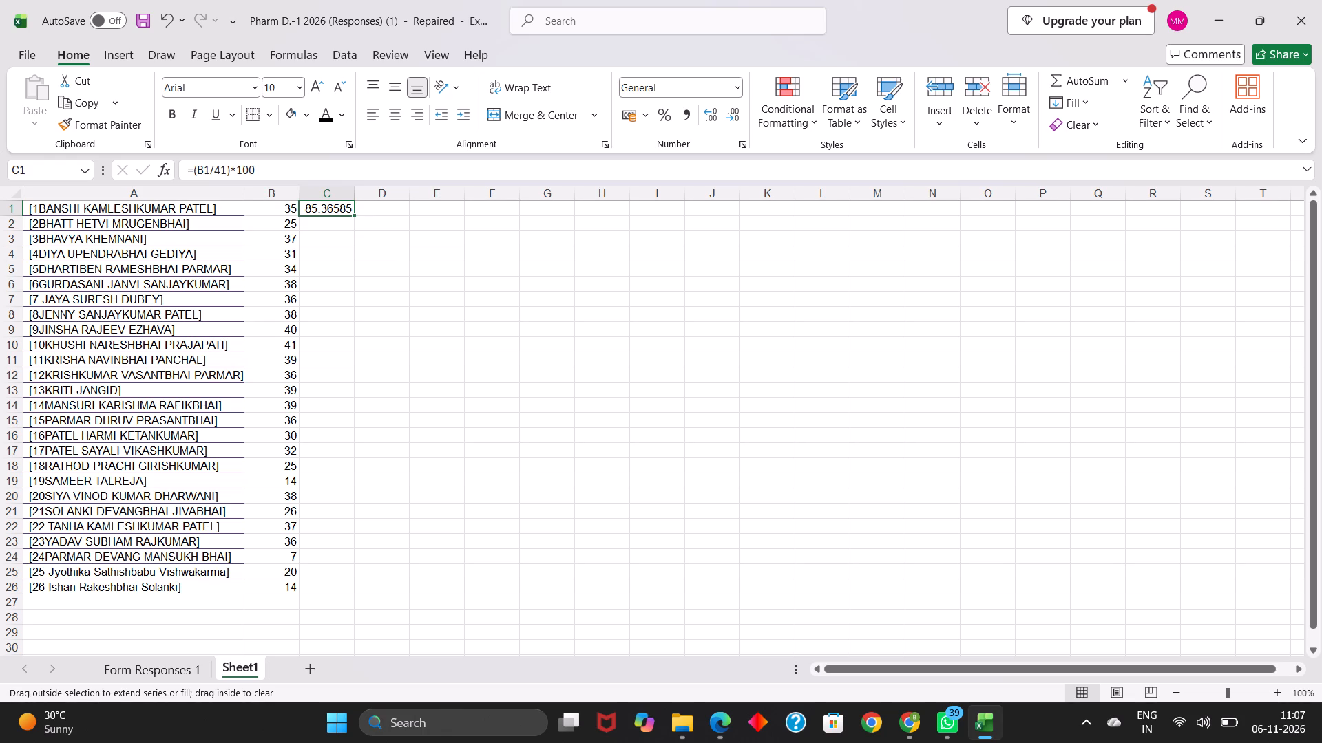
drag(353, 231, 340, 594)
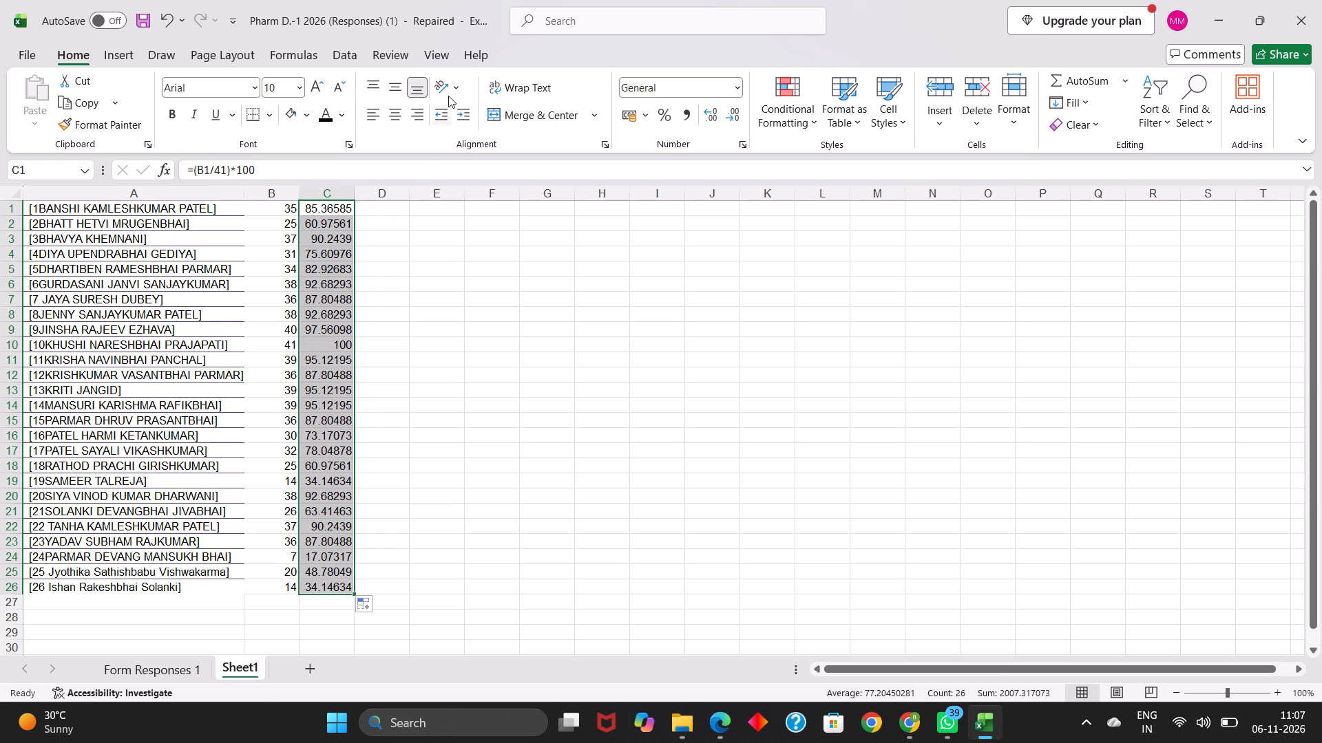
Adjust the indent of the percentages in C1:C26, ending with them left-aligned at a one-level indent.
click(438, 116)
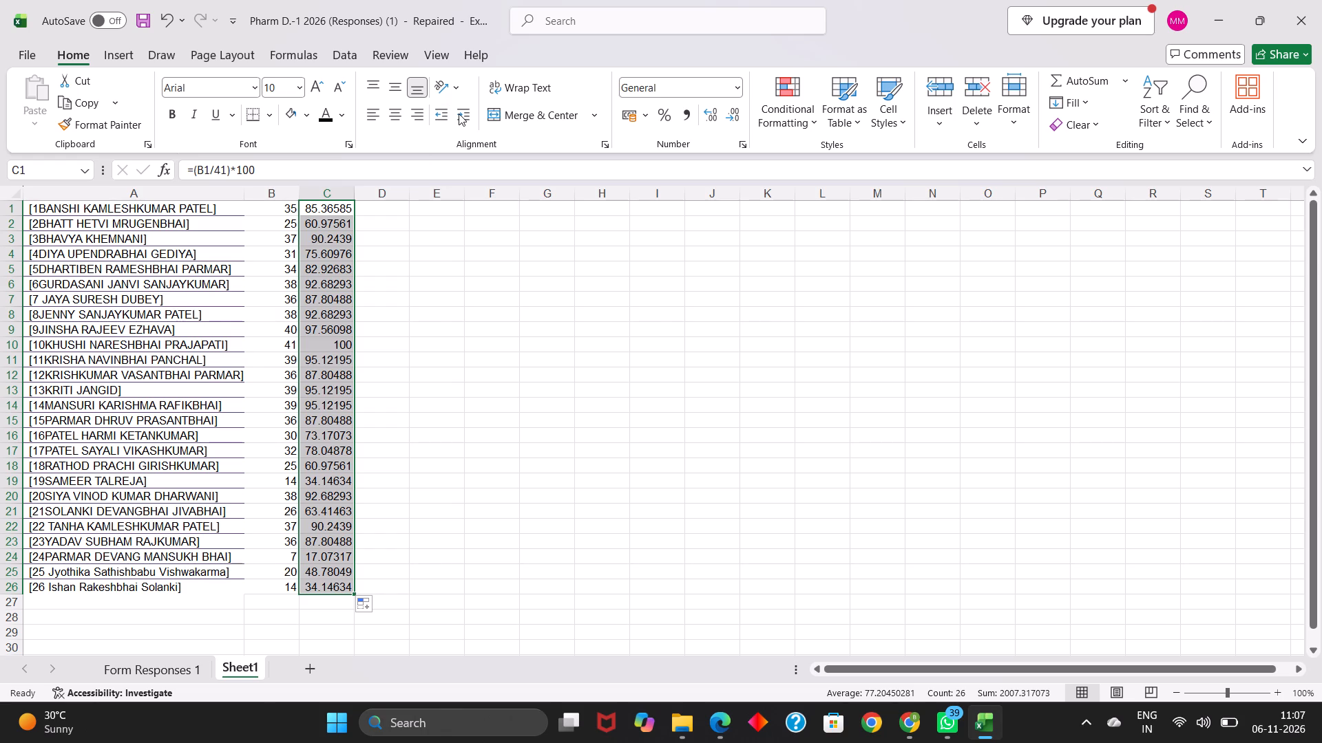
click(459, 114)
click(459, 114)
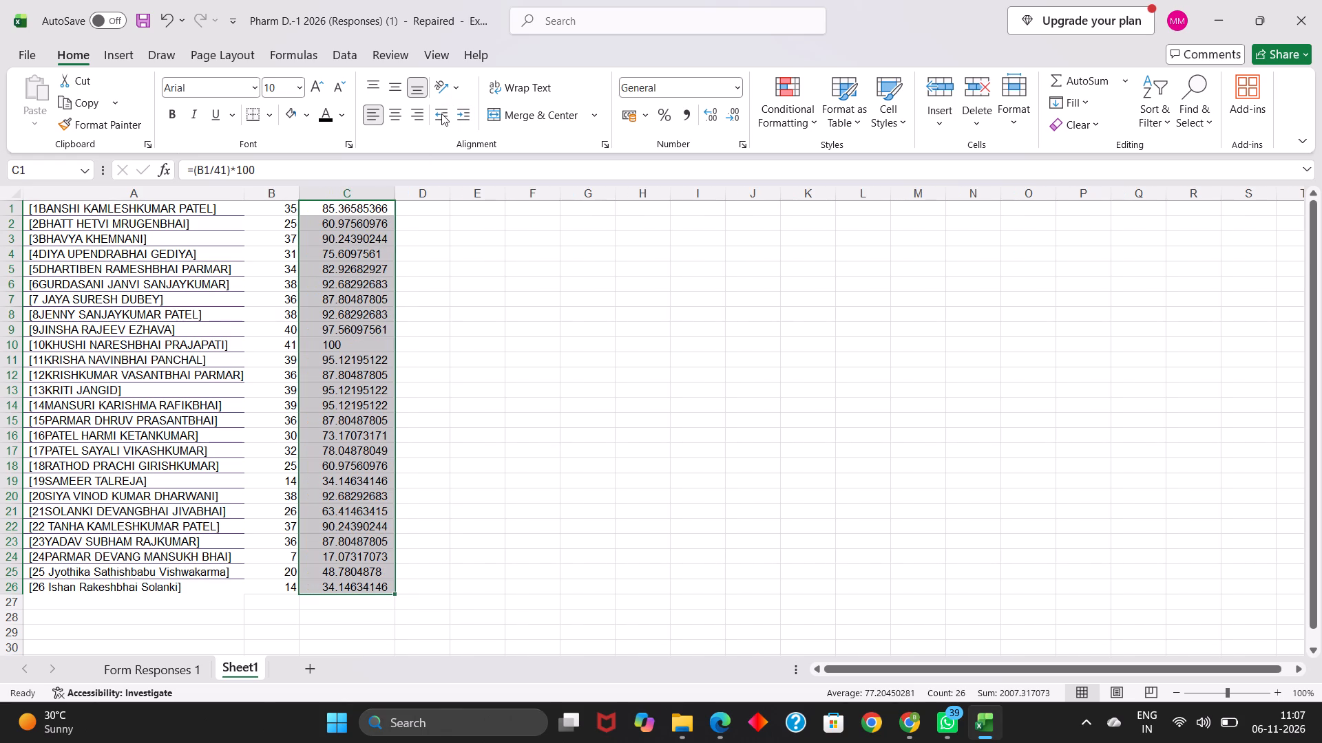
triple_click(441, 114)
click(441, 114)
click(441, 114)
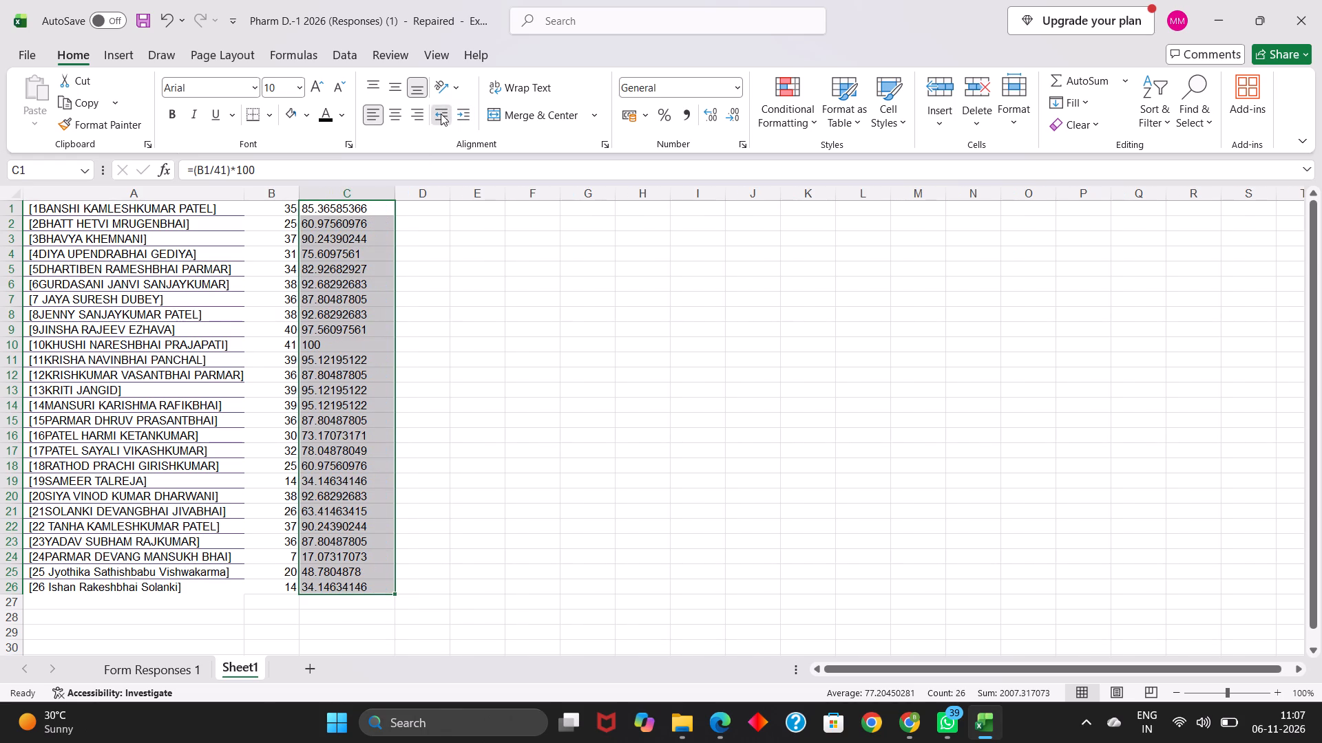
triple_click(461, 116)
triple_click(461, 116)
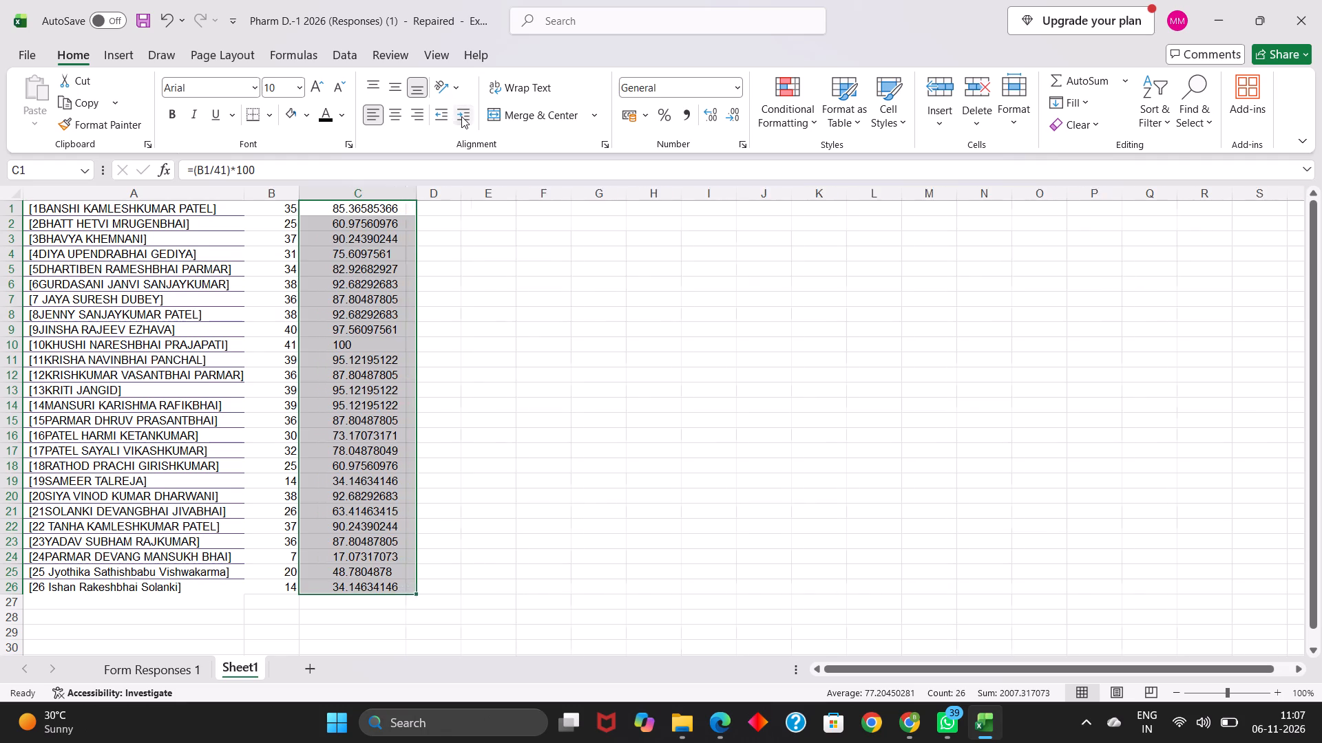
click(461, 116)
triple_click(445, 116)
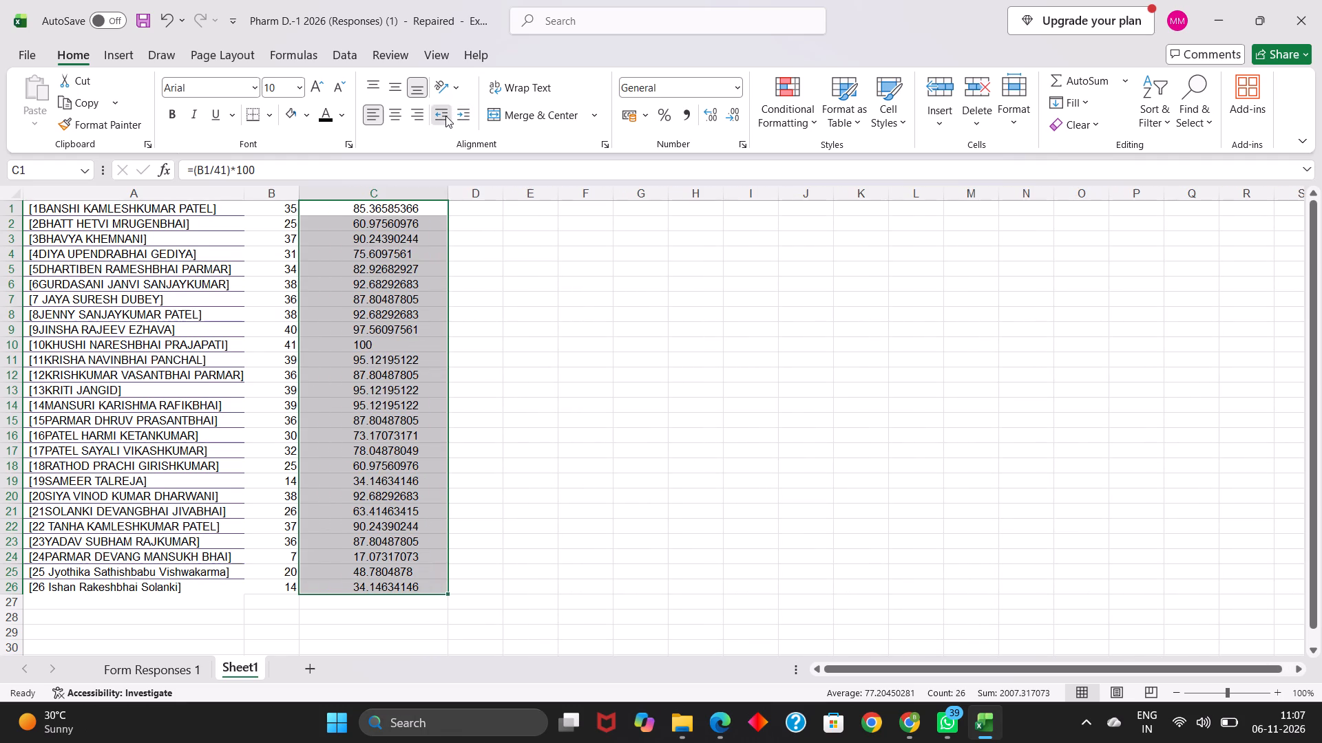
double_click(445, 116)
click(445, 116)
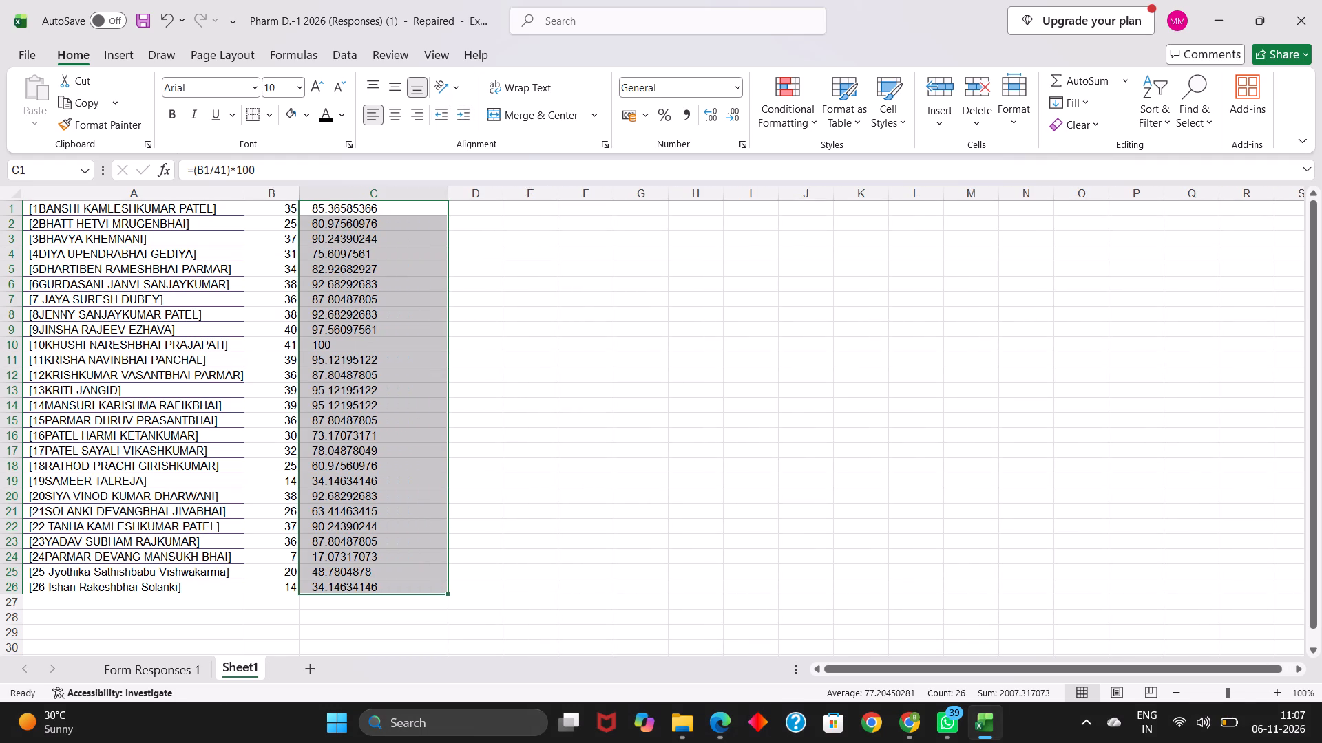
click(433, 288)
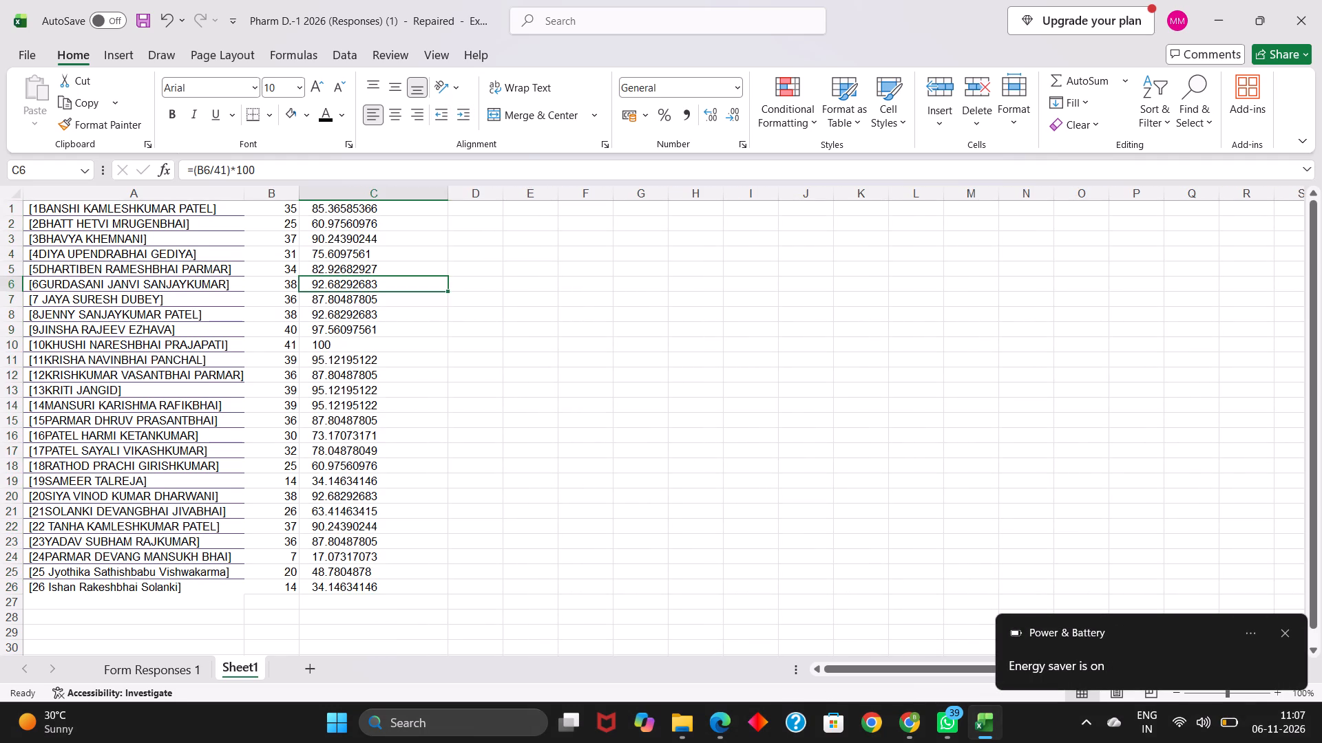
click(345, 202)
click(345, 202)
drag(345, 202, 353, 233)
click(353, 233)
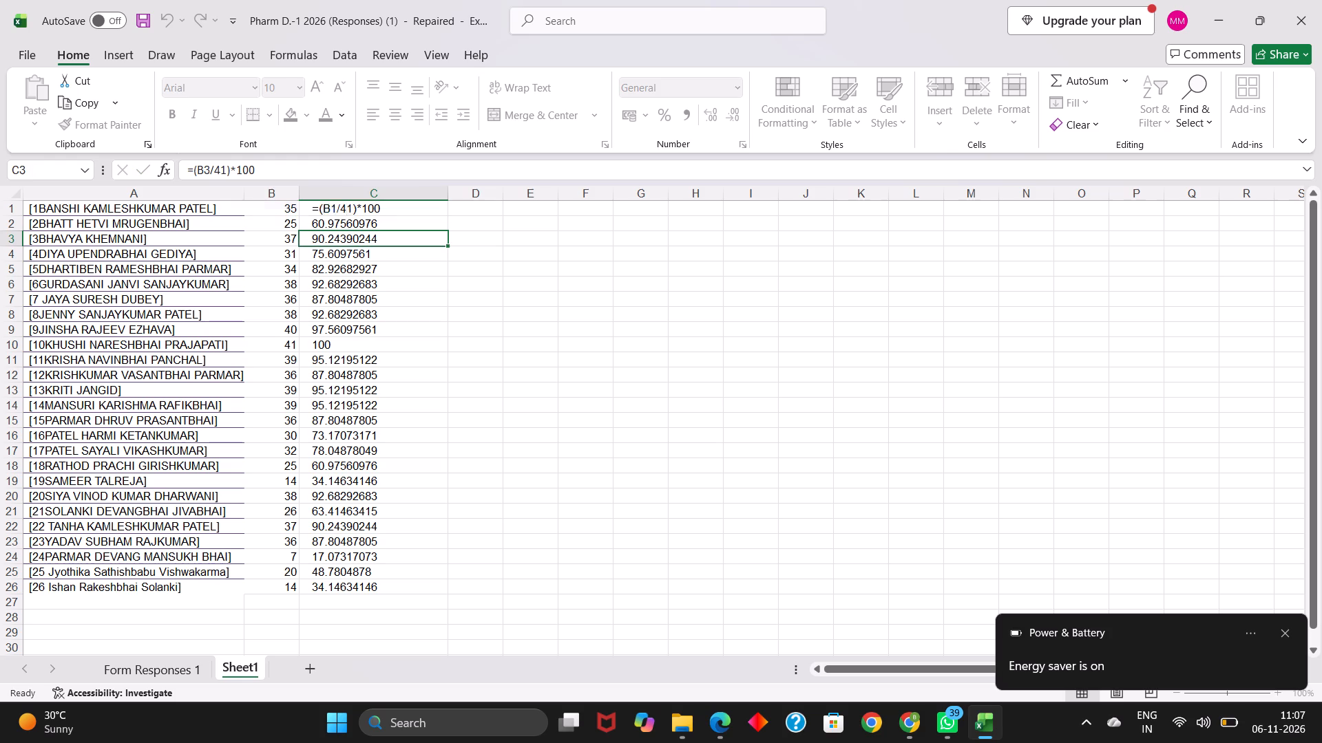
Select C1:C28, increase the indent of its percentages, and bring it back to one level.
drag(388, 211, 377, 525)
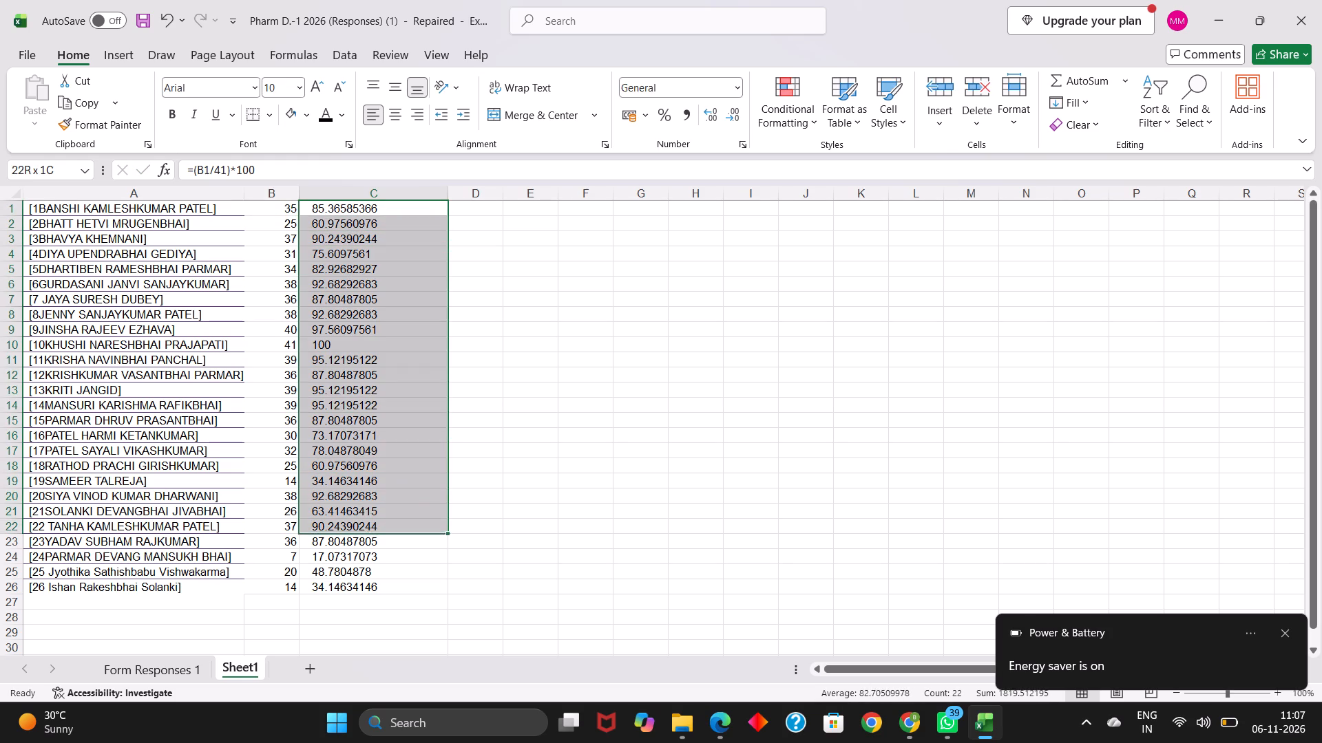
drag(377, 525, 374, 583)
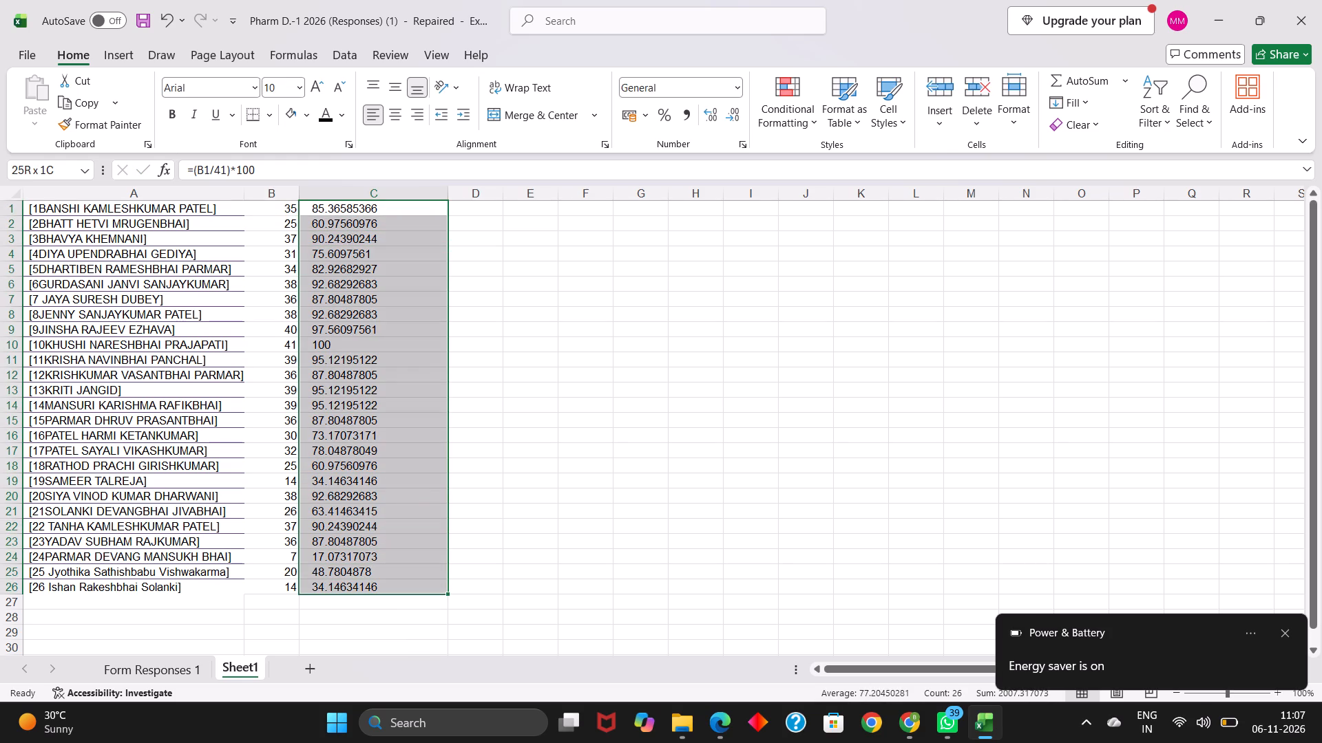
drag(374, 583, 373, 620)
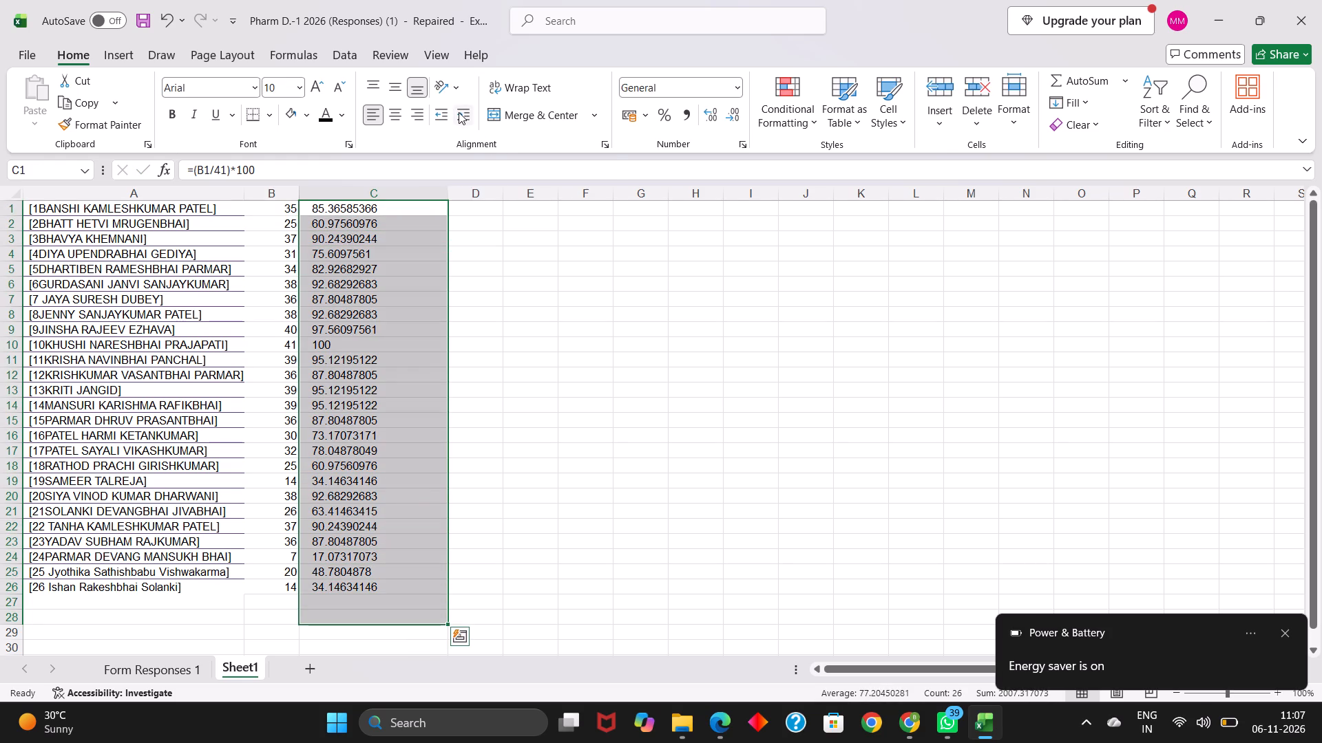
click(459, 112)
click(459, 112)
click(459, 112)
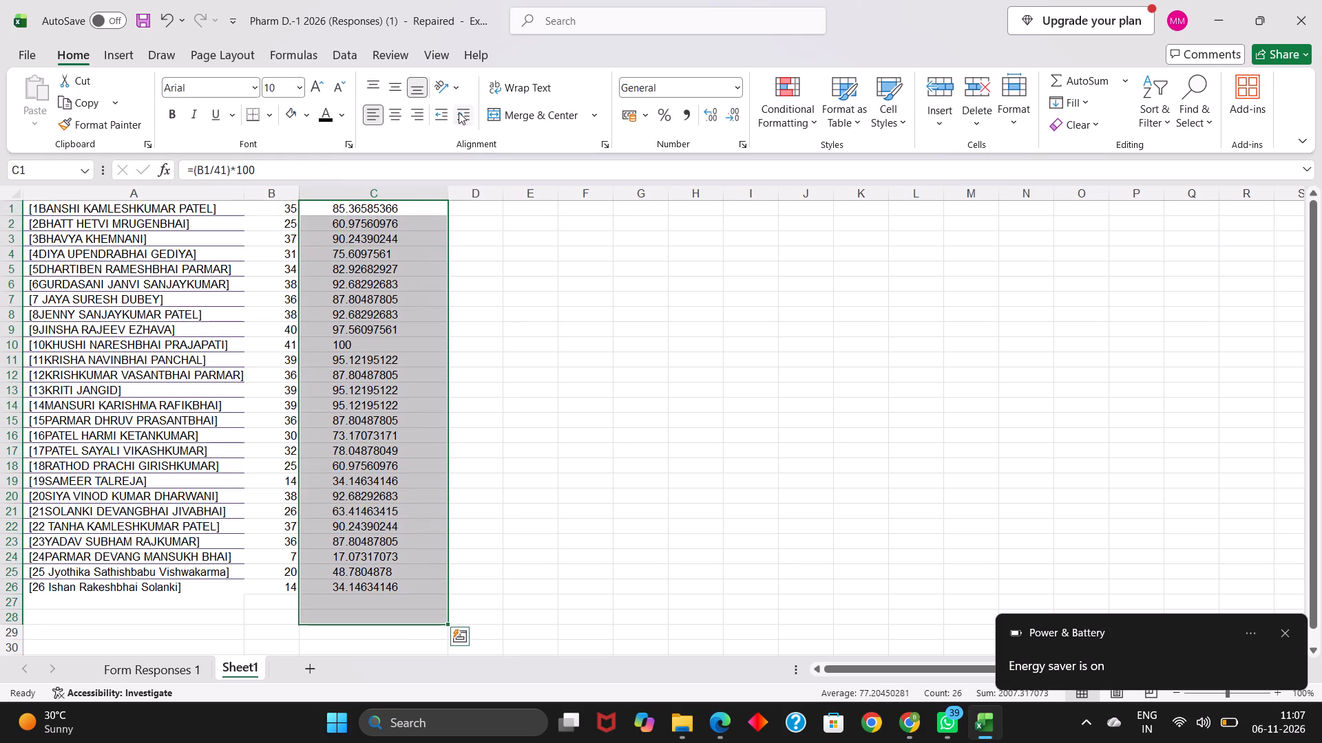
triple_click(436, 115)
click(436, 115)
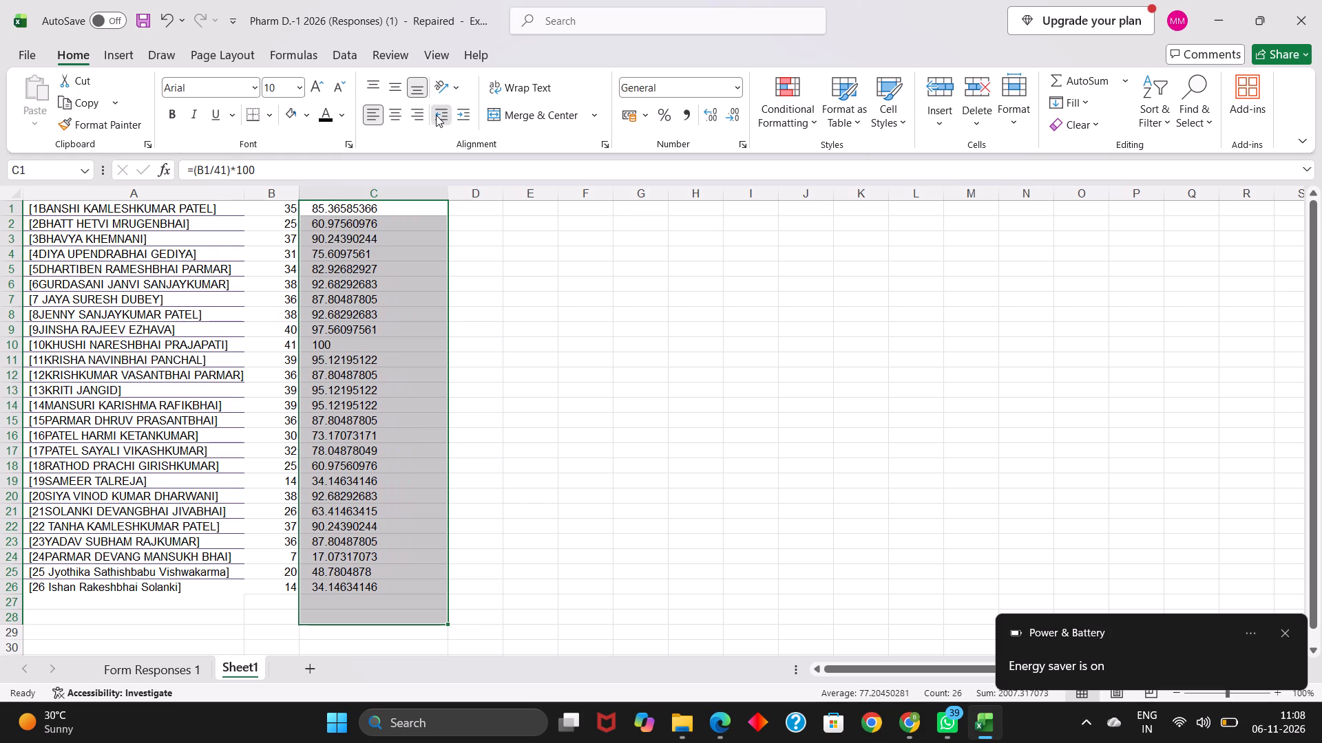
Reduce the number of decimals for the percentages in C1:C28 to one decimal place.
click(738, 122)
triple_click(738, 122)
double_click(738, 122)
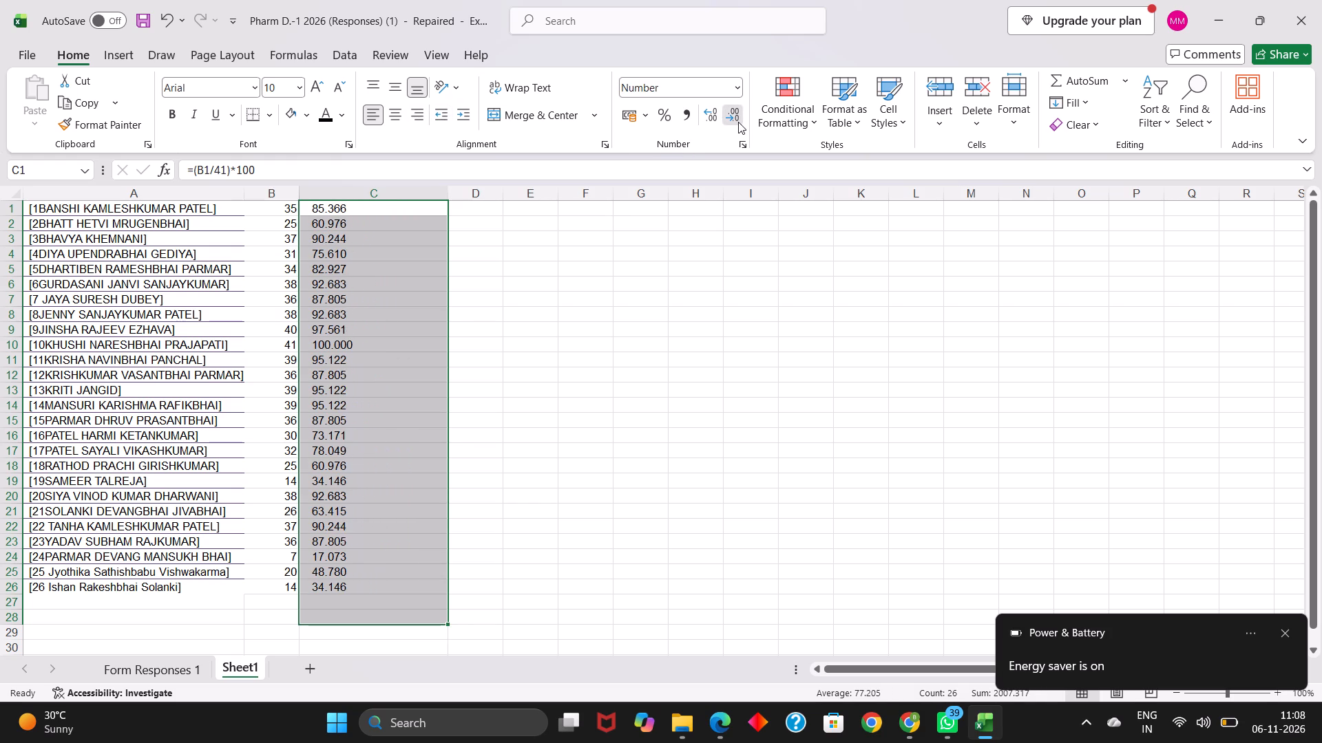
click(738, 122)
click(738, 122)
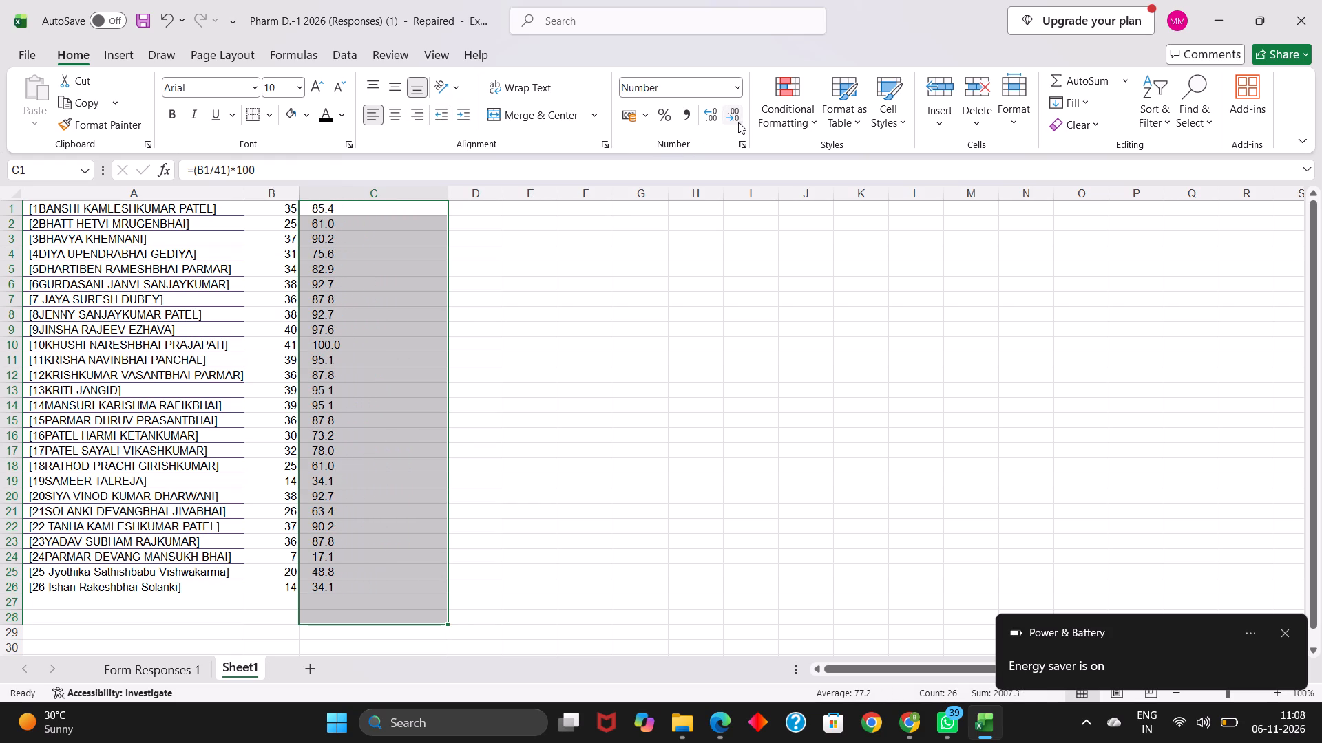
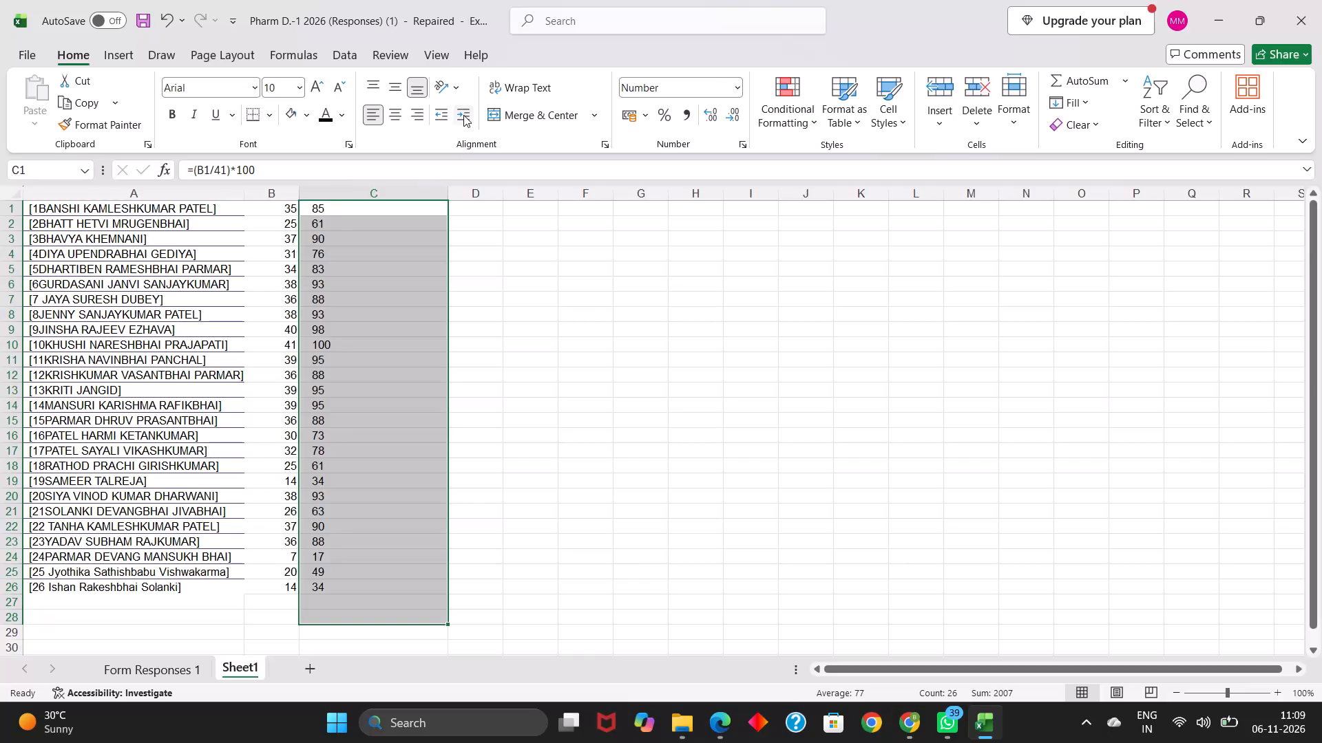
Increase the indent of the percentages in C1:C28 until they sit near the middle of the column.
click(463, 115)
triple_click(438, 118)
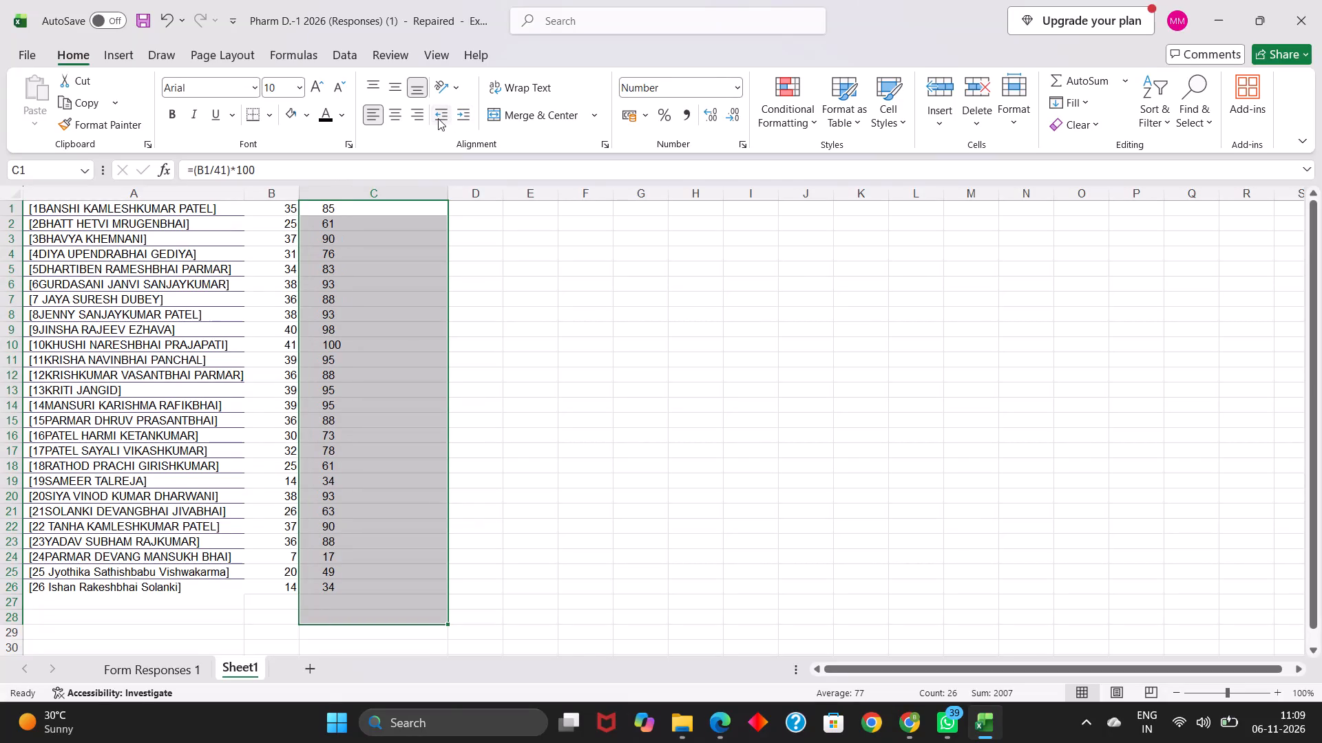
triple_click(460, 116)
triple_click(460, 116)
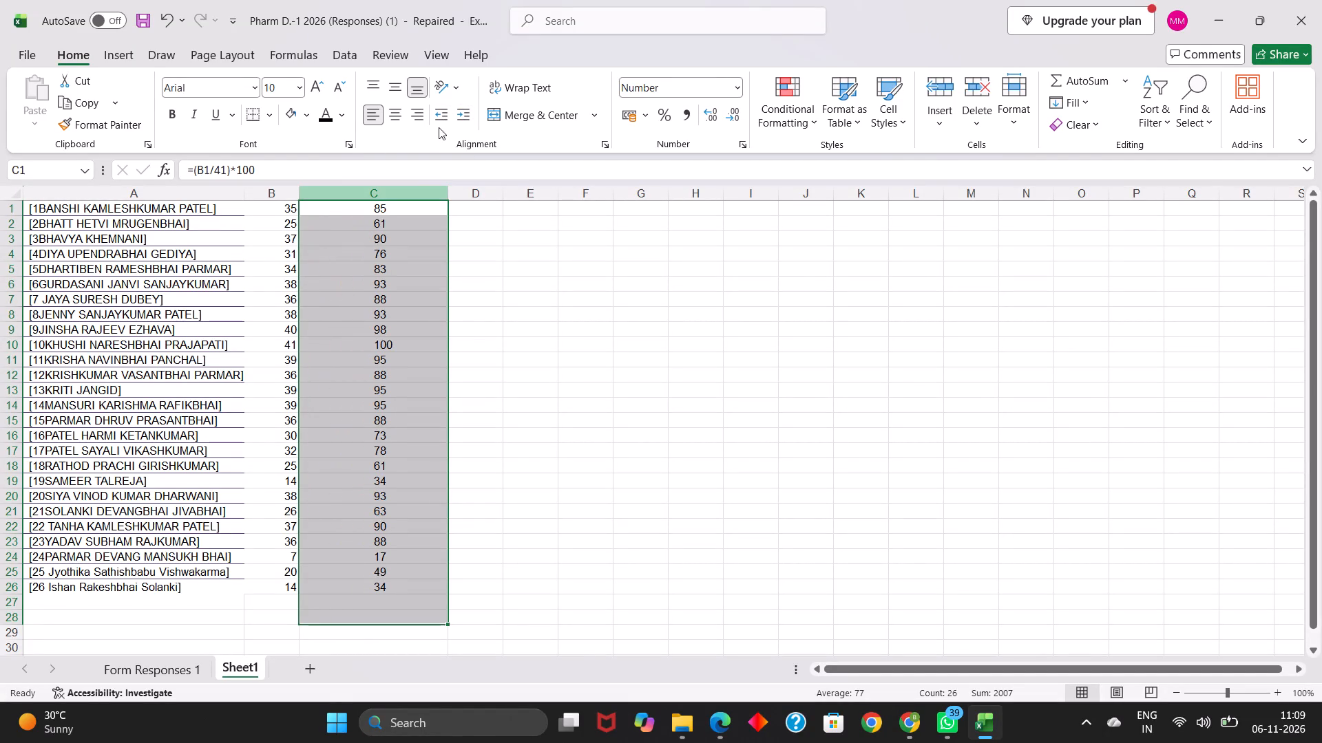
click(438, 120)
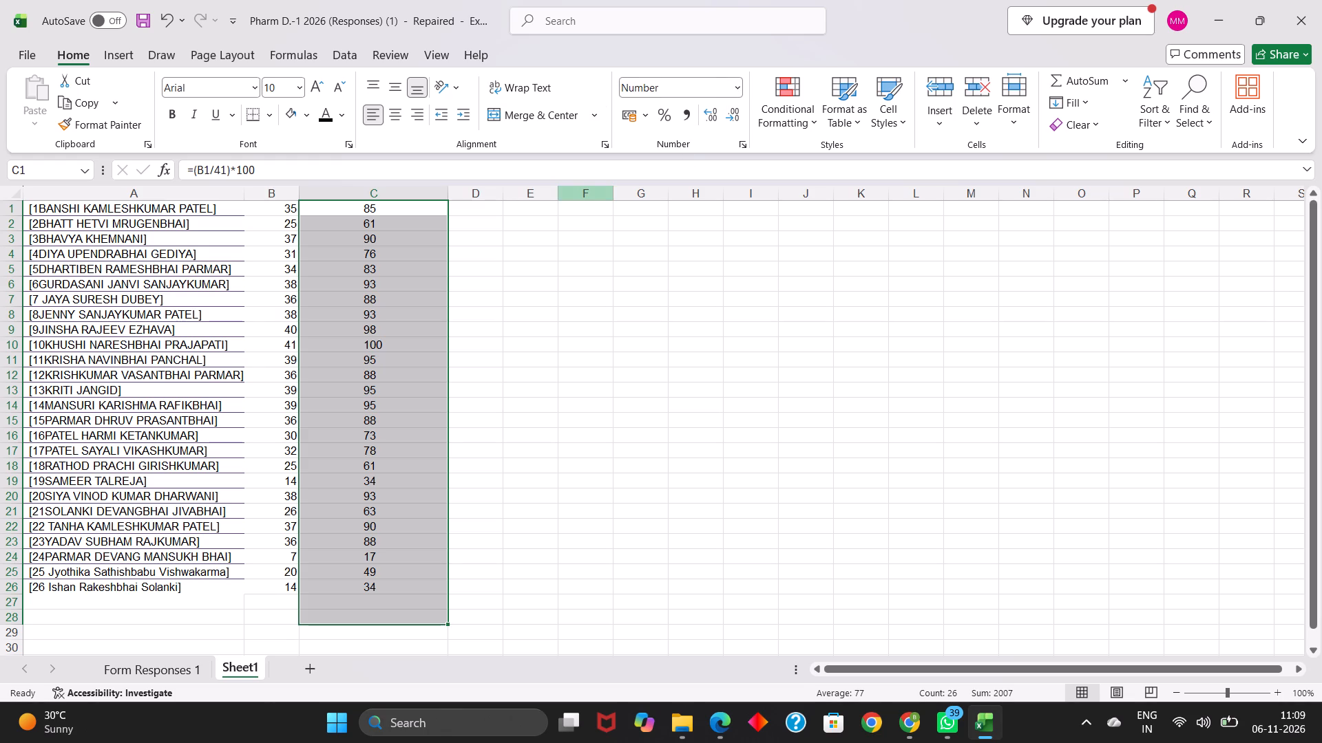
click(544, 275)
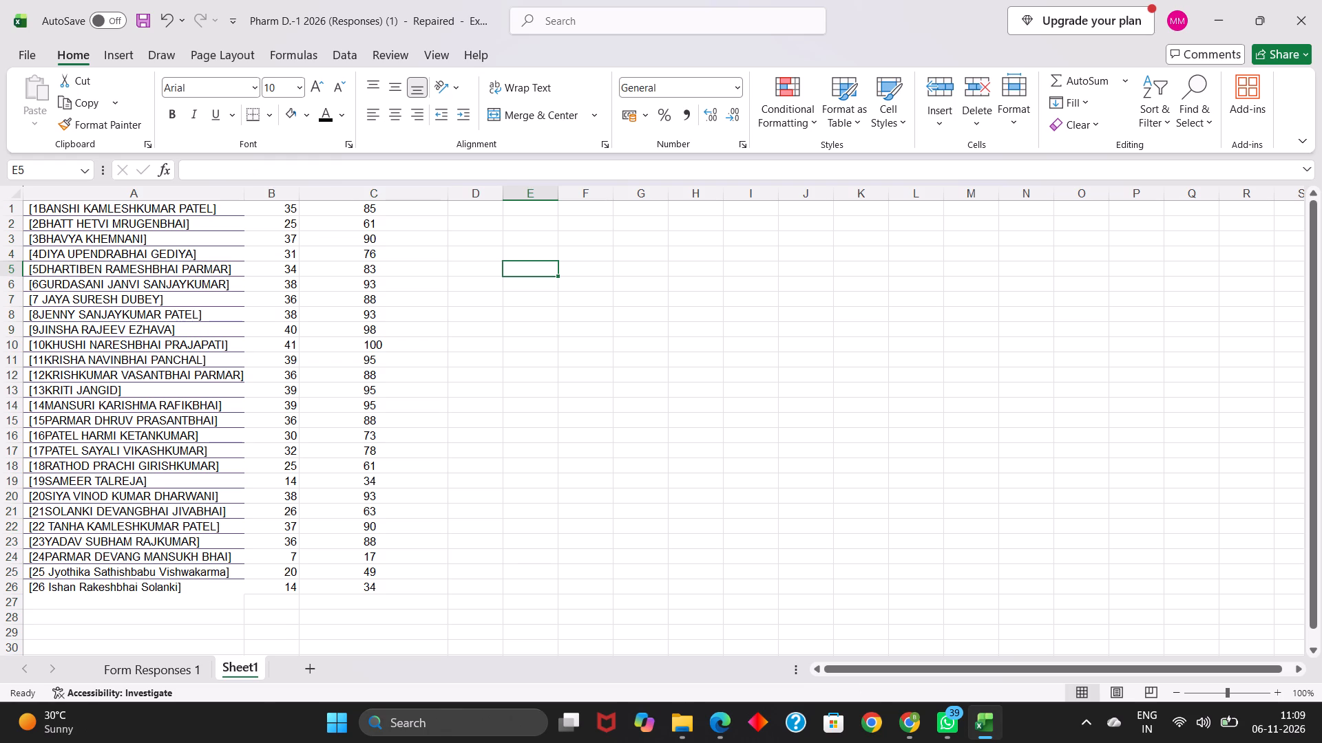
Copy the full list of student names in A1:A26.
drag(76, 210, 218, 556)
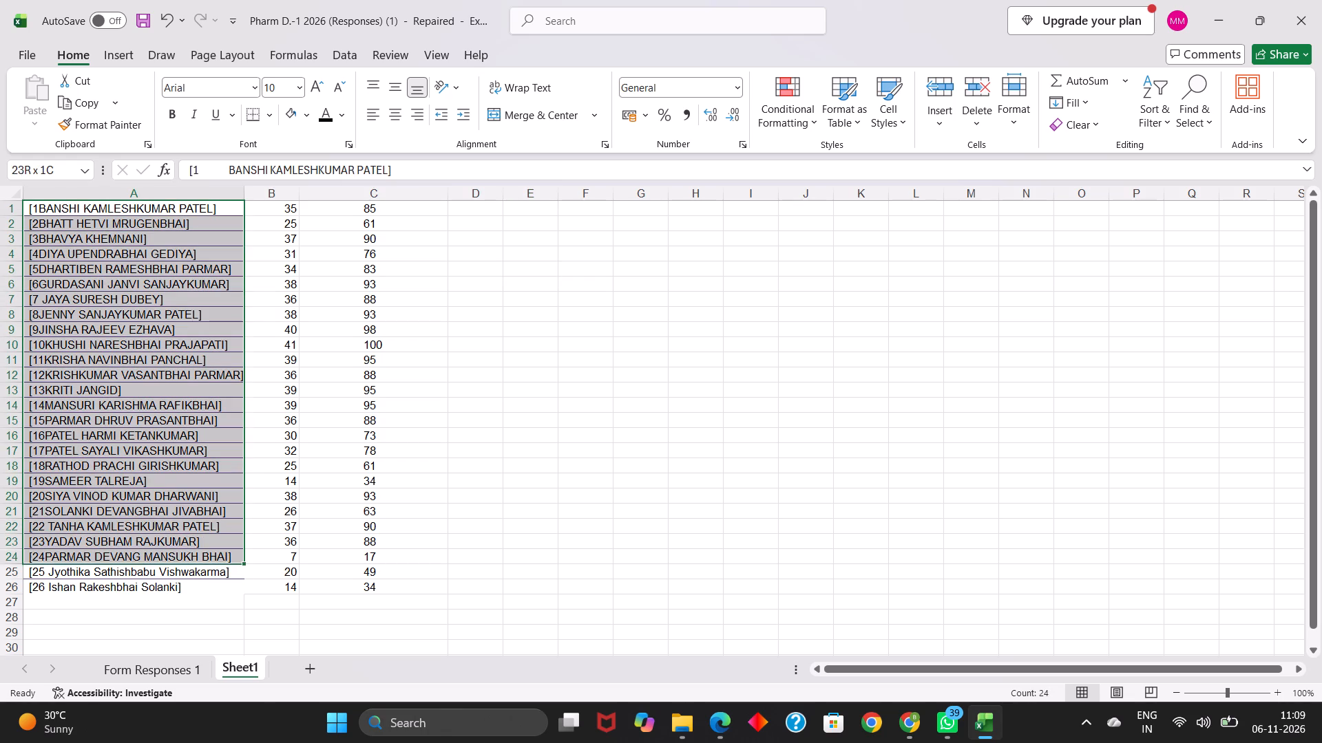
drag(218, 556, 221, 581)
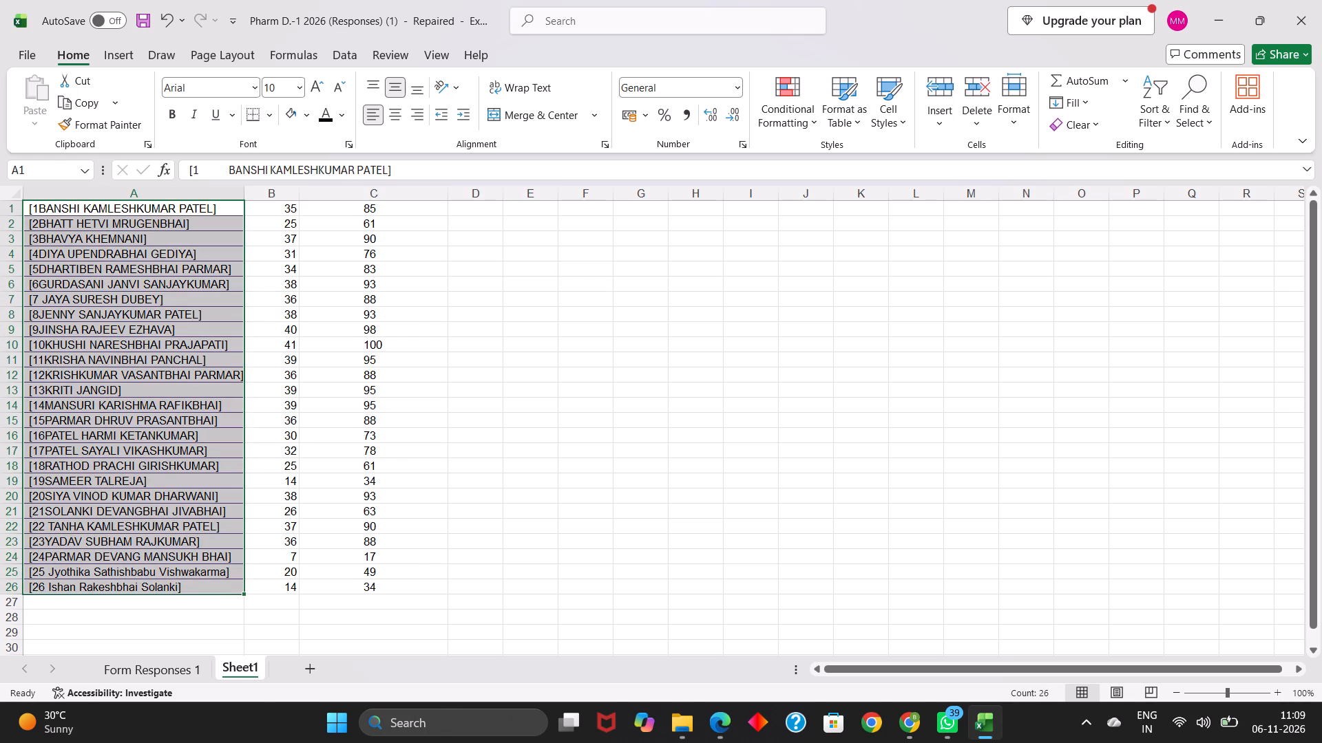
right_click(221, 581)
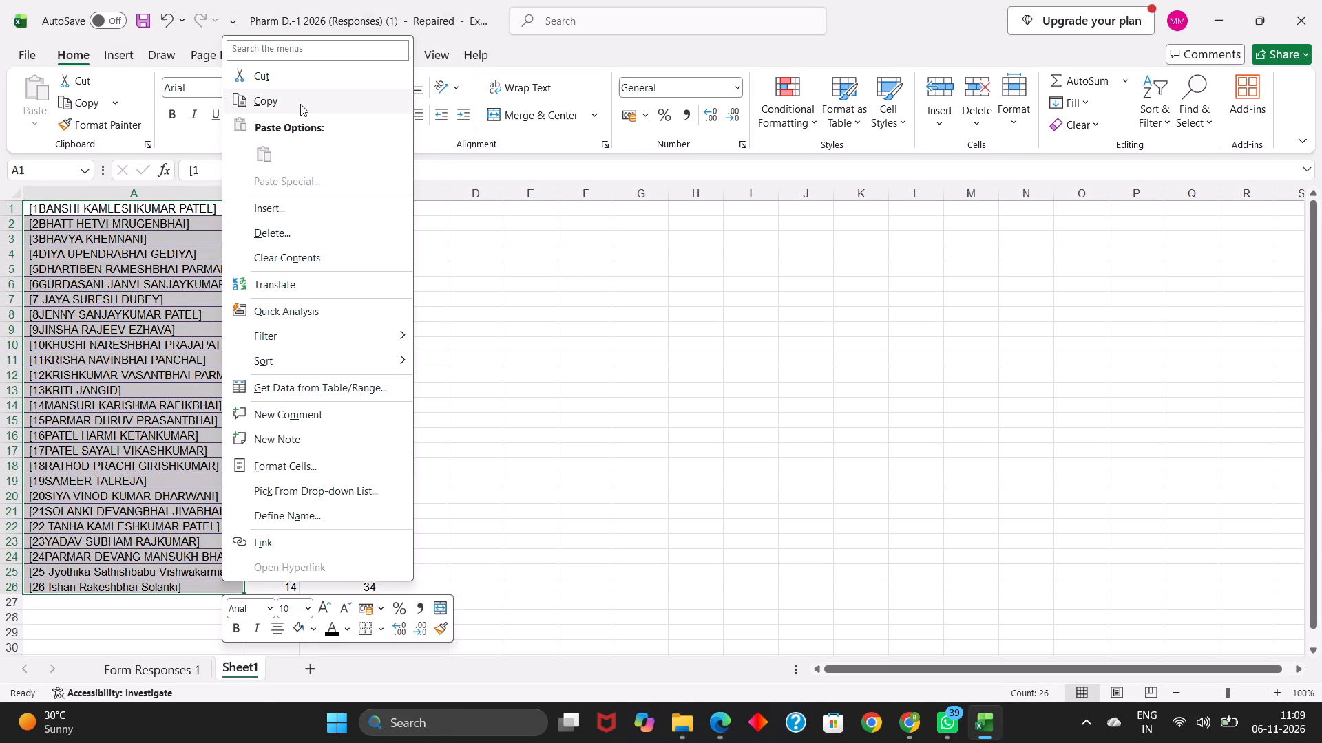
click(300, 104)
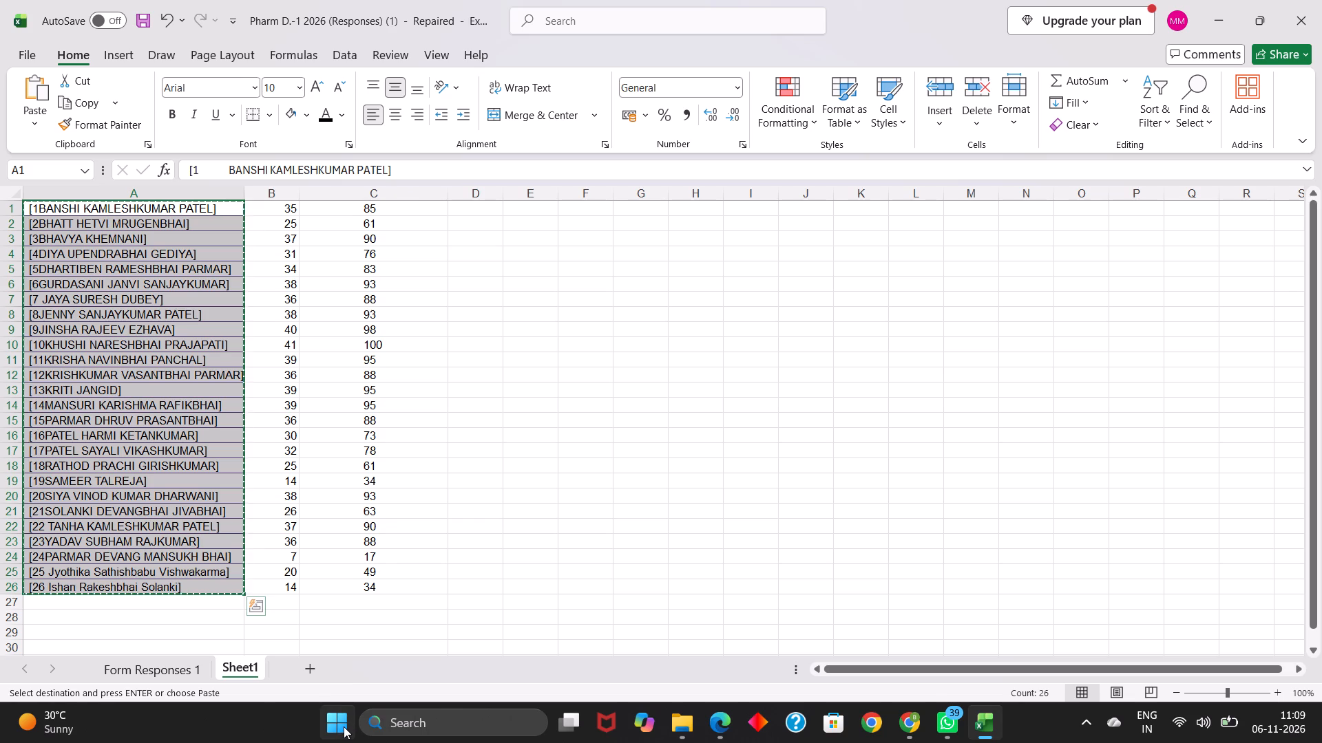
Open Word and create a new blank document.
click(344, 726)
double_click(541, 197)
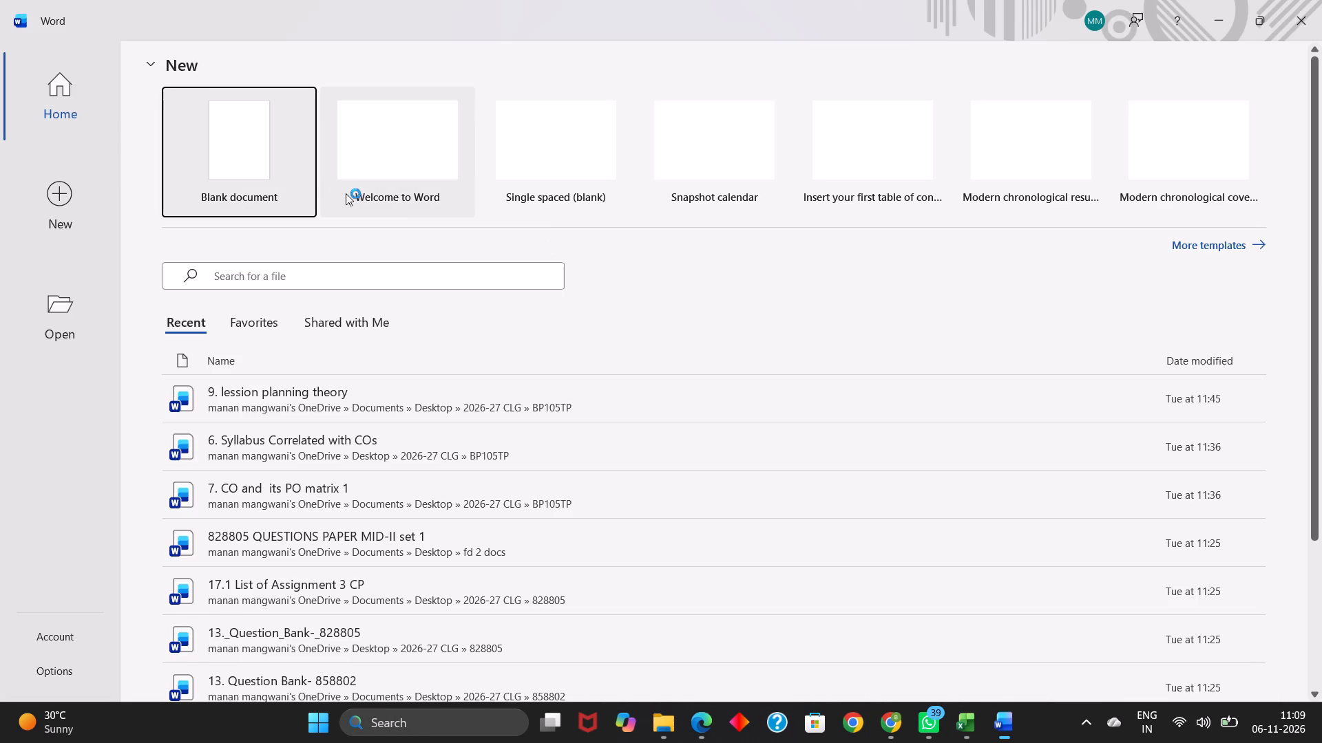
double_click(253, 142)
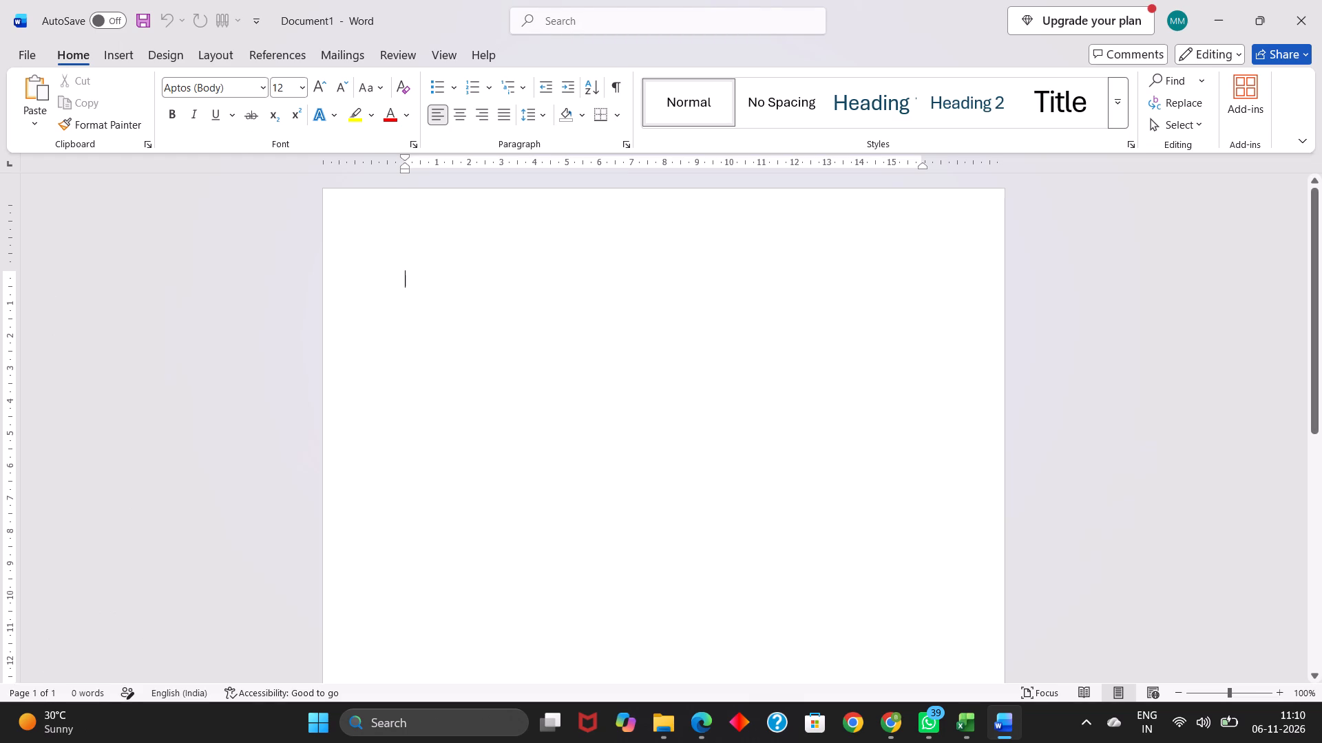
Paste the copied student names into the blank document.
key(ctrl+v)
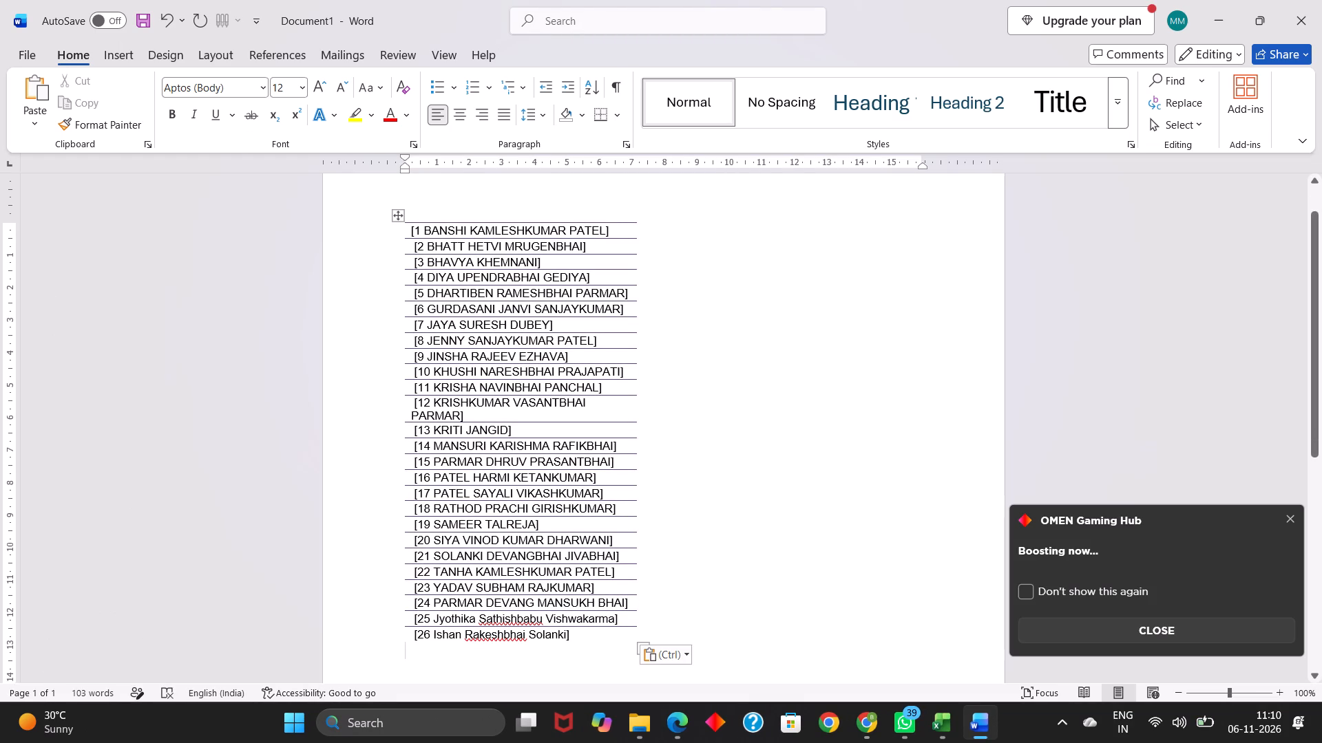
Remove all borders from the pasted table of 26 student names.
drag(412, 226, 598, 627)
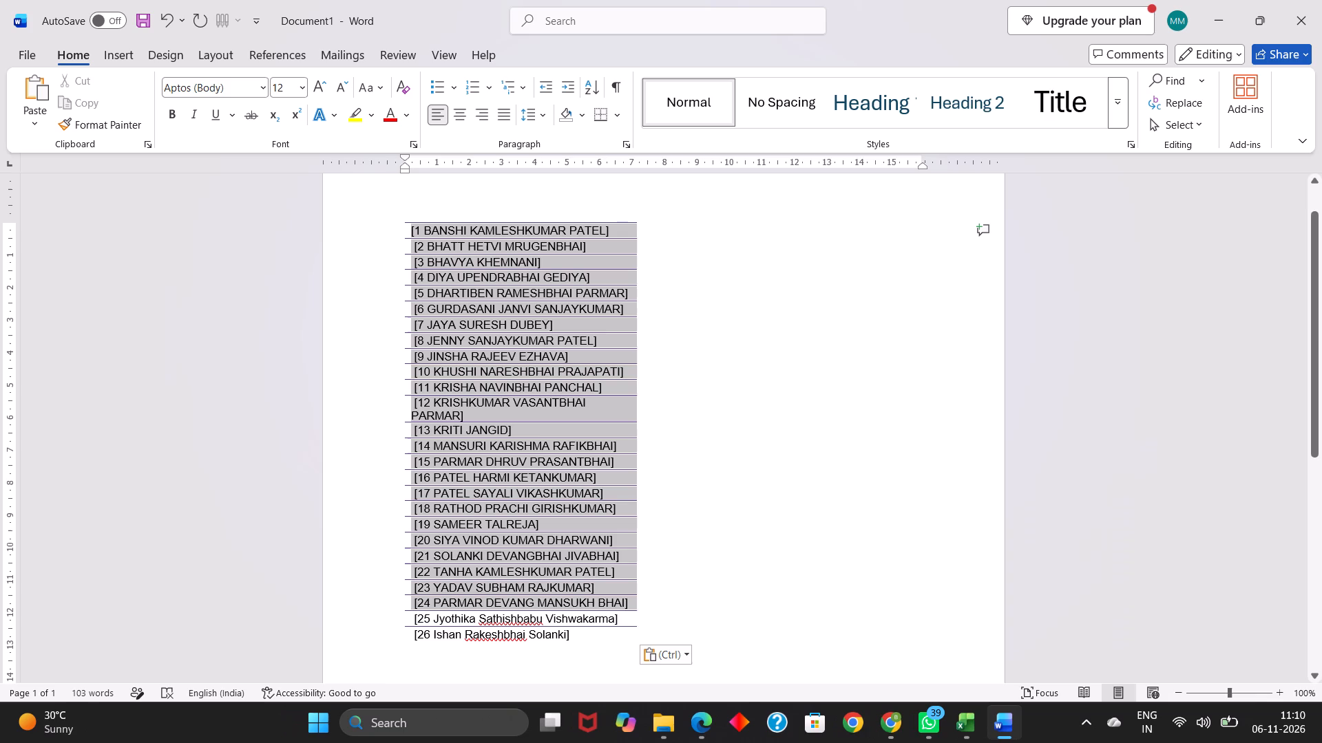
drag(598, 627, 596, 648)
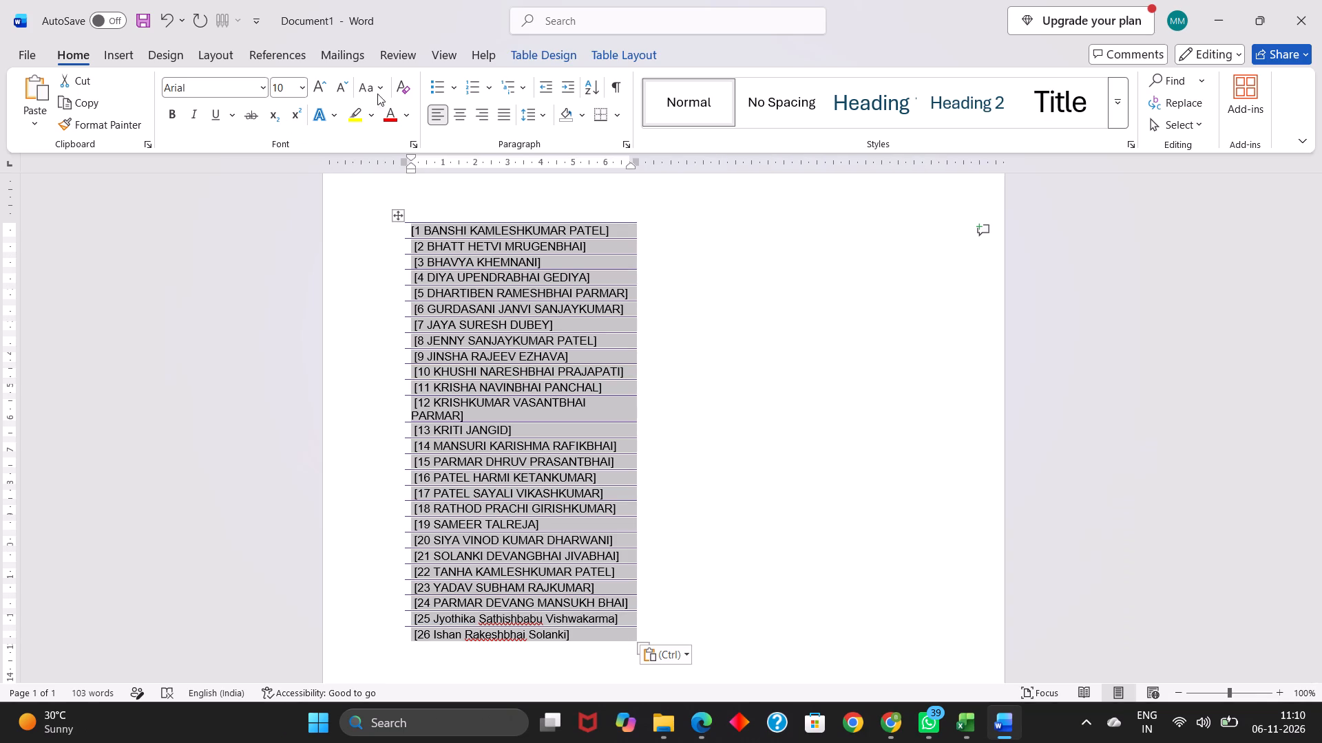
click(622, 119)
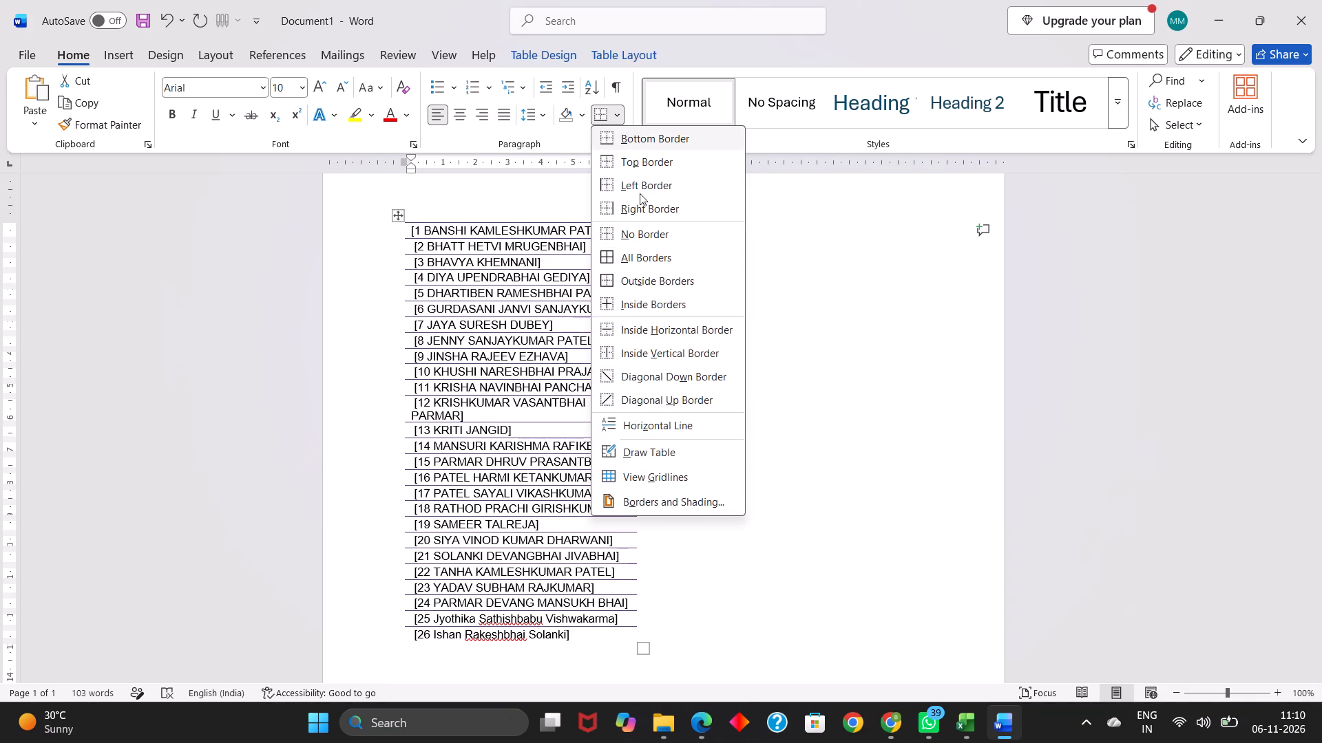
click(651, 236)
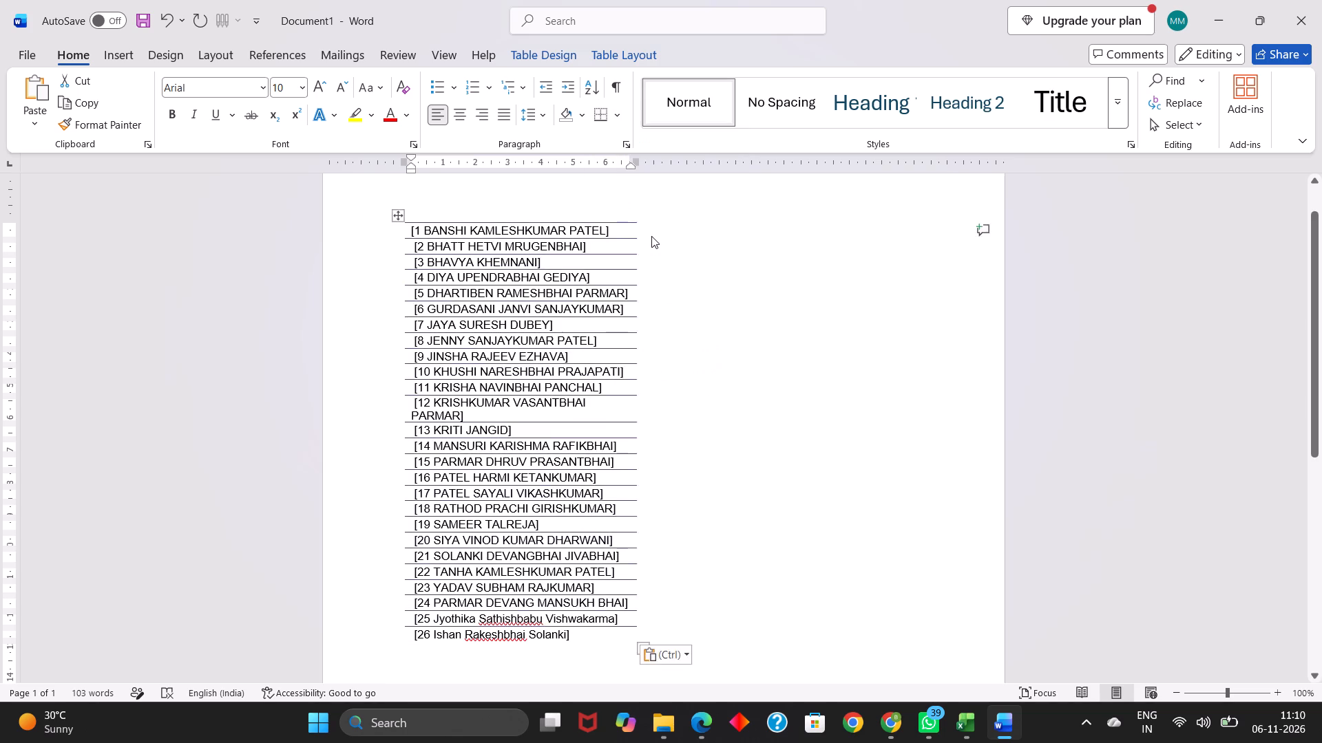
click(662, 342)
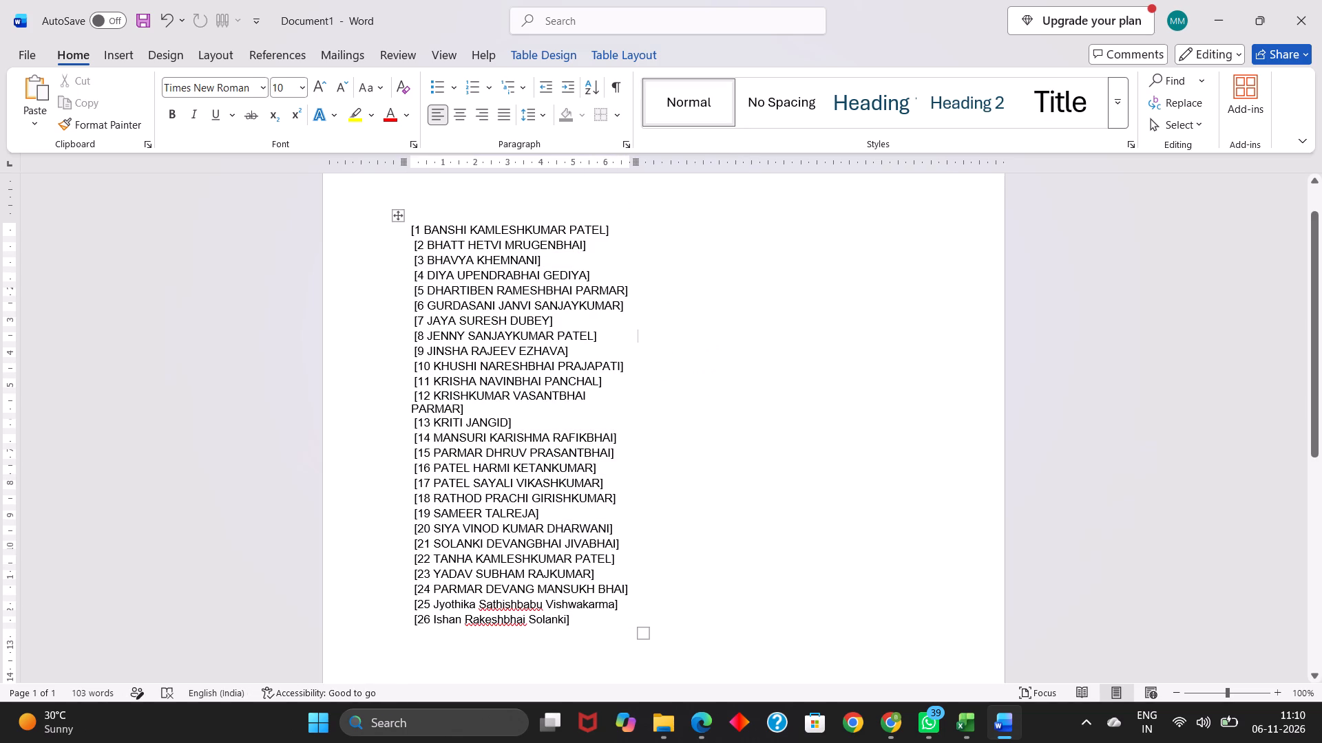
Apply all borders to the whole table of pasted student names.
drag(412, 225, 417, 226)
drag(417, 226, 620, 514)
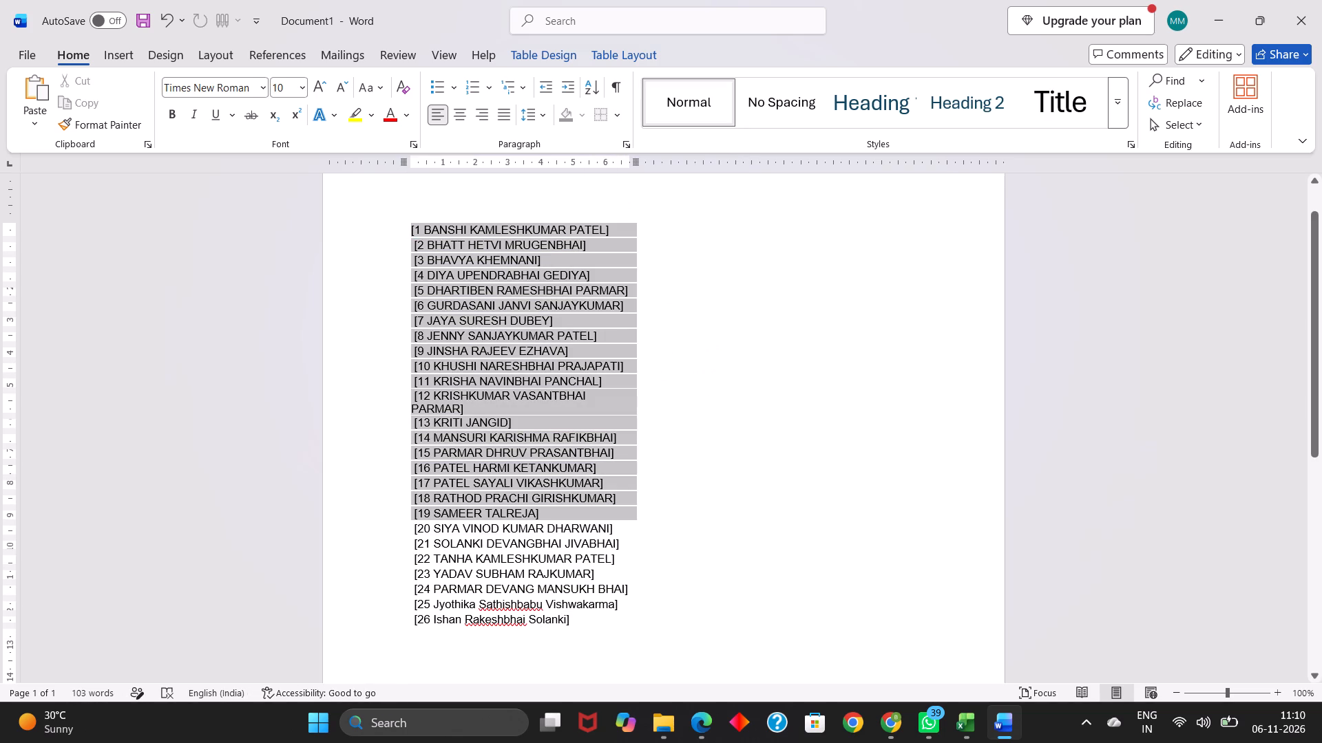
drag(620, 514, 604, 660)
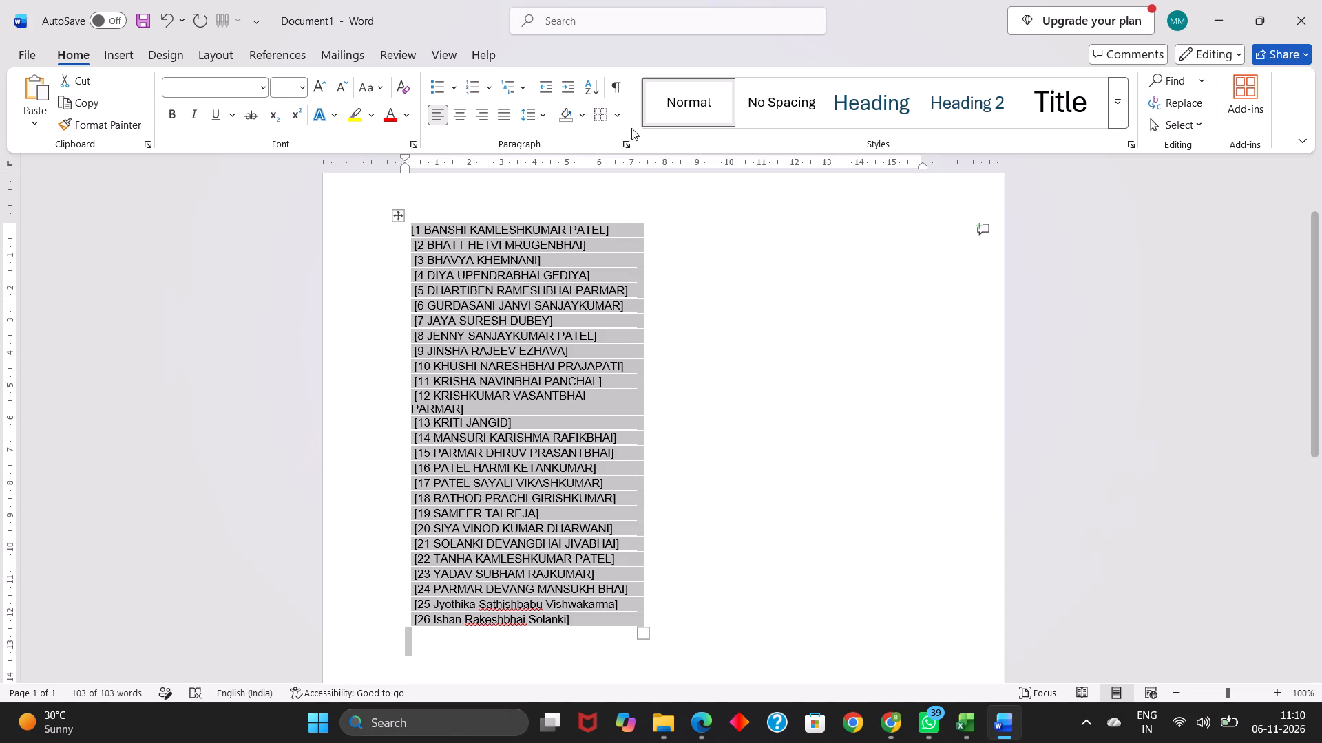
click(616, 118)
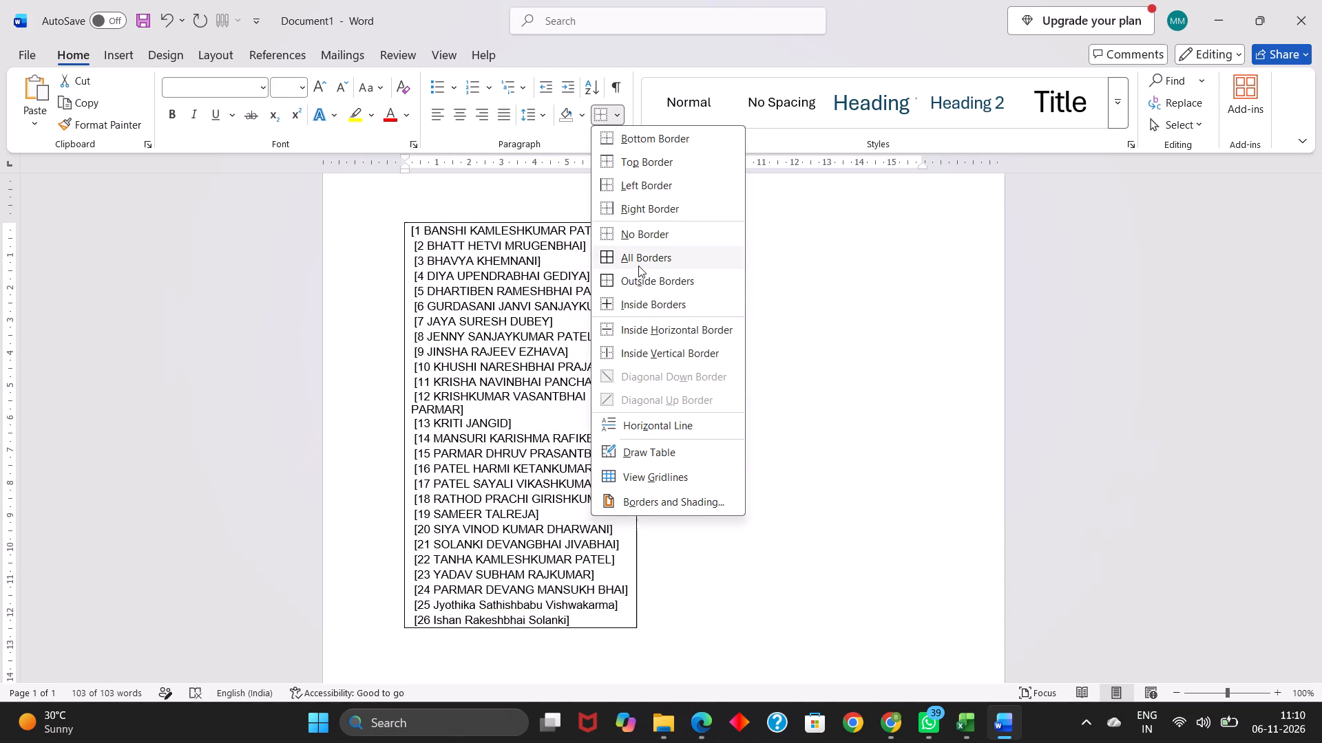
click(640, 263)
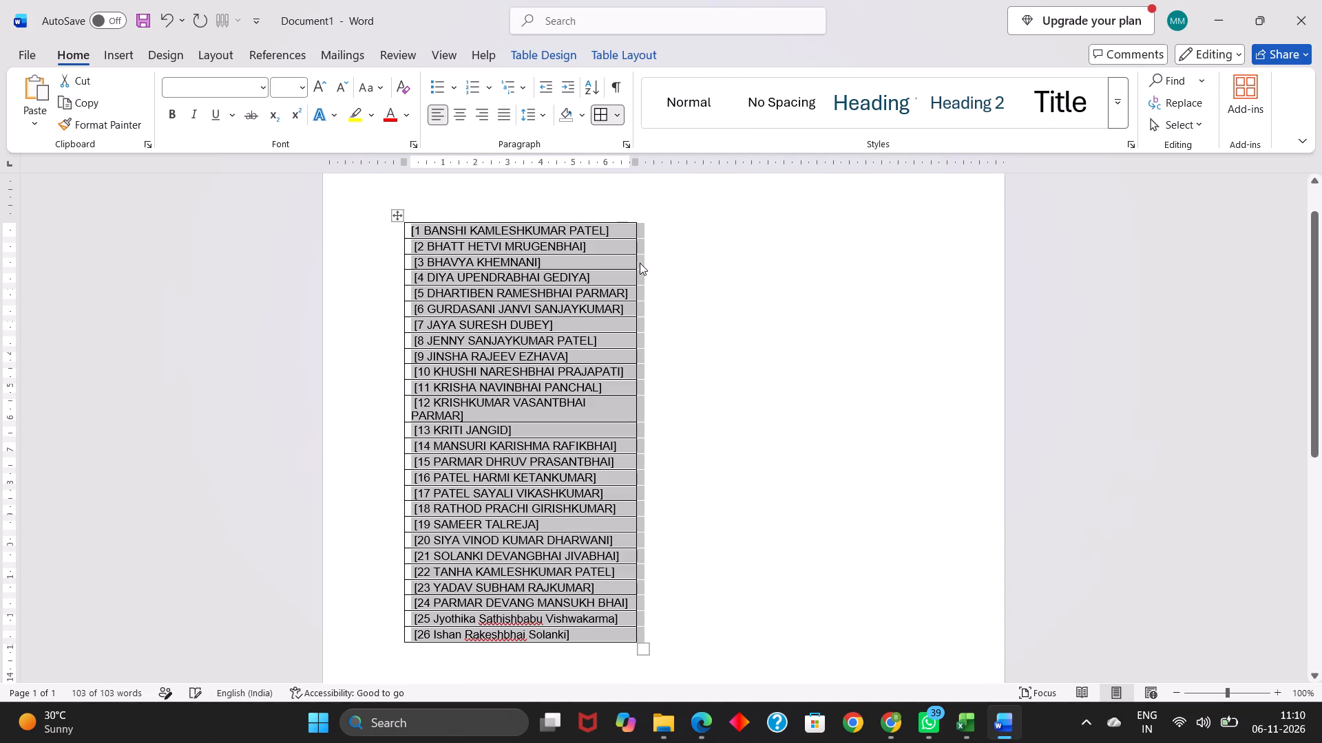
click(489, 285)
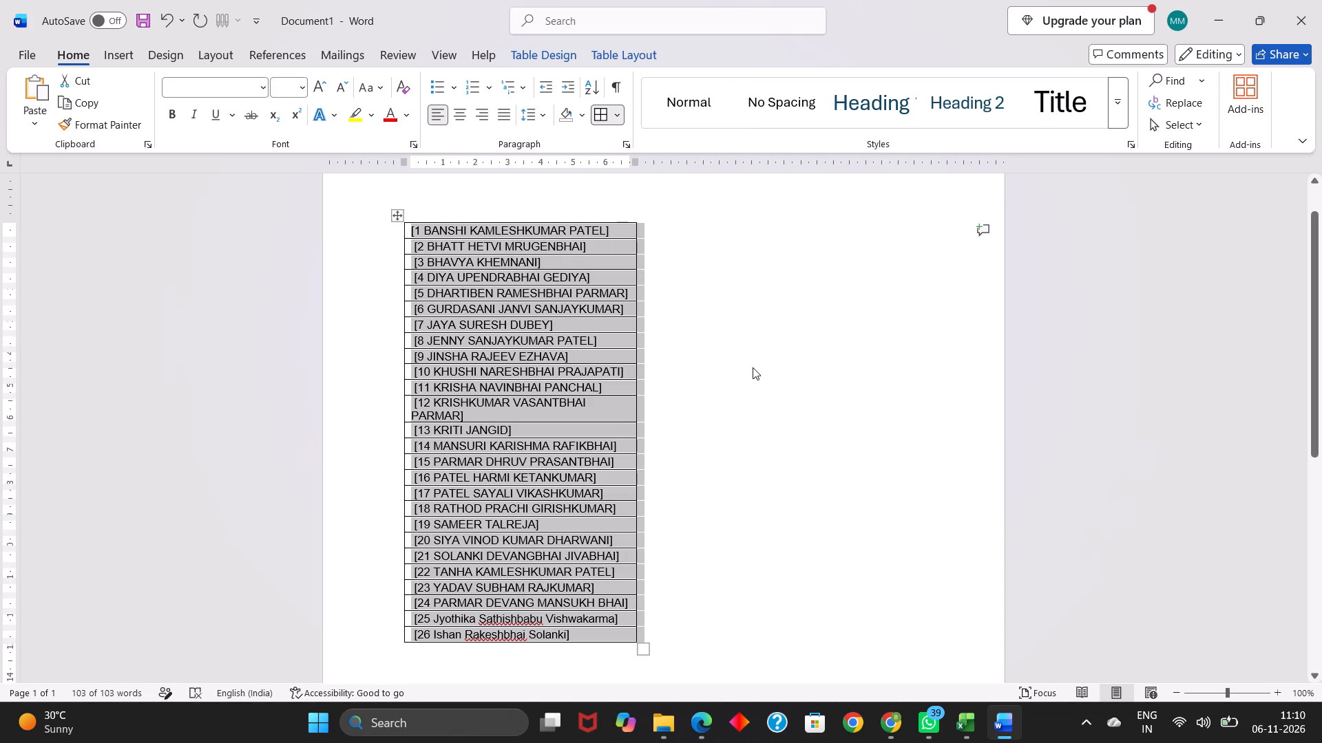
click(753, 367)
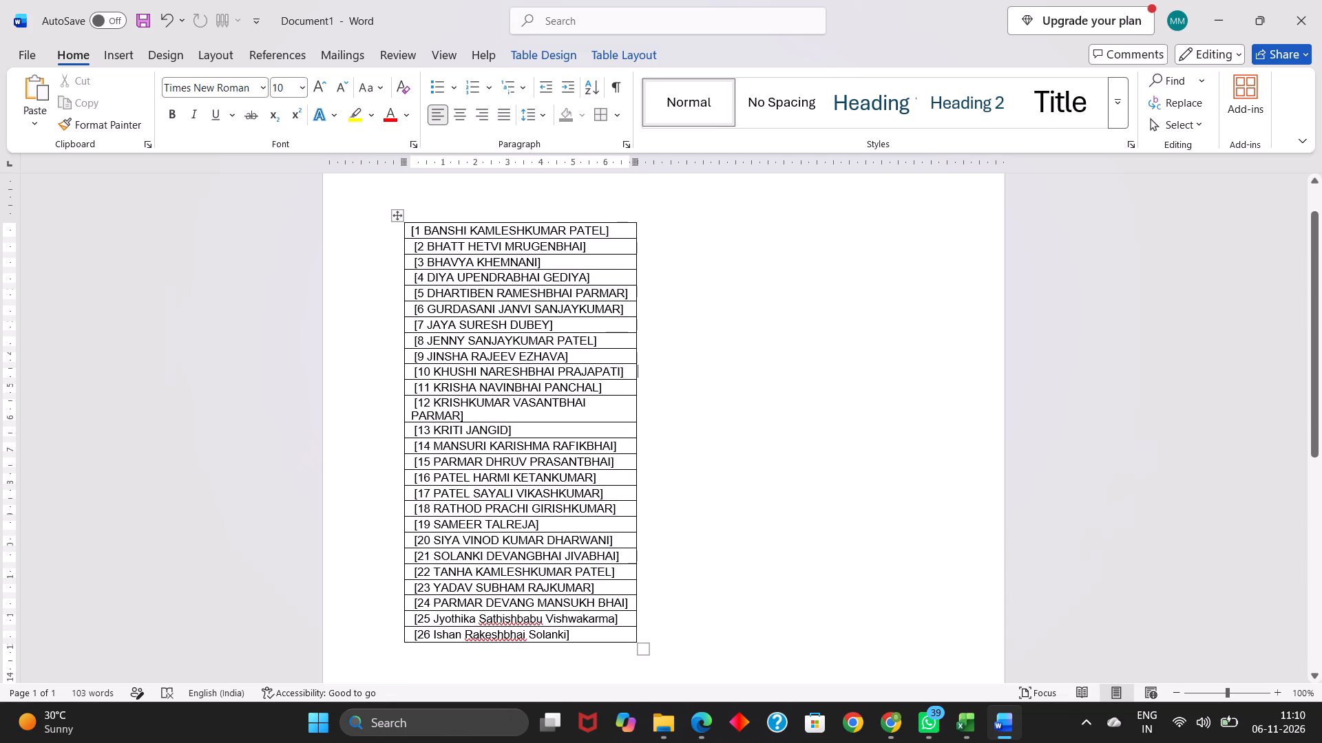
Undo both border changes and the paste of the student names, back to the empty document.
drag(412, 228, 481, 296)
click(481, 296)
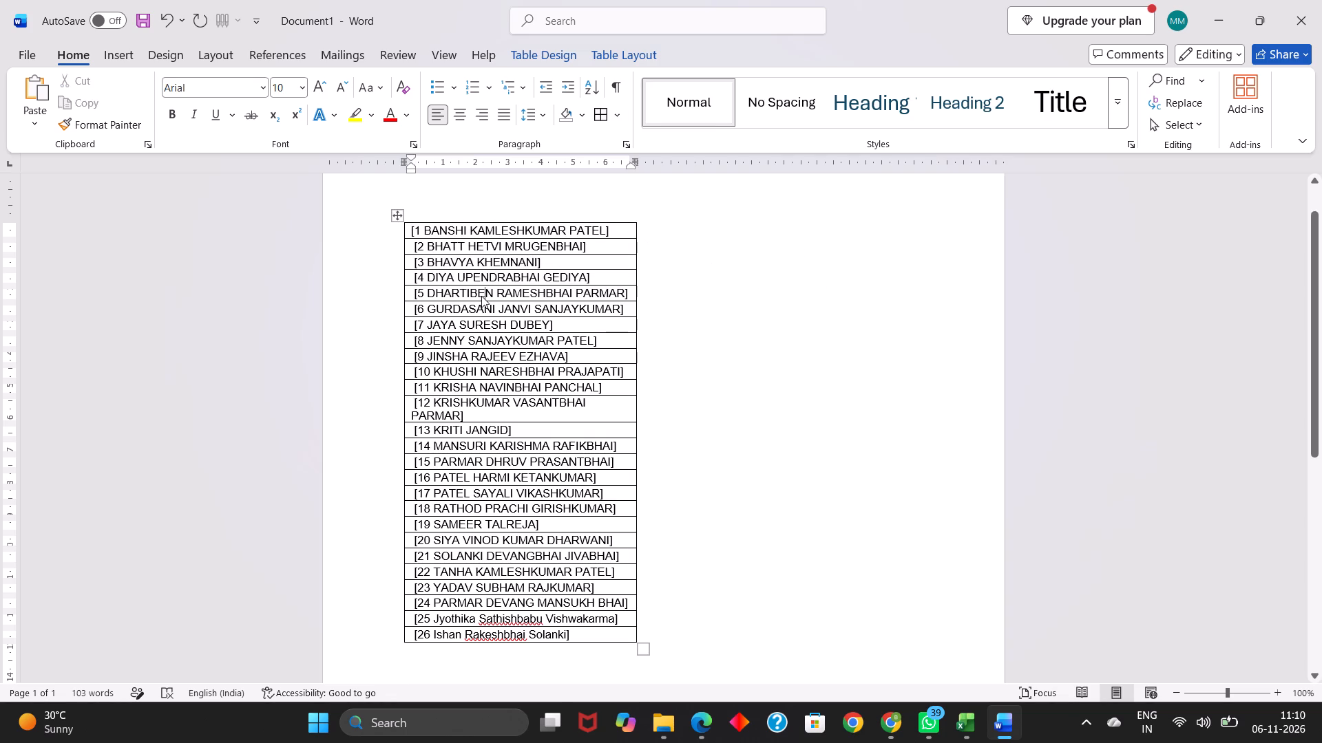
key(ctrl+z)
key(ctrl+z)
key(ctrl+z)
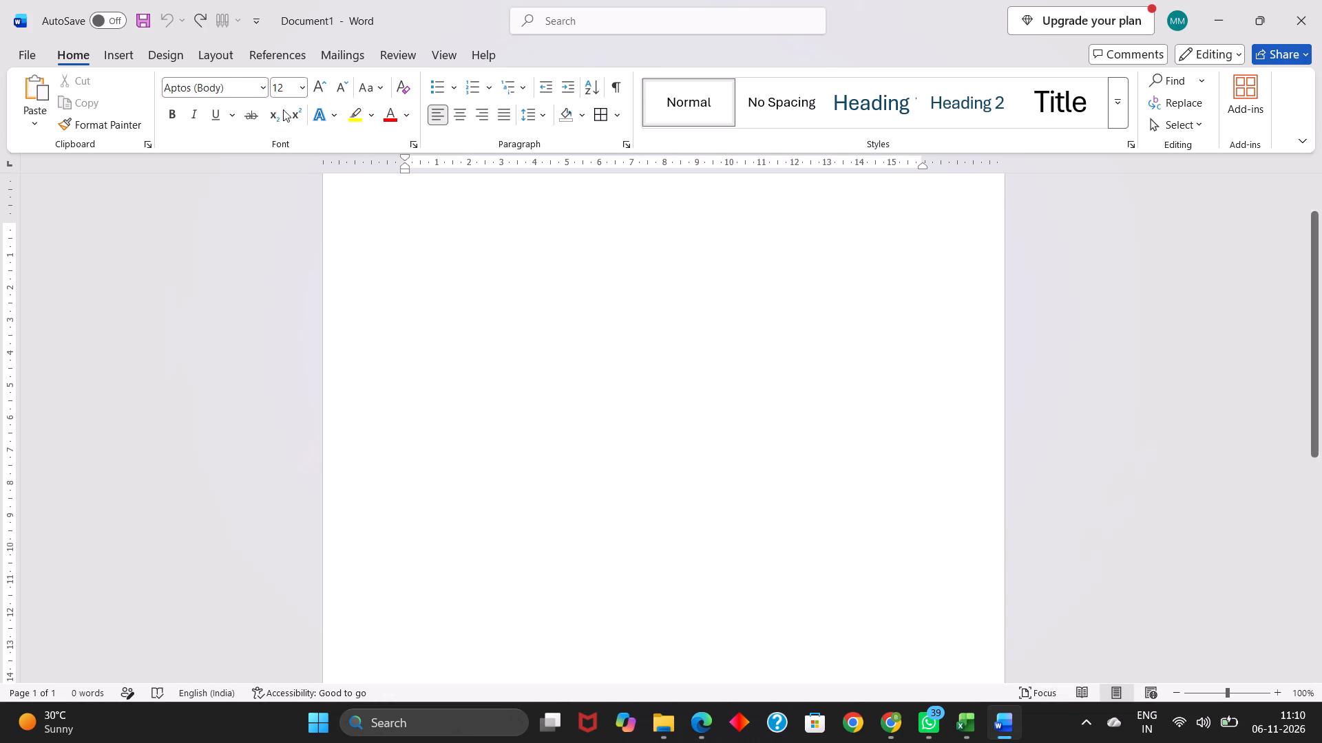
Insert a table with 3 columns and 28 rows into the blank document.
click(117, 54)
click(134, 118)
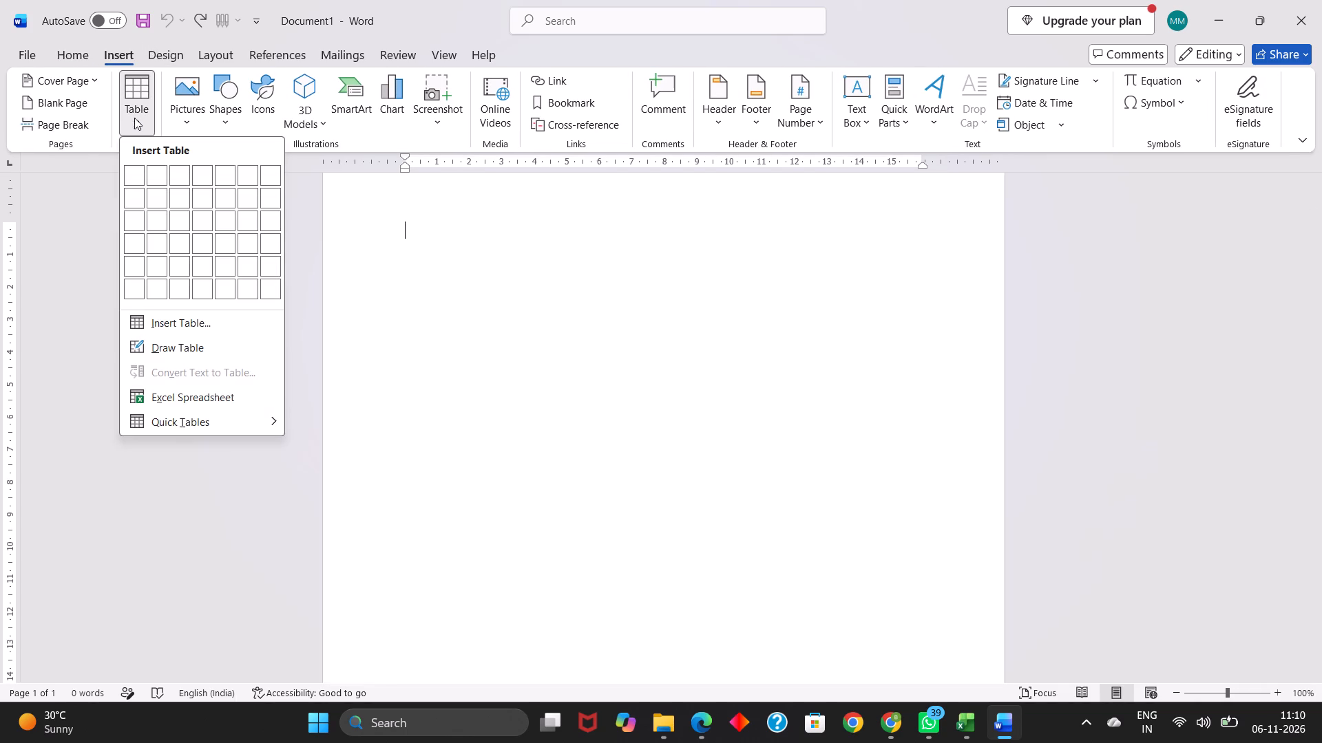
click(187, 323)
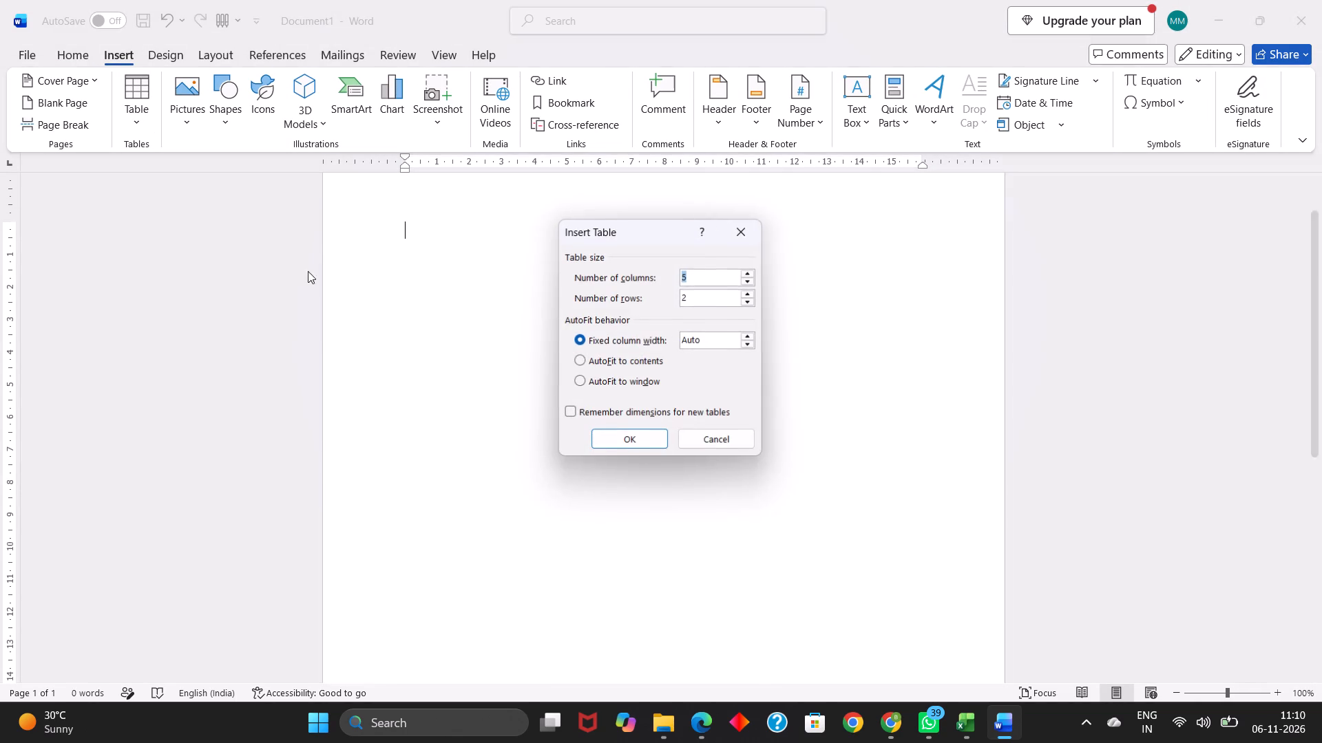
click(717, 274)
key(BackSpace)
key(3)
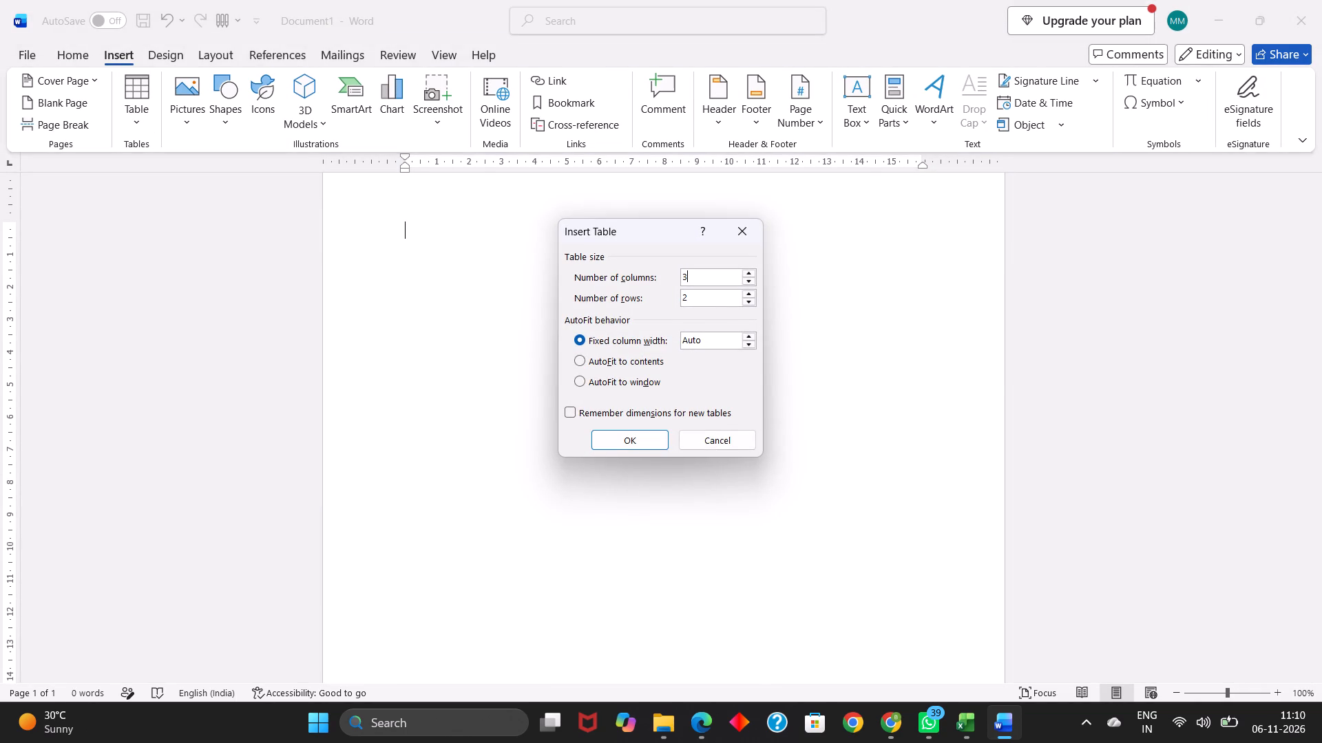
click(724, 293)
key(BackSpace)
text(28)
click(631, 440)
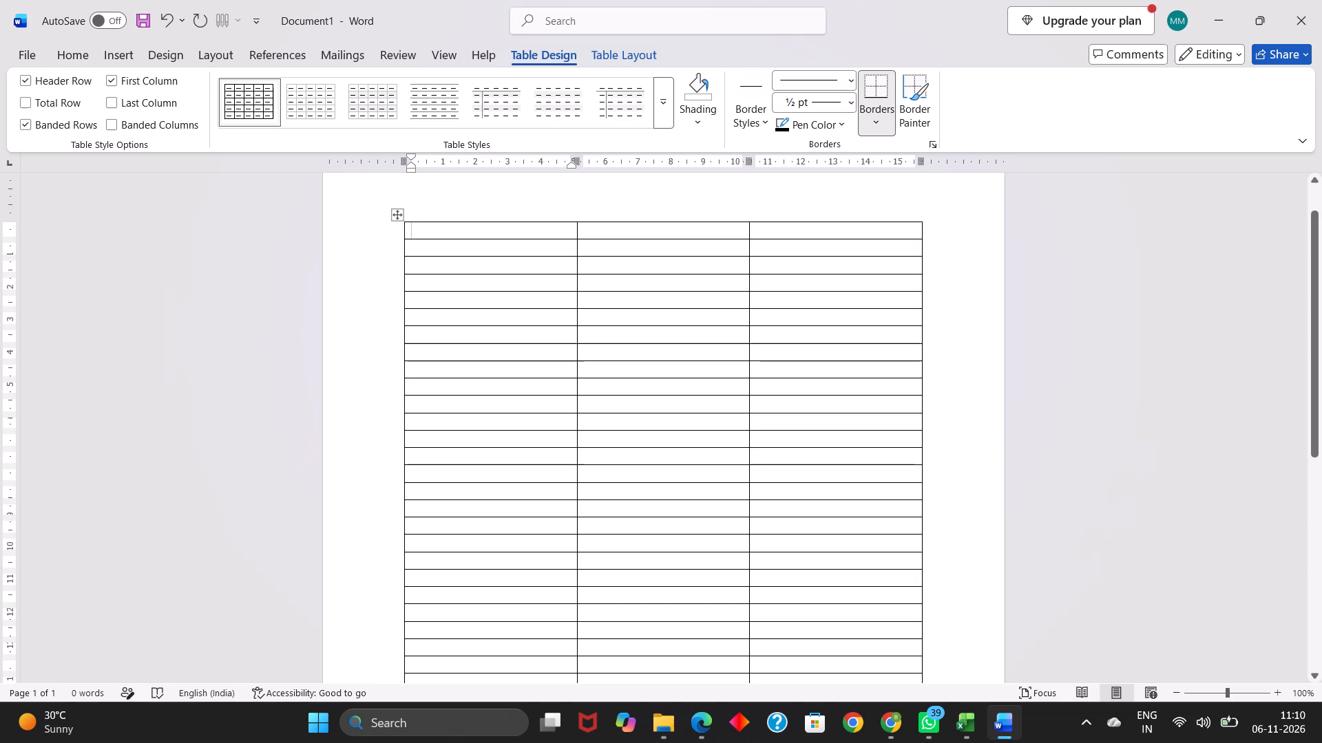
Enter the heading "NAME OF STUDENTS" in the first cell of the table's top row.
text(NAME OD)
key(BackSpace)
text(F STUD)
key(BackSpace)
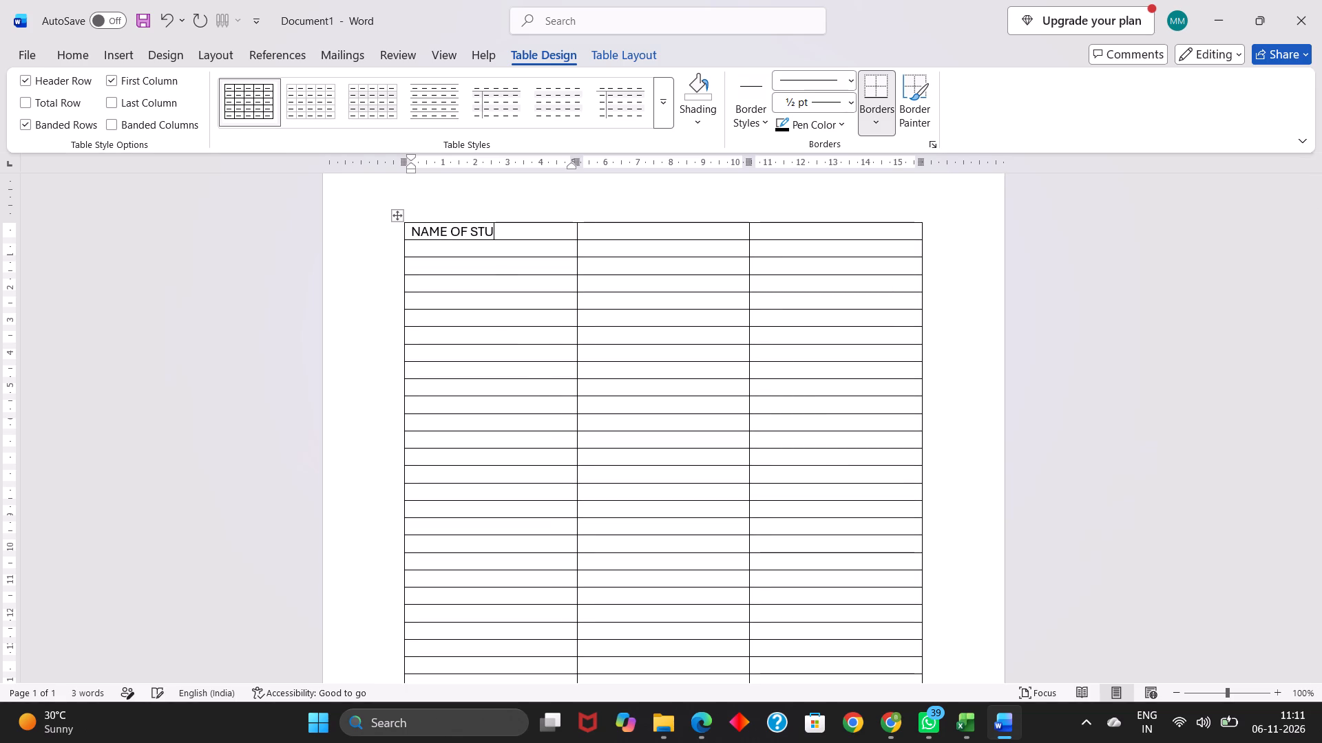
text(DENTS)
key(space)
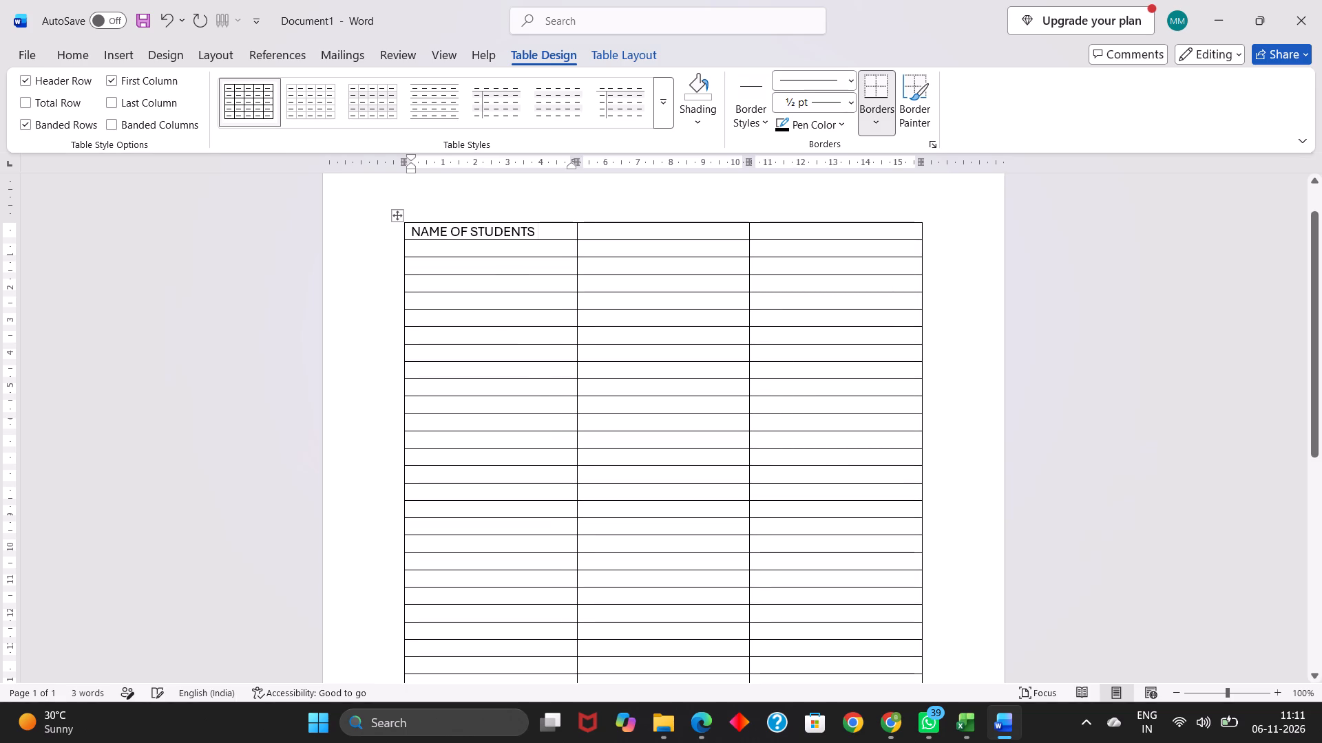
Enter "NO. 0F LECTURES" in the second header cell, with "(17-10-26" starting a date range on a second line.
click(624, 236)
text(NO)
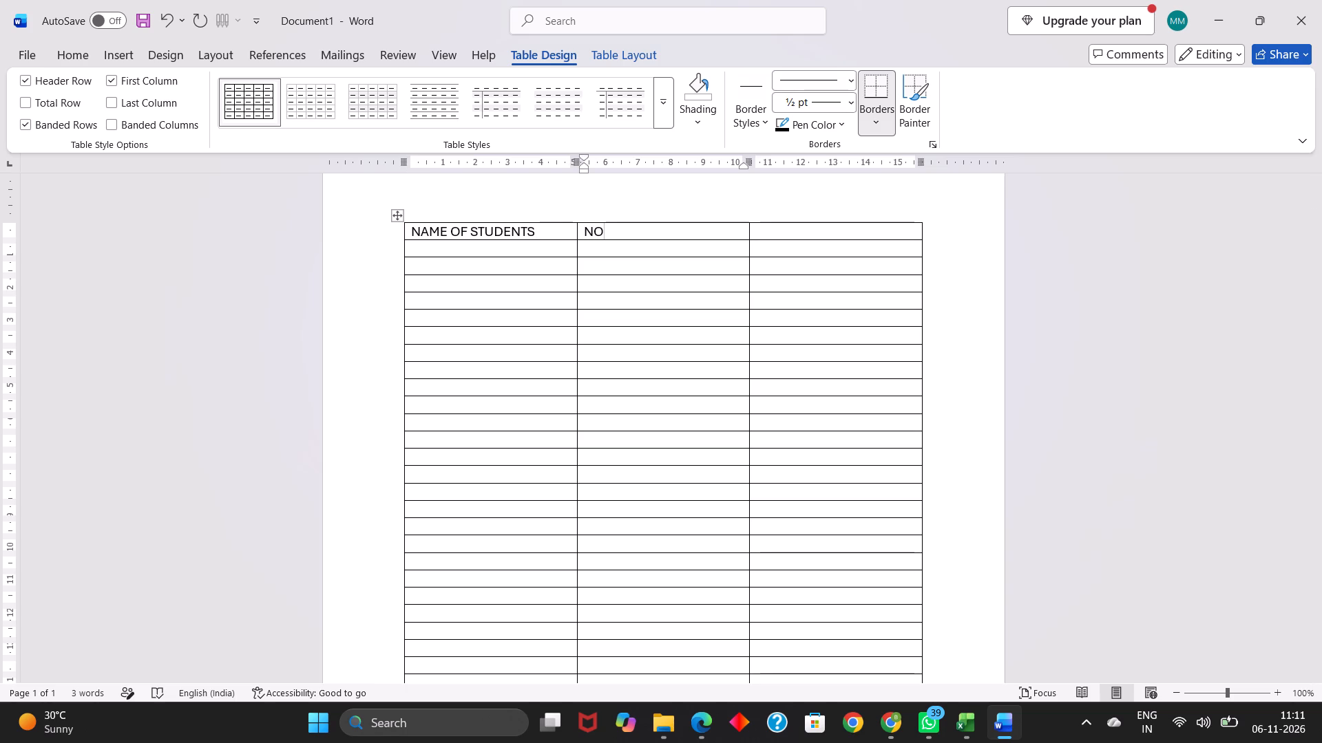
text(. 0F LECTURES)
key(Return)
key(shift+parenleft)
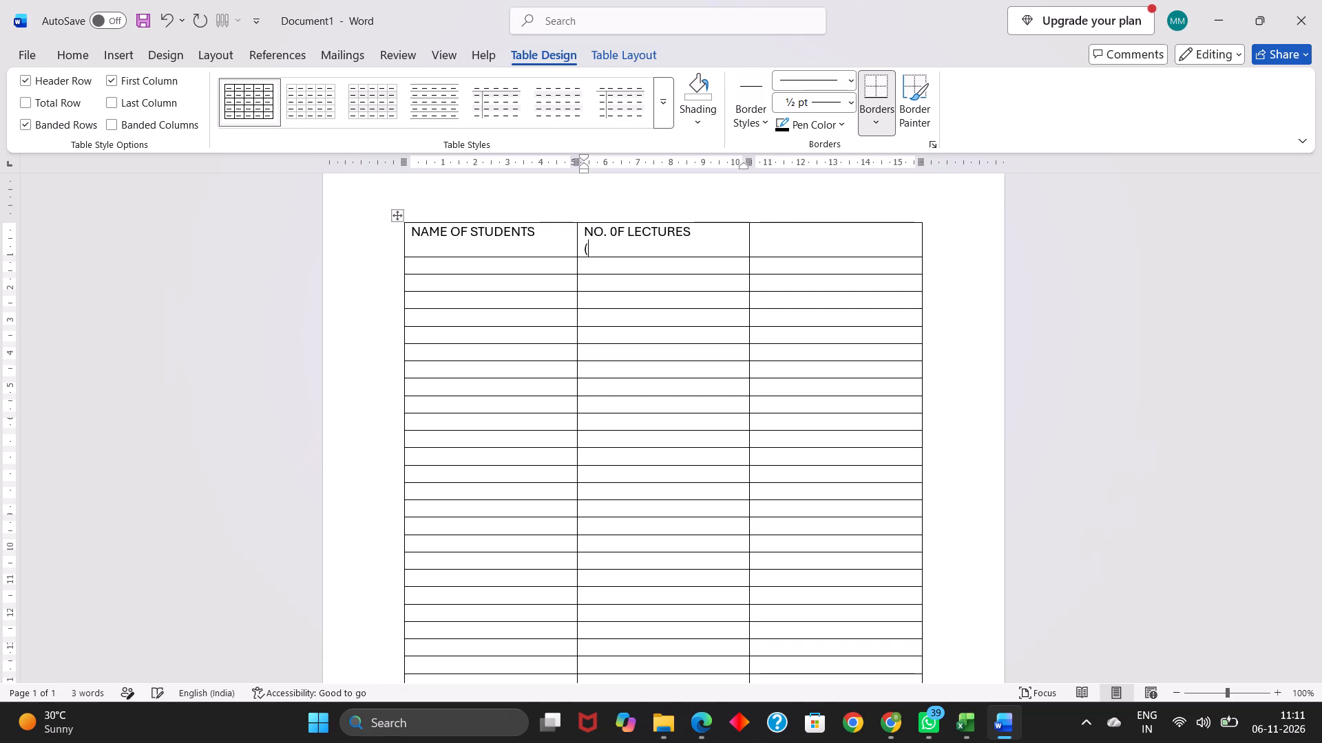
key(1)
key(7)
key(minus)
text(10)
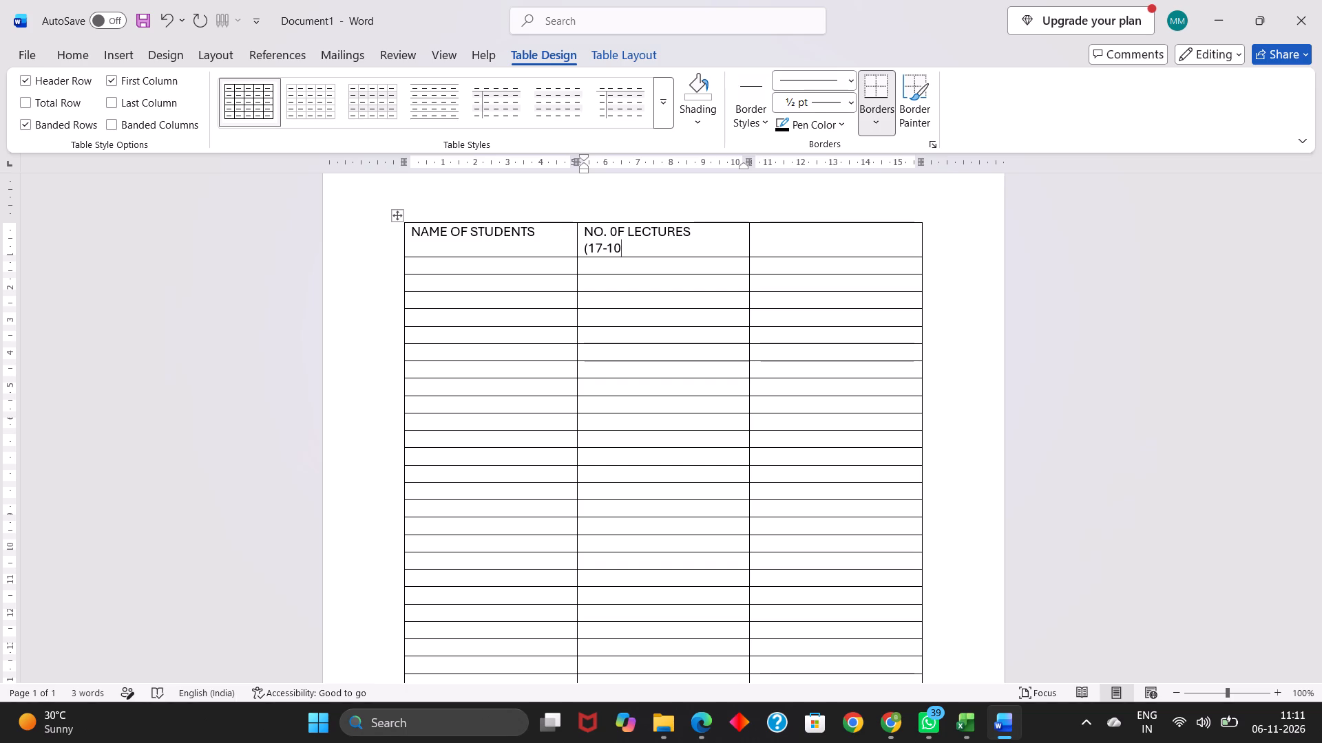
key(space)
text(T)
key(BackSpace)
key(BackSpace)
text(-26)
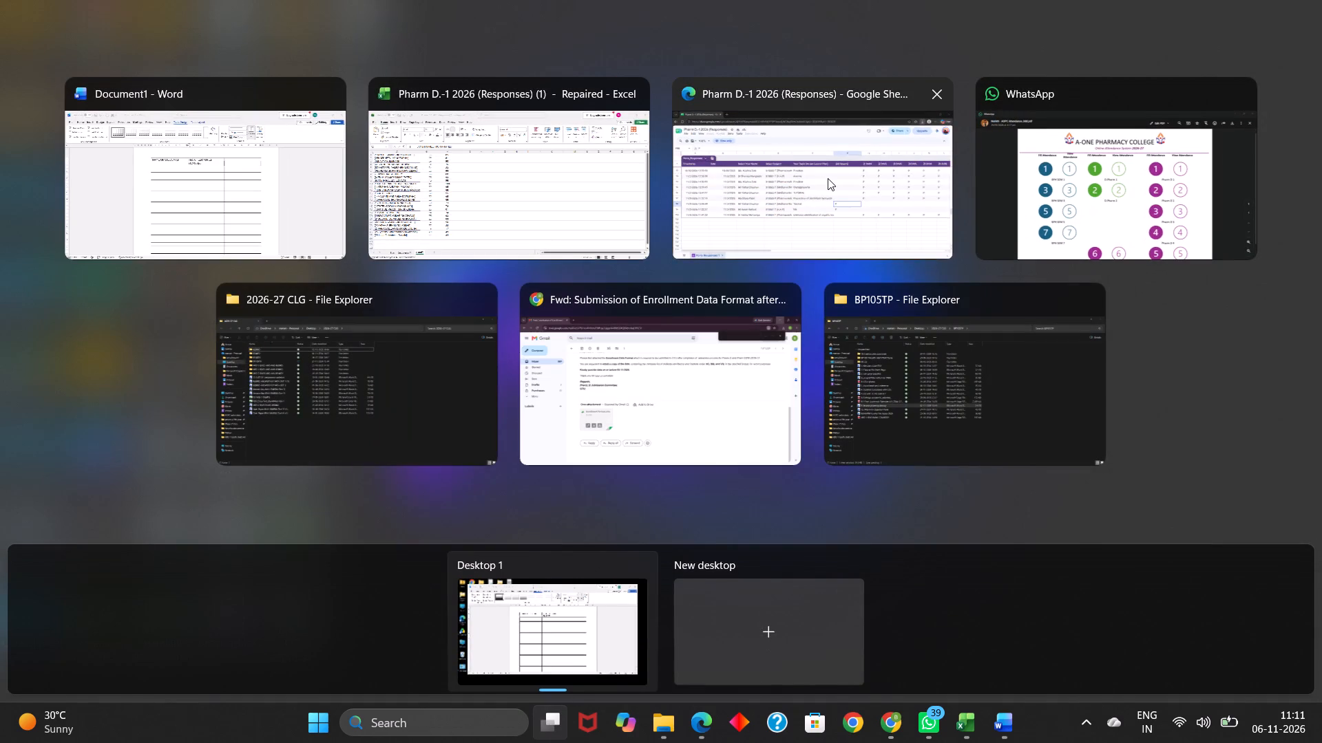
Switch to the Pharm D.-1 2026 (Responses) Google Sheet in Edge and check the dates of the recorded lectures.
click(828, 178)
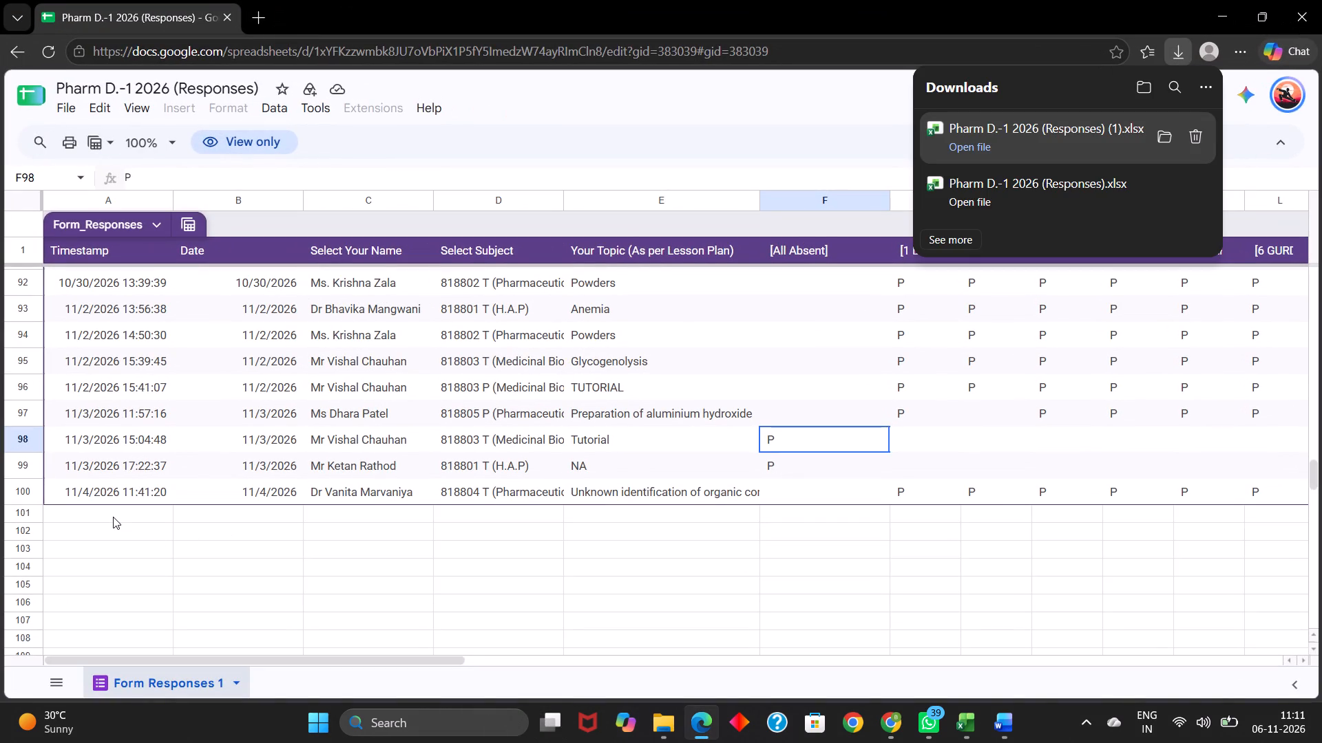
scroll(113, 517, right, 1)
scroll(158, 341, up, 2)
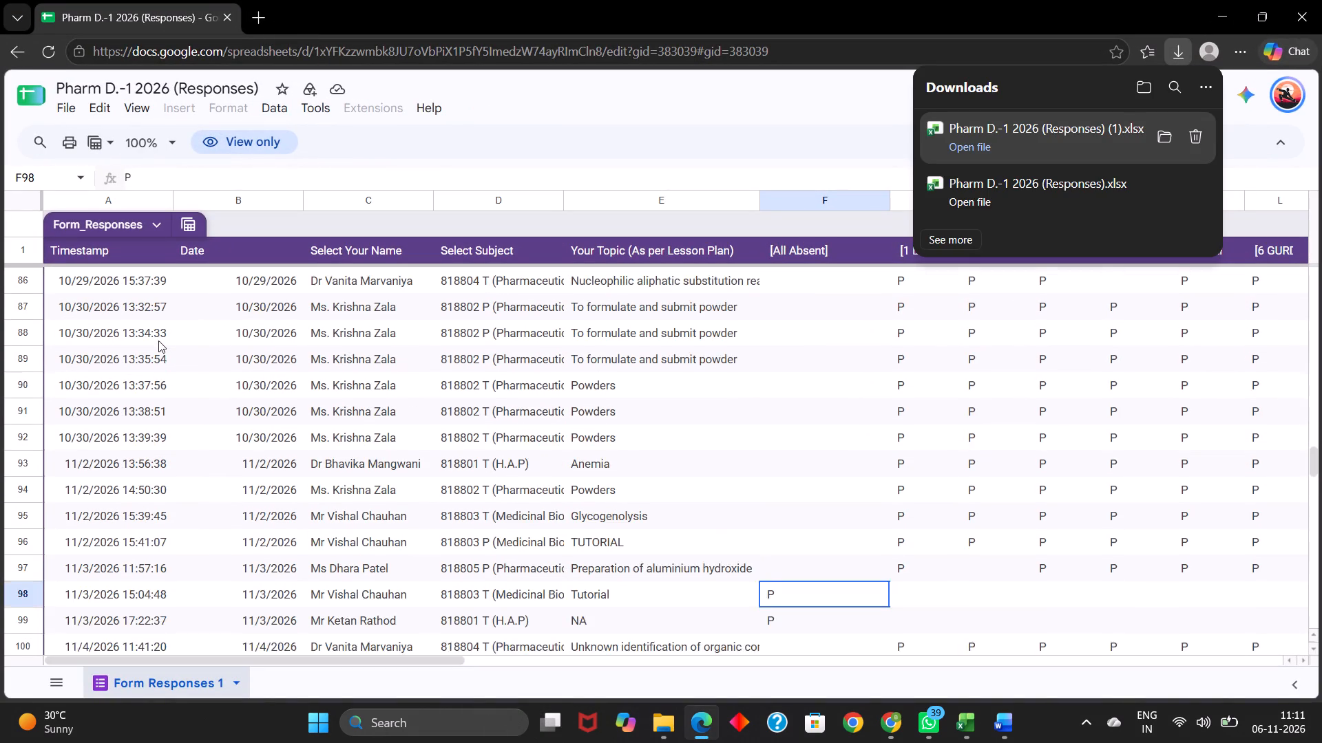
scroll(158, 341, up, 3)
scroll(158, 341, down, 2)
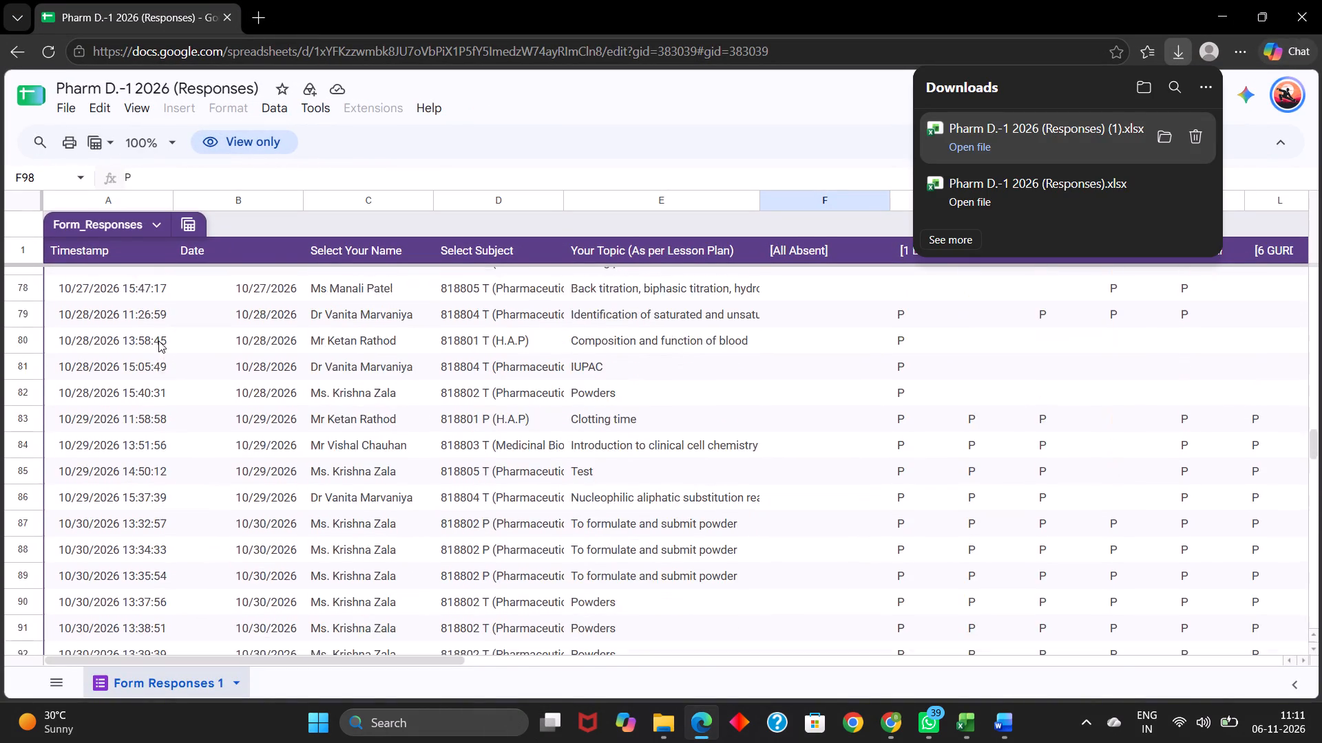
scroll(158, 341, down, 2)
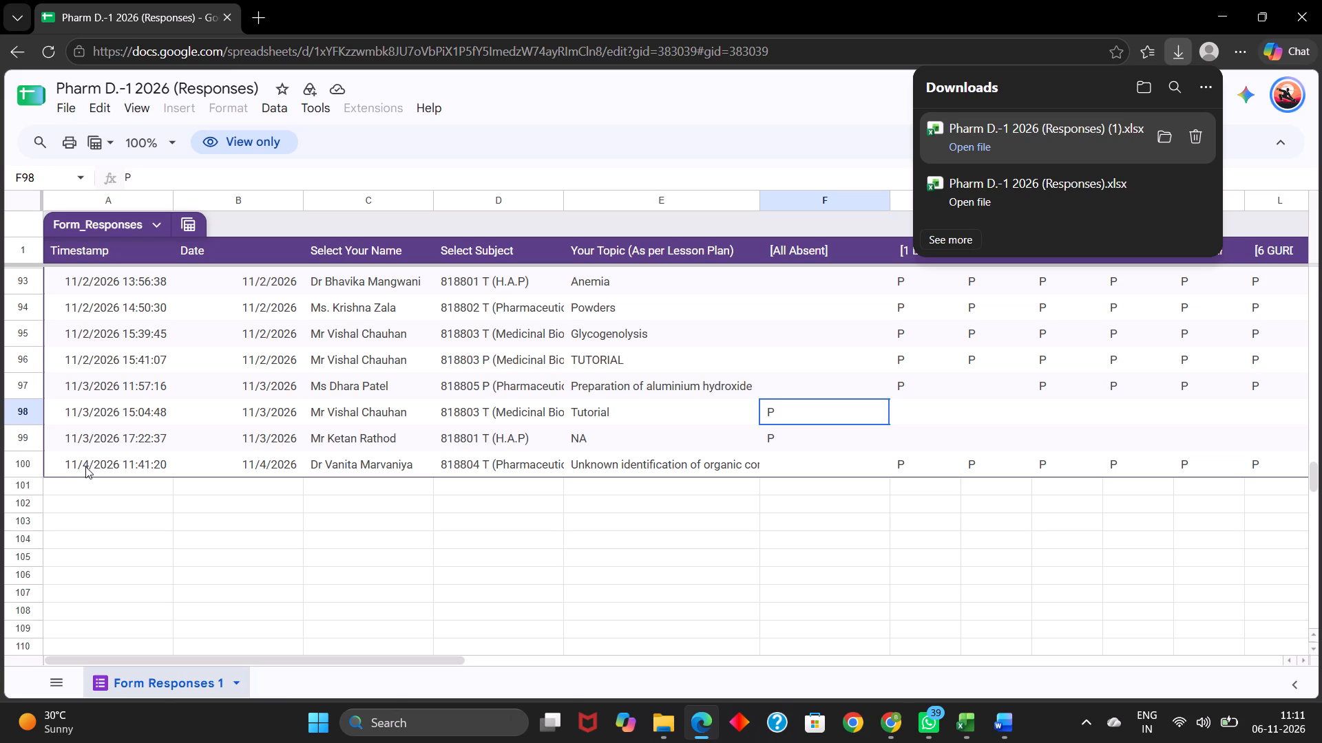
scroll(132, 394, up, 1)
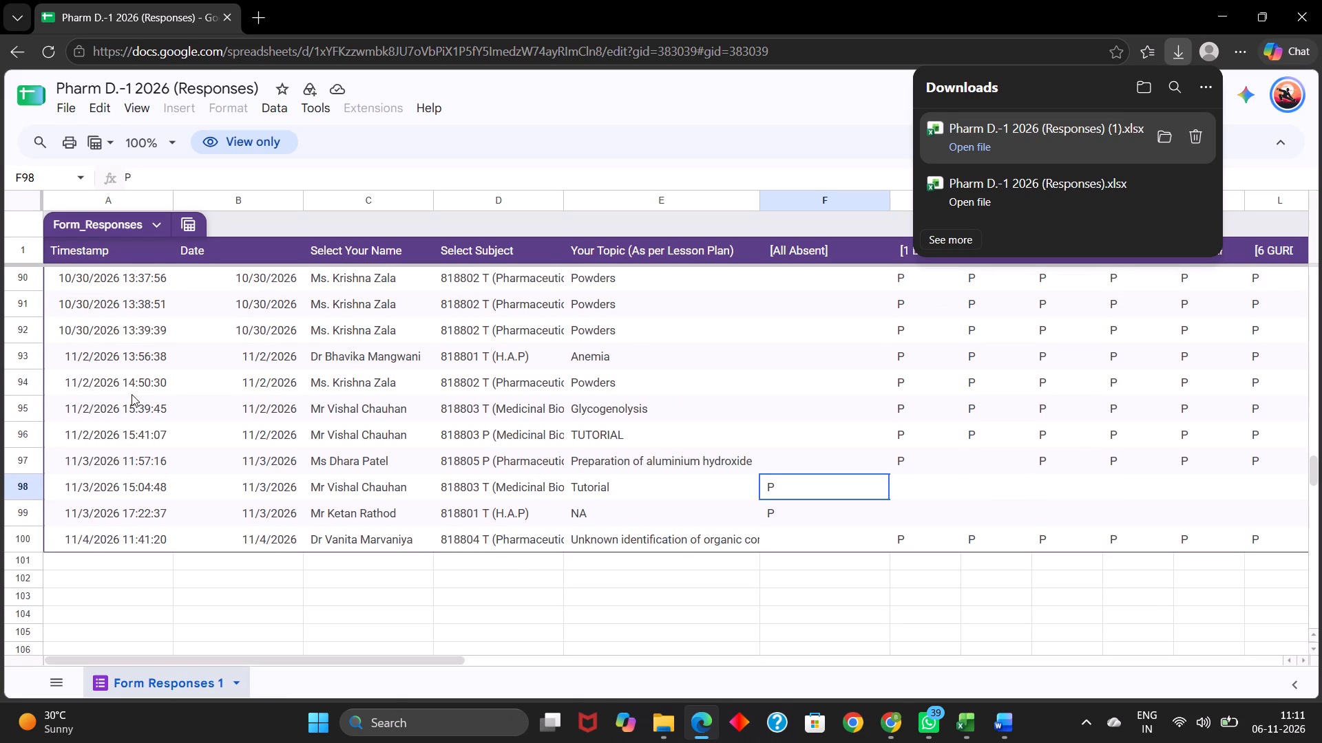
scroll(132, 394, up, 5)
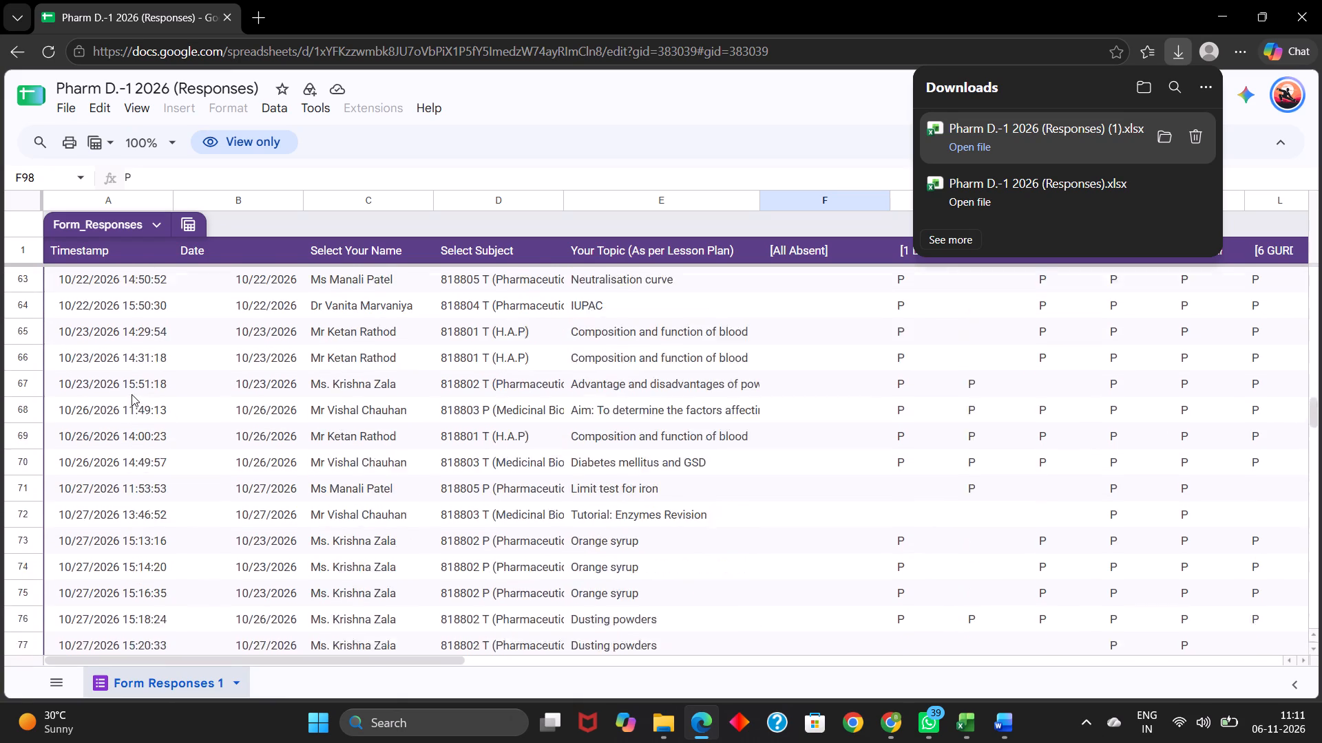
scroll(132, 394, up, 3)
click(132, 394)
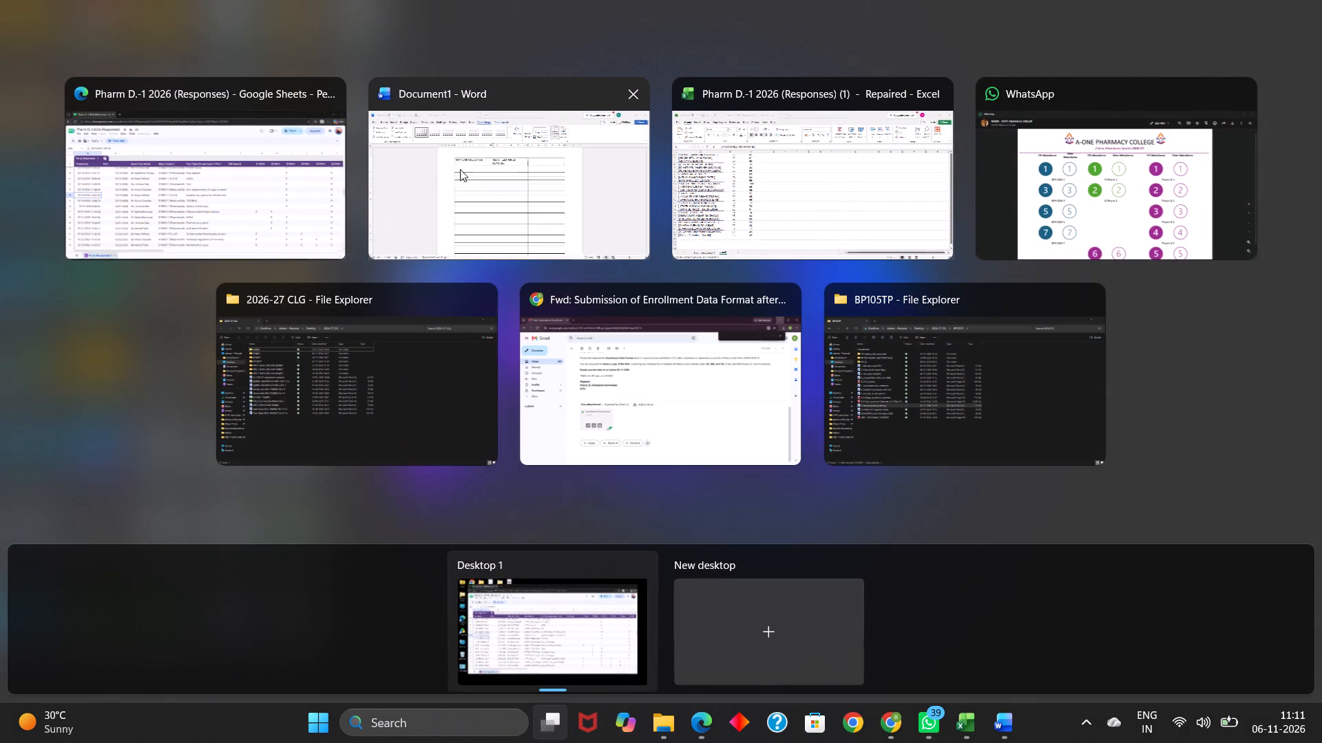
Back in the Word document, complete the second heading's date range with "TO 4-11-26)".
click(591, 219)
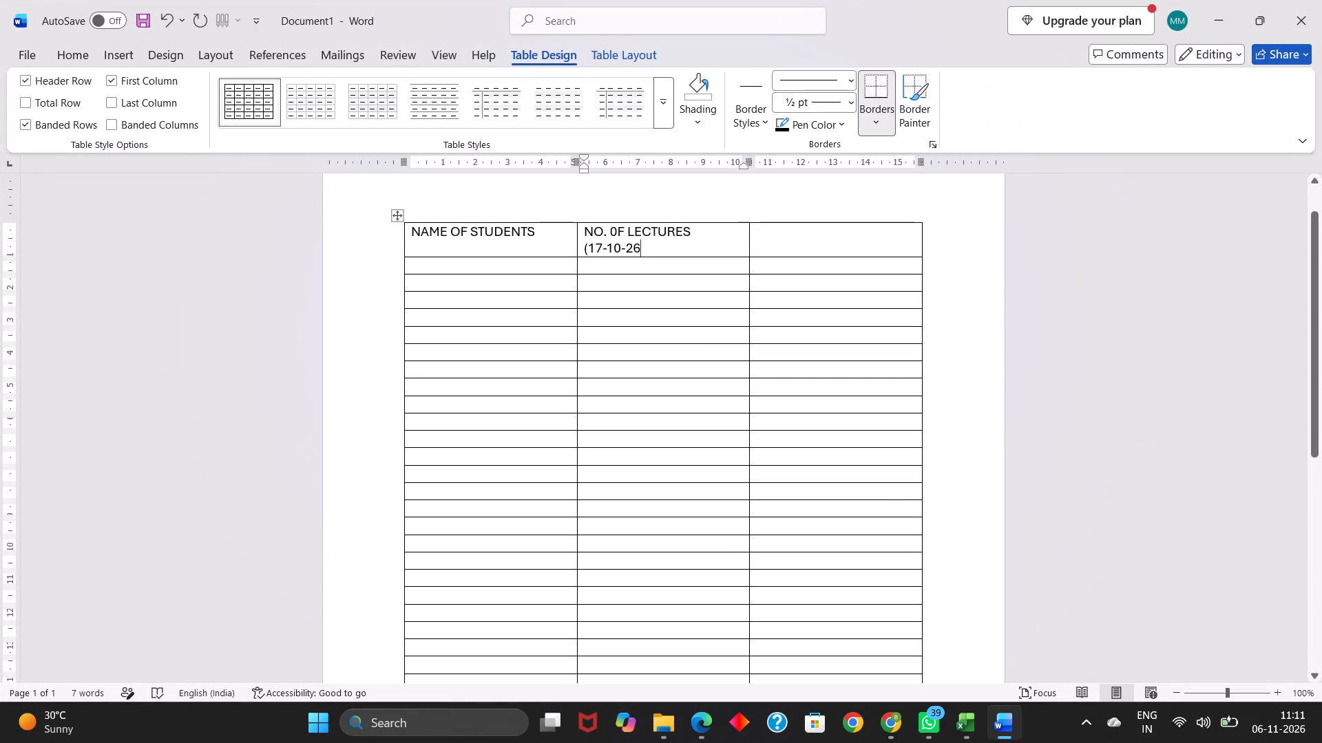
key(space)
text(TO 4-11-26)
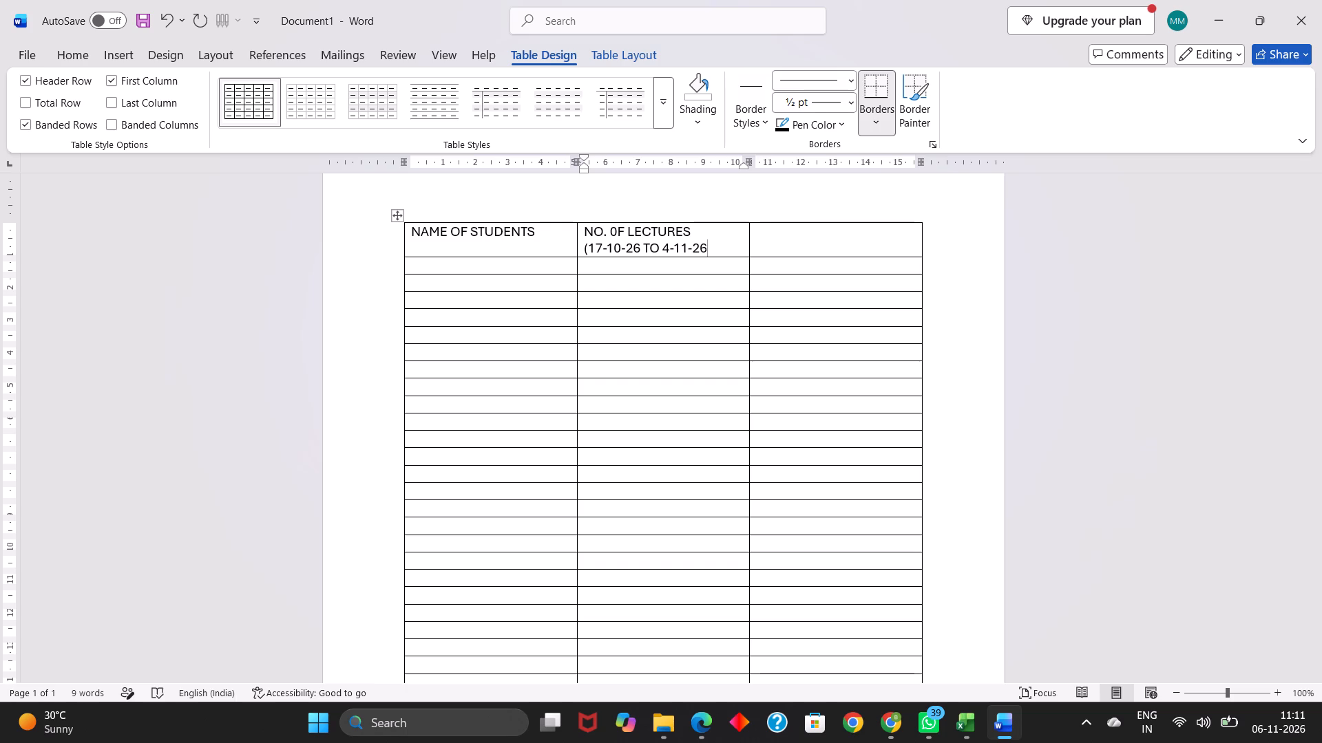
key(shift+parenright)
Enter the heading "PERCENTAGE" in the third cell of the table's top row.
click(793, 235)
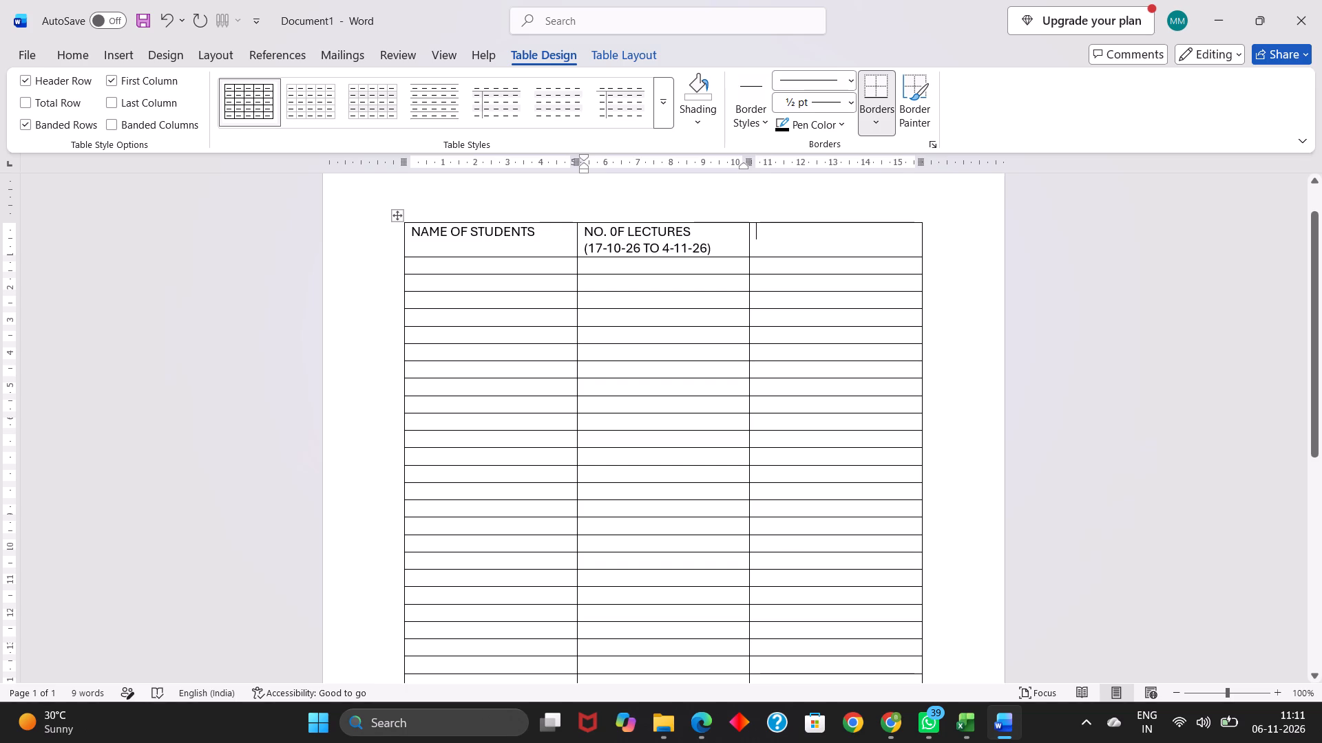
text(PERCENTAGE)
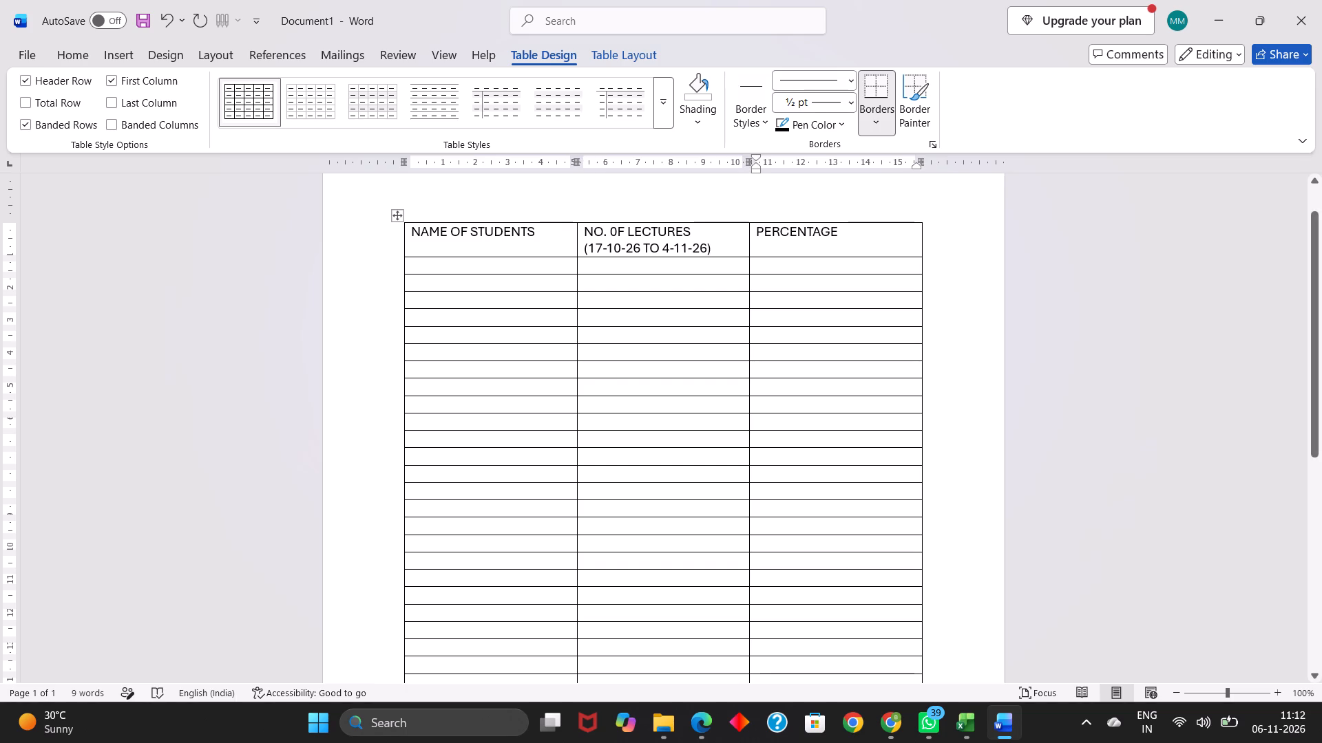
Copy the names, attendance counts and percentages in A1:C26 of the Excel Sheet1 into the Word table's blank rows below the headings.
click(419, 266)
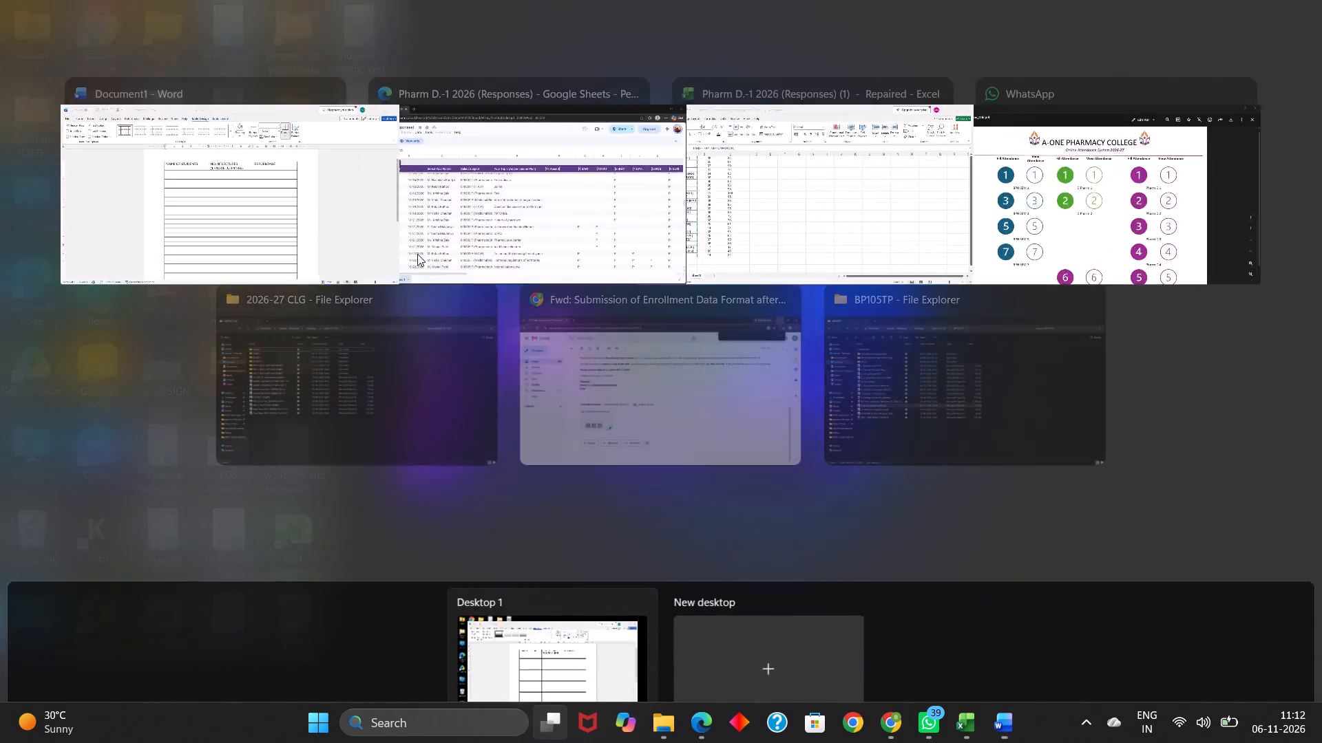
click(775, 200)
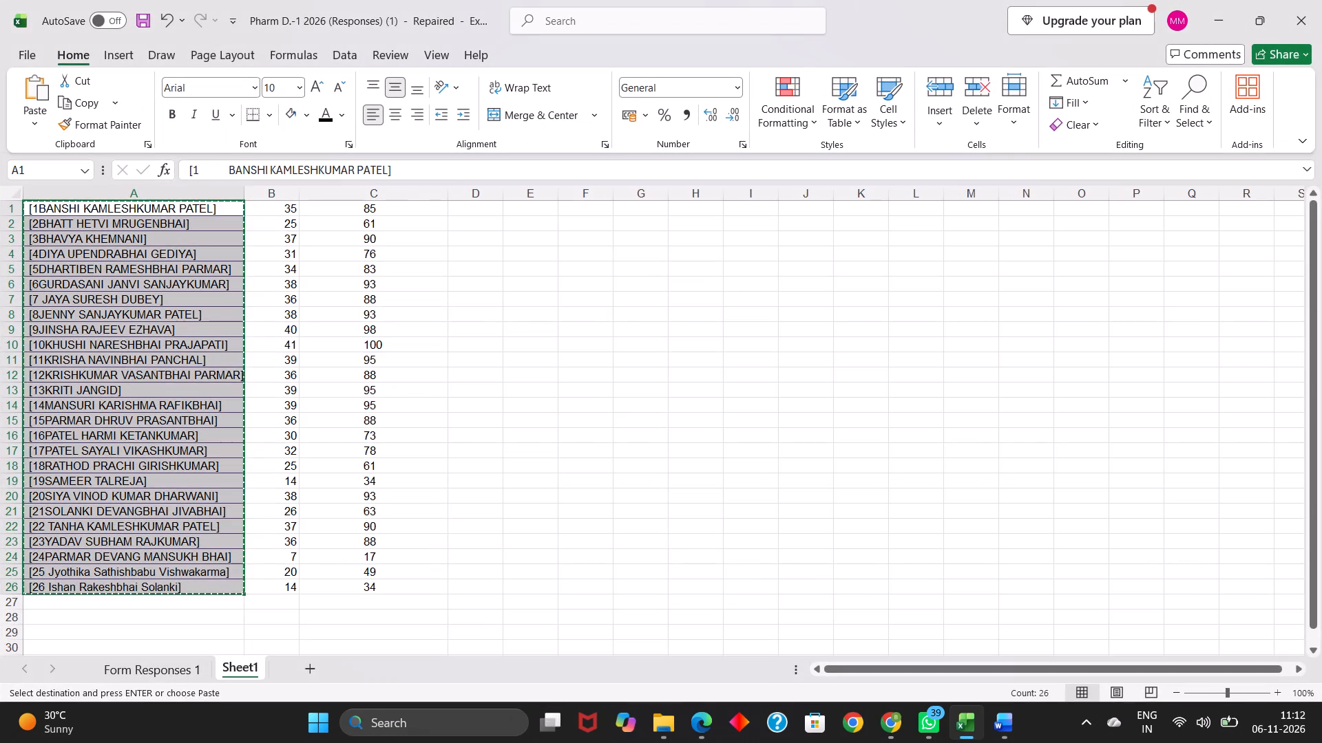
click(87, 233)
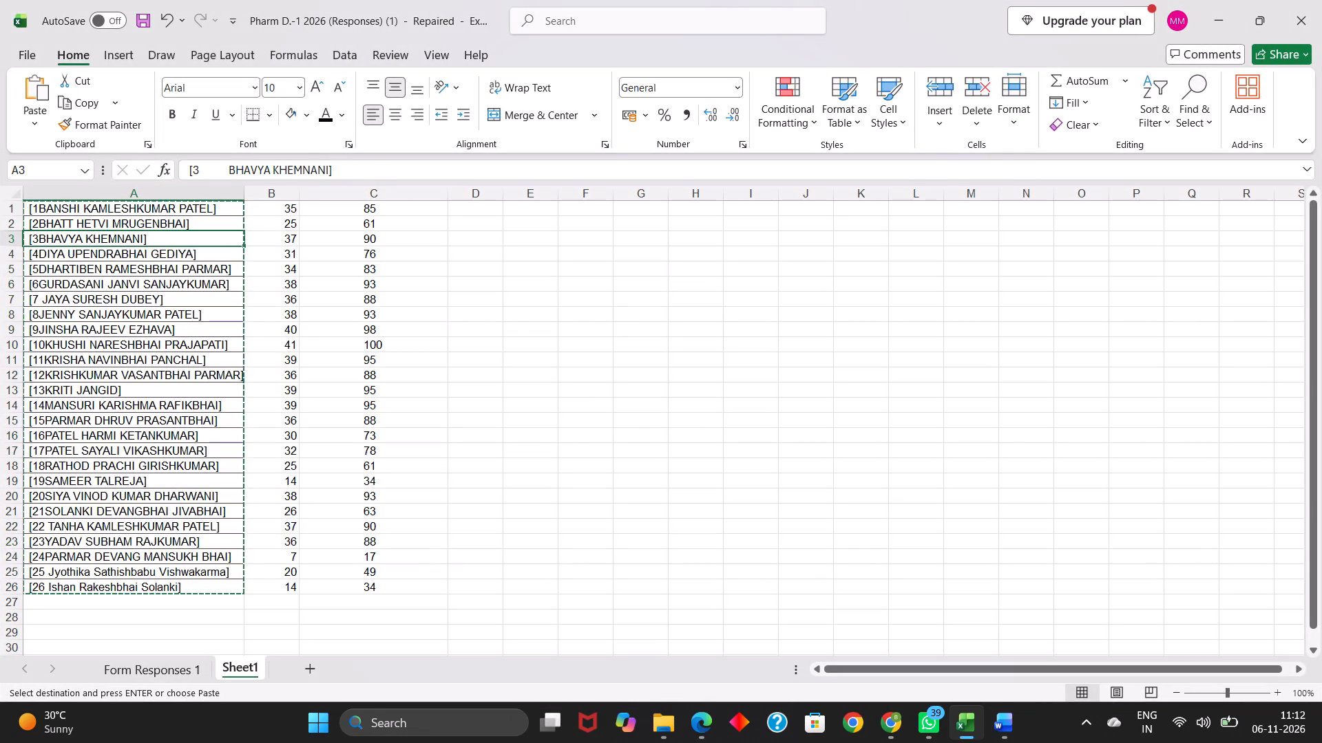
drag(31, 208, 204, 599)
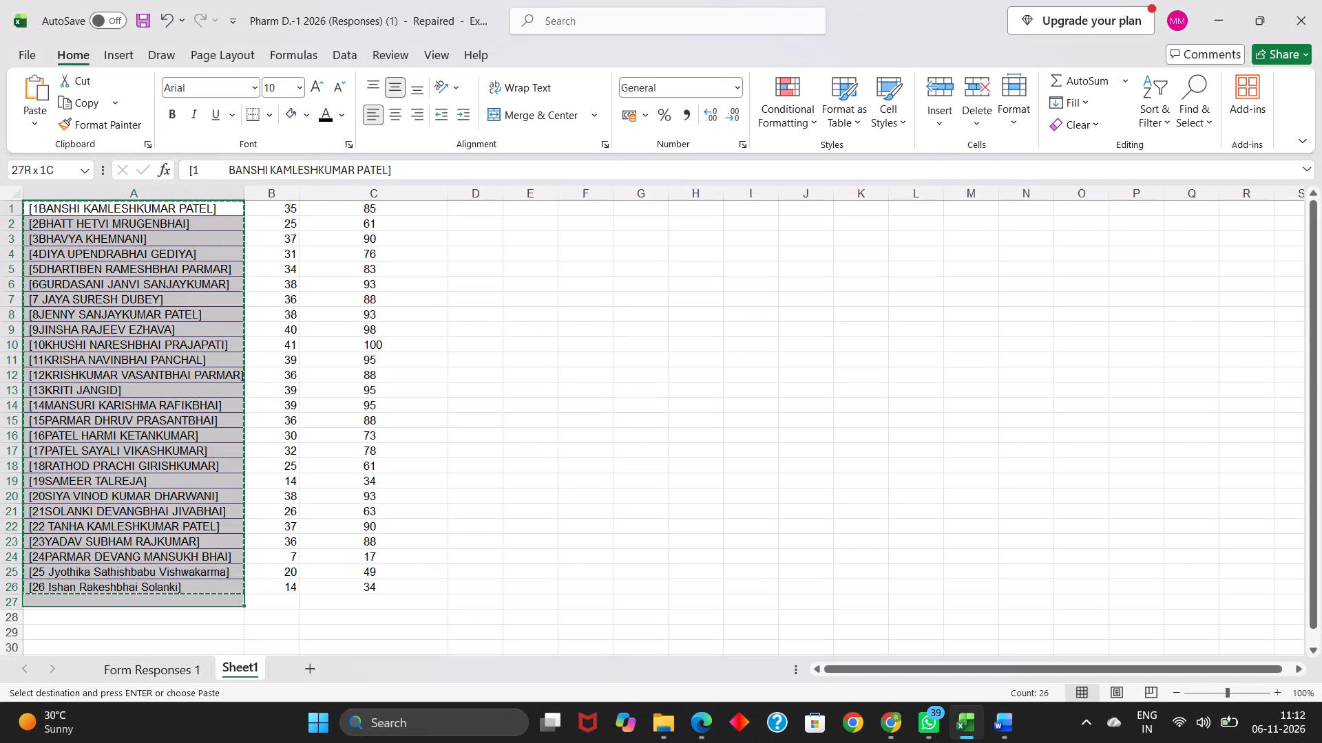
drag(204, 599, 326, 593)
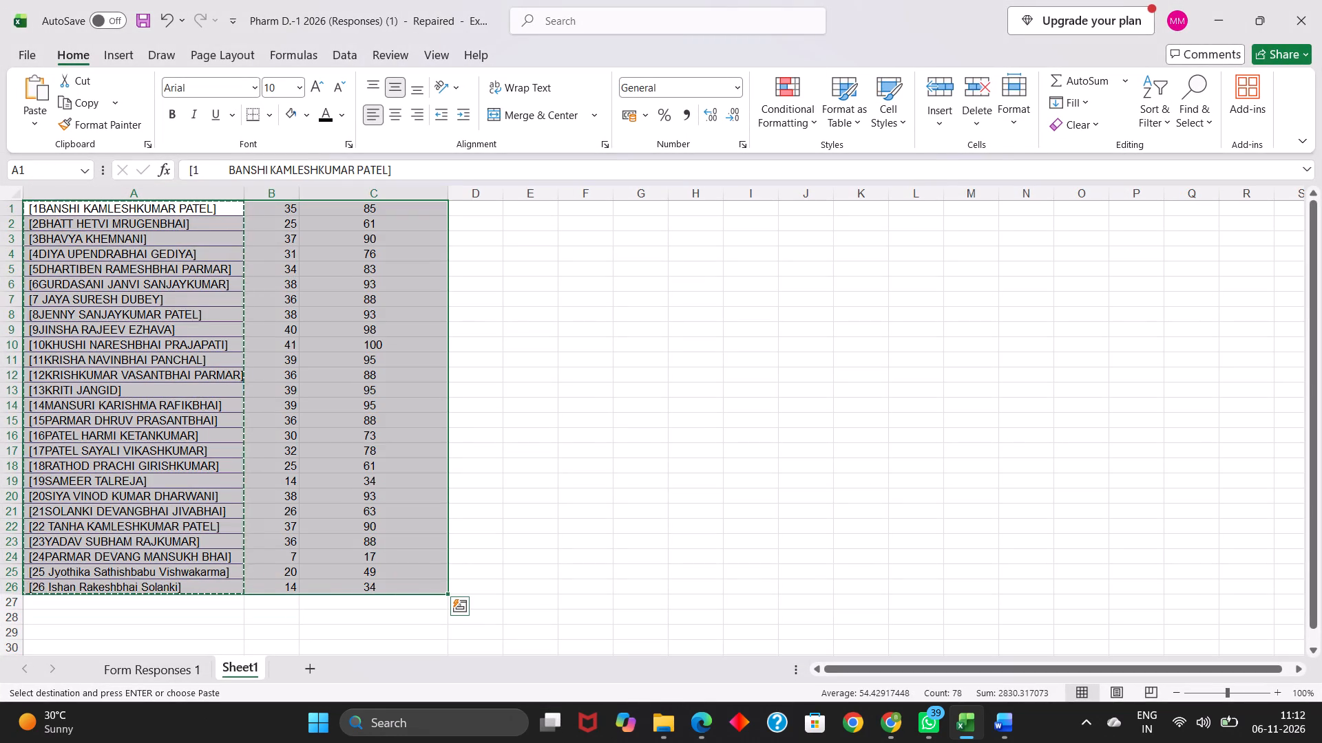
key(ctrl+c)
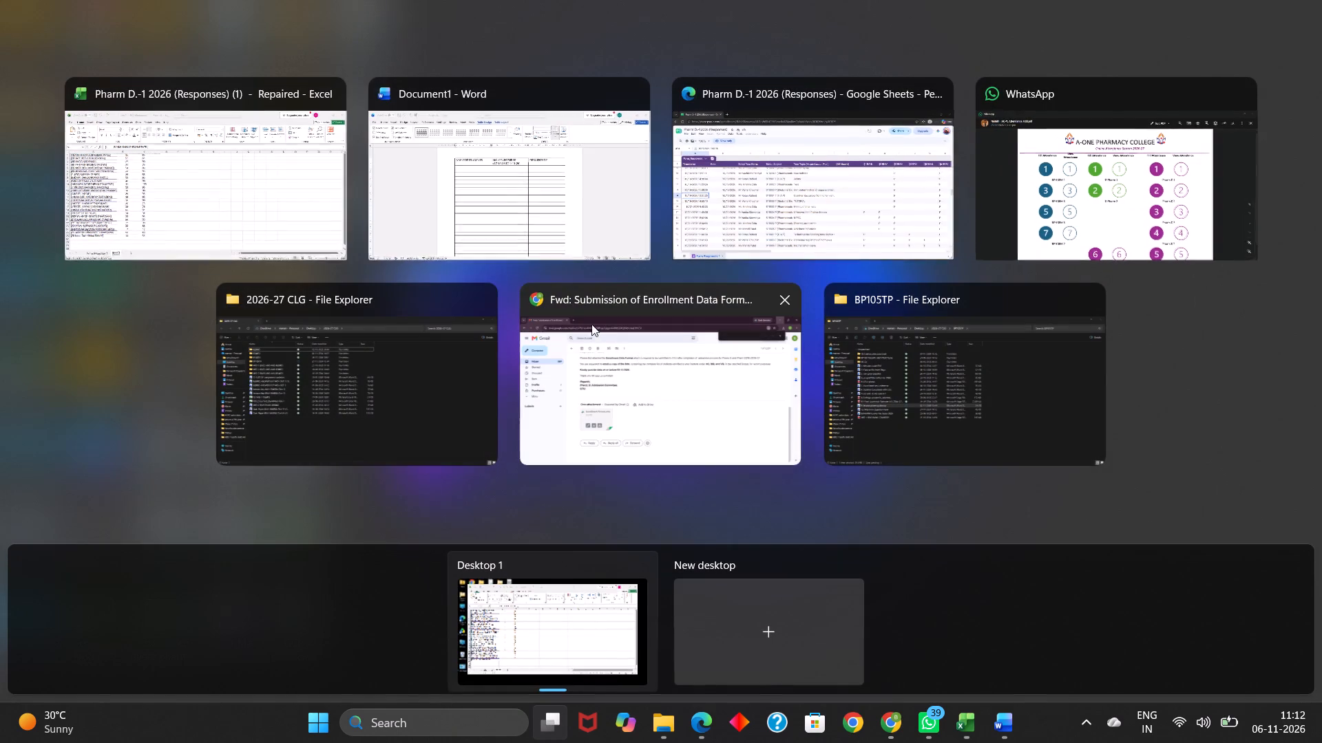
click(537, 211)
drag(420, 264, 913, 383)
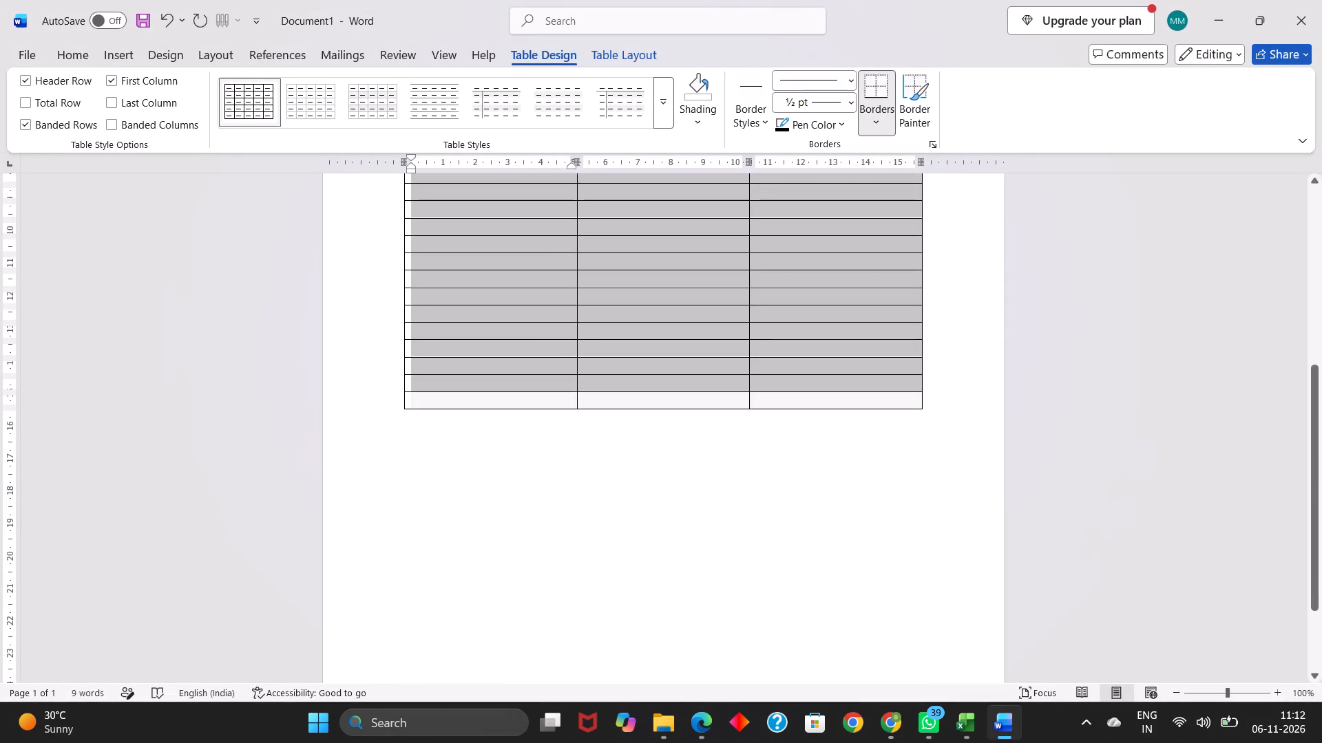
drag(913, 383, 907, 408)
key(ctrl+v)
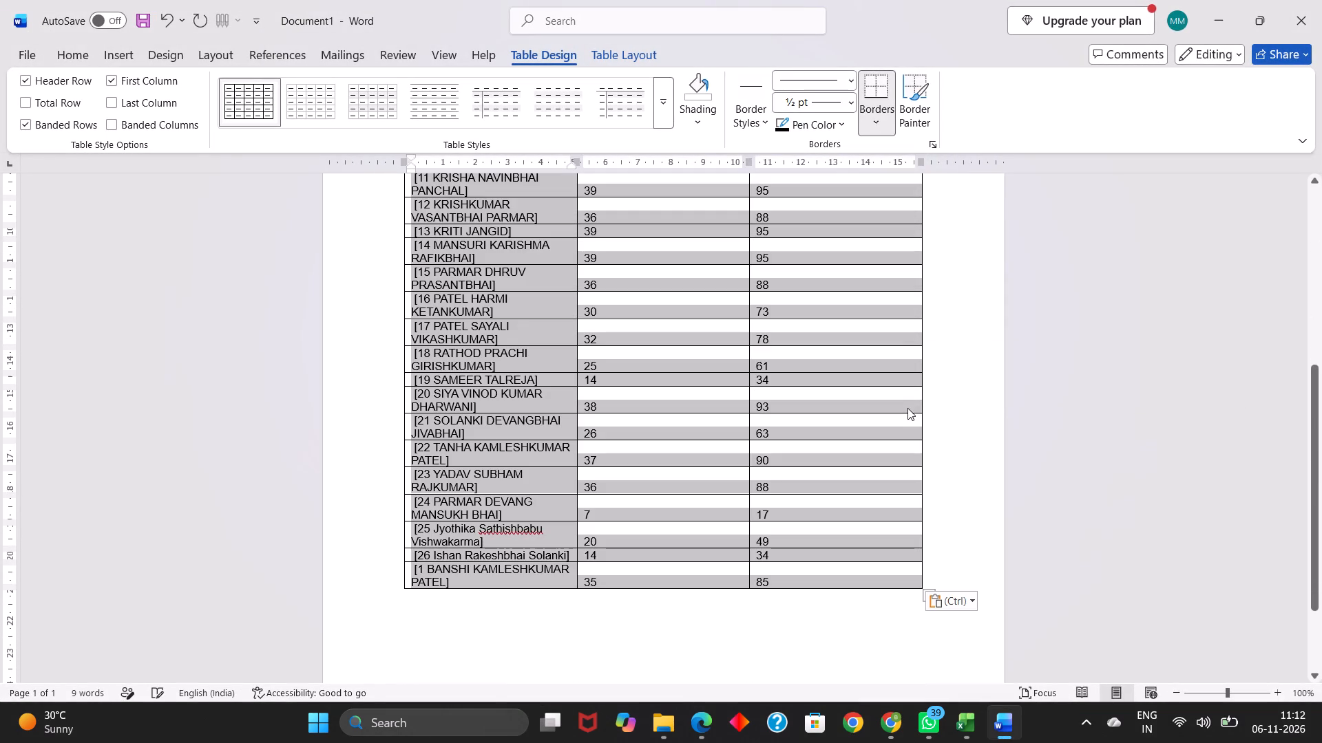
Delete the entire last row of the Word table, which repeats student number 1.
scroll(709, 324, up, 2)
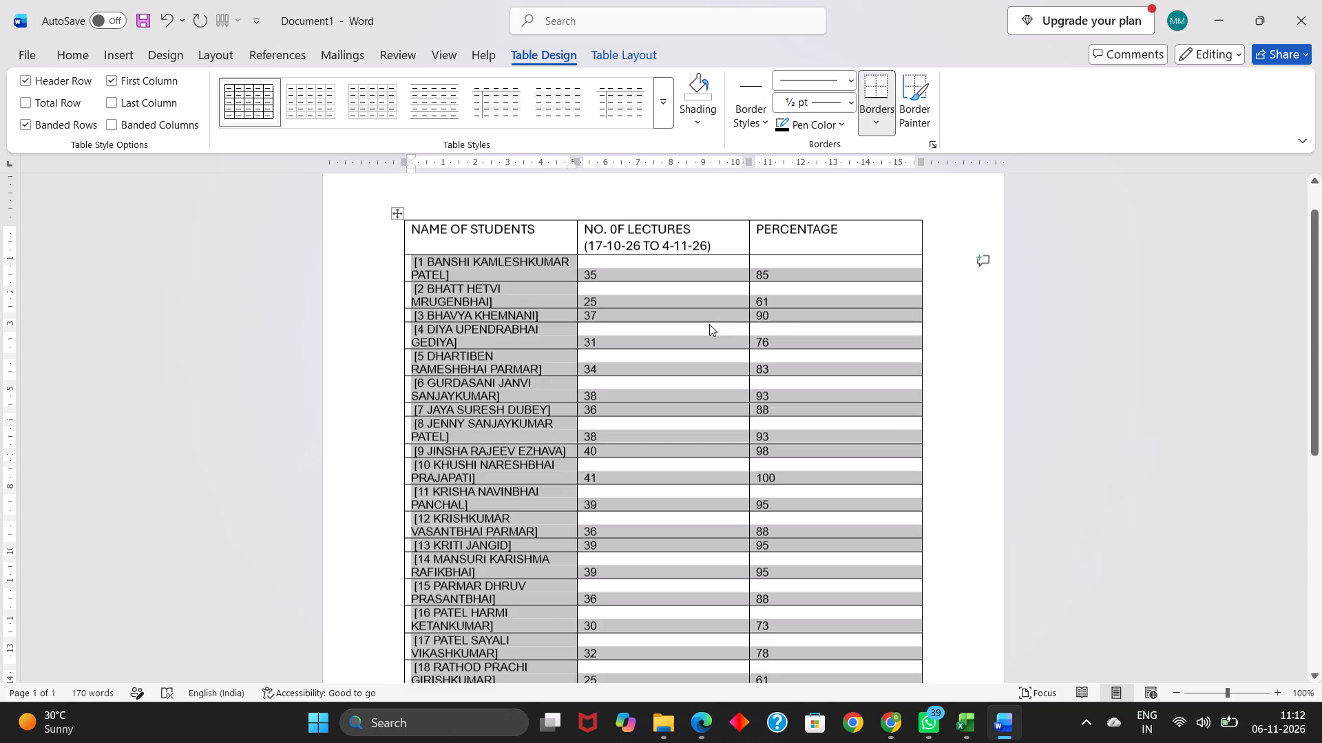
scroll(709, 324, up, 1)
scroll(697, 433, down, 2)
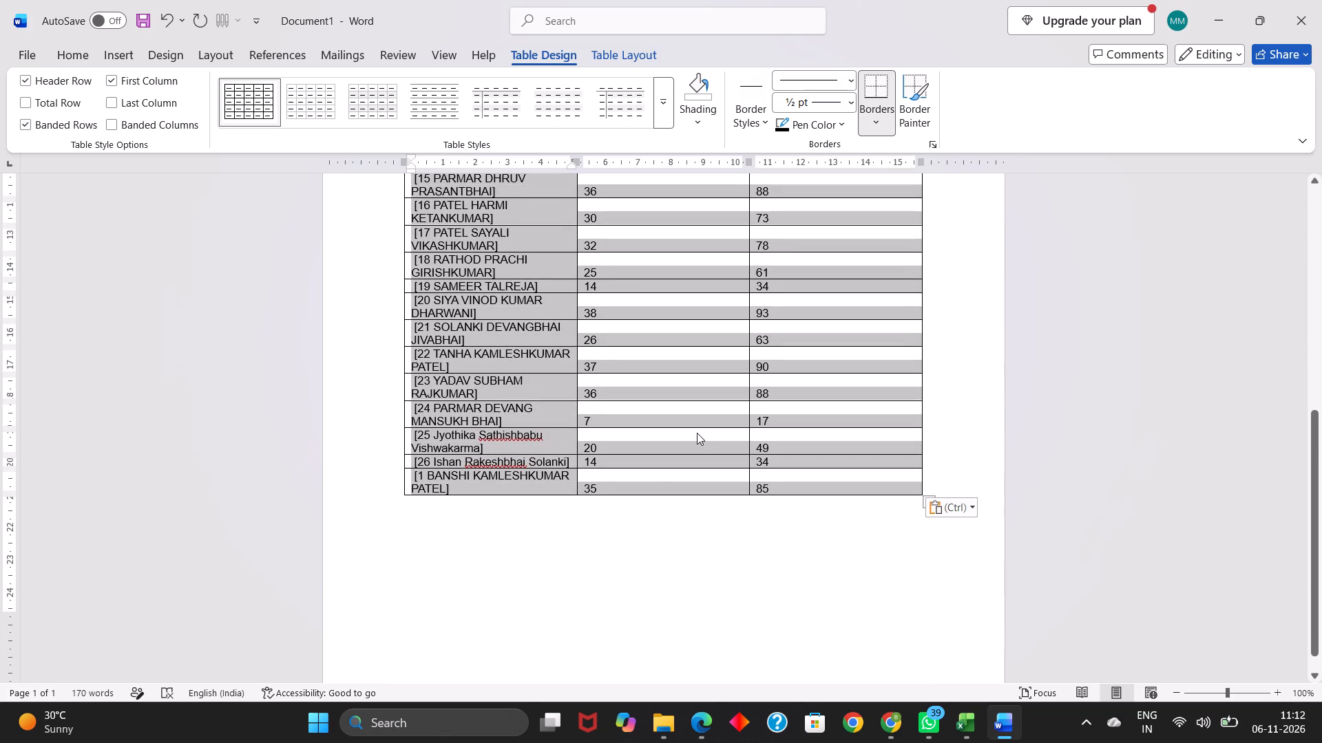
click(416, 480)
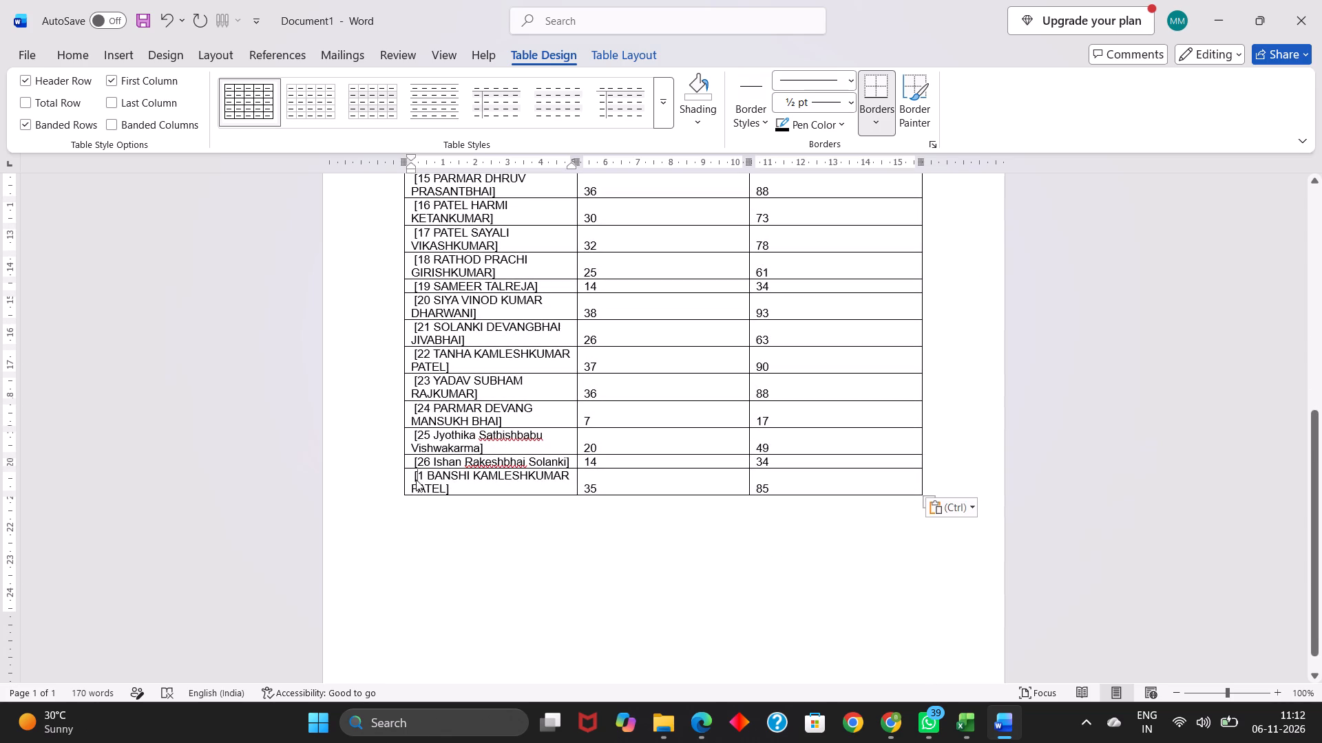
drag(412, 477, 831, 503)
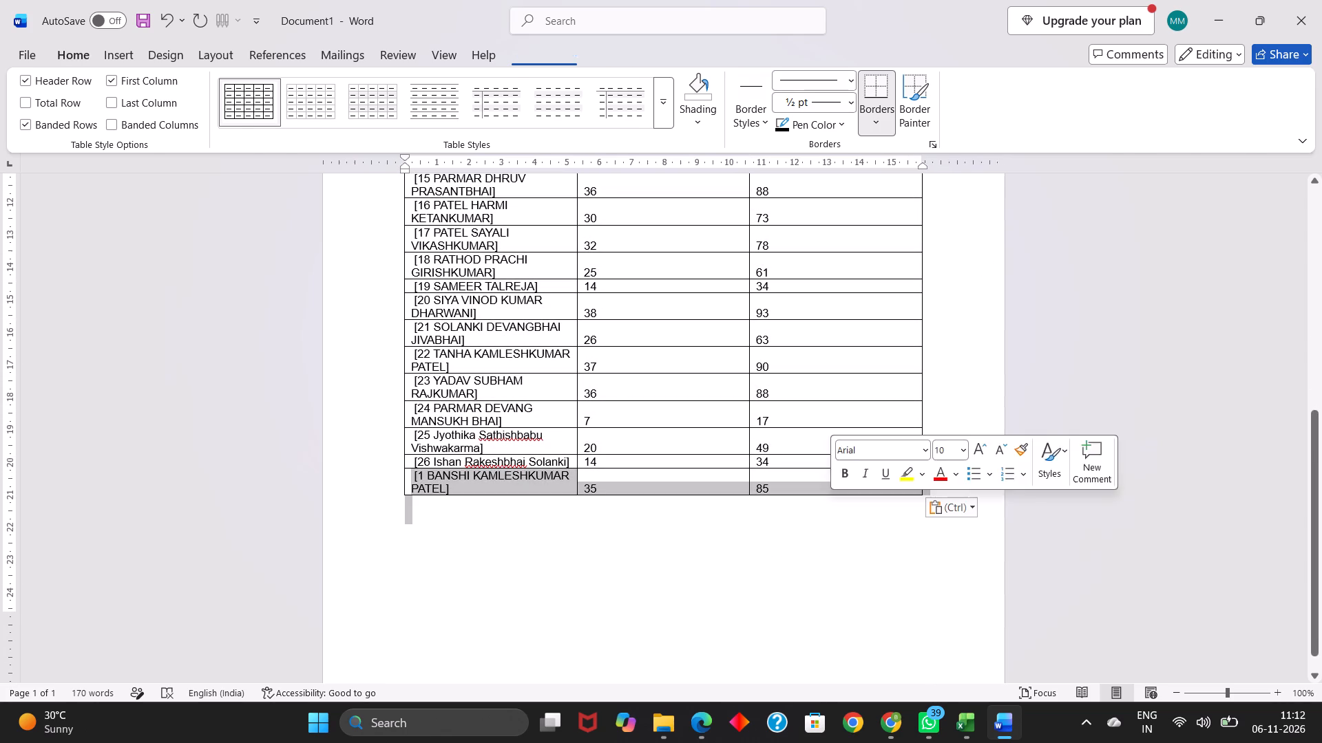
right_click(831, 503)
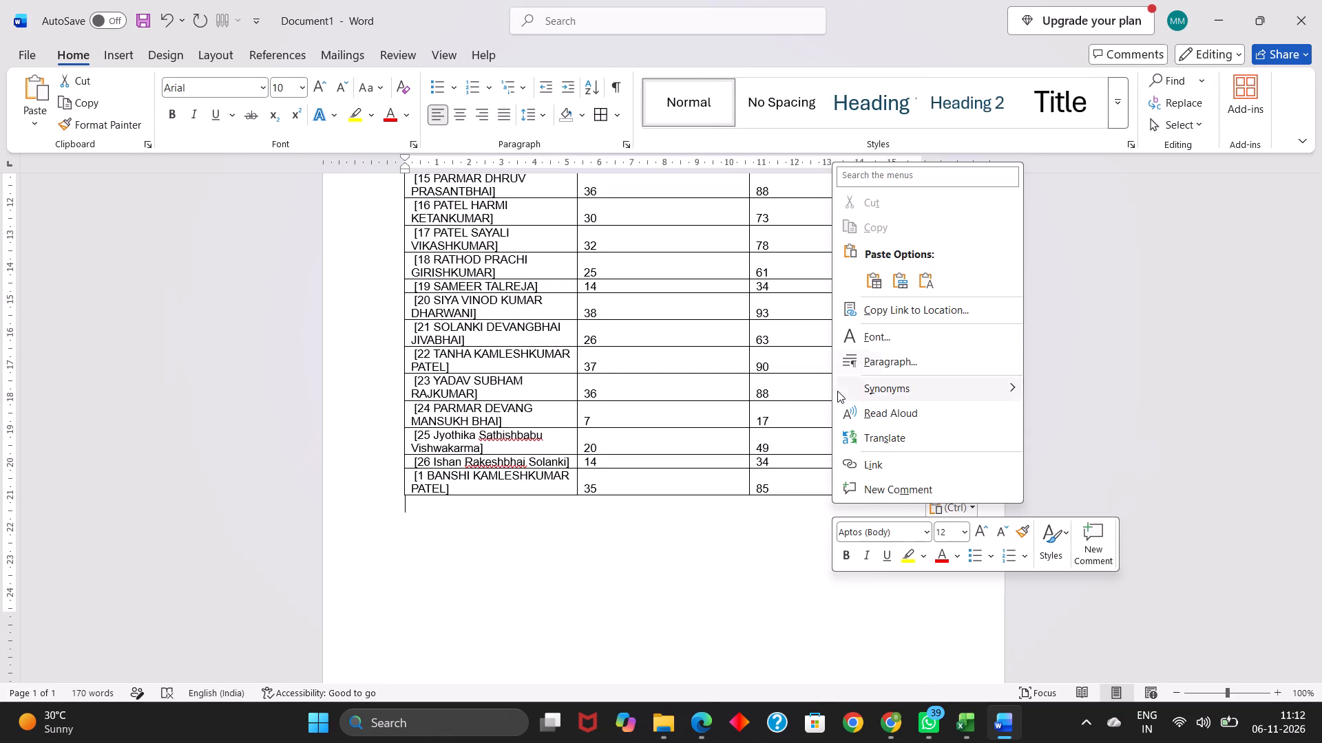
click(774, 391)
drag(487, 482, 634, 479)
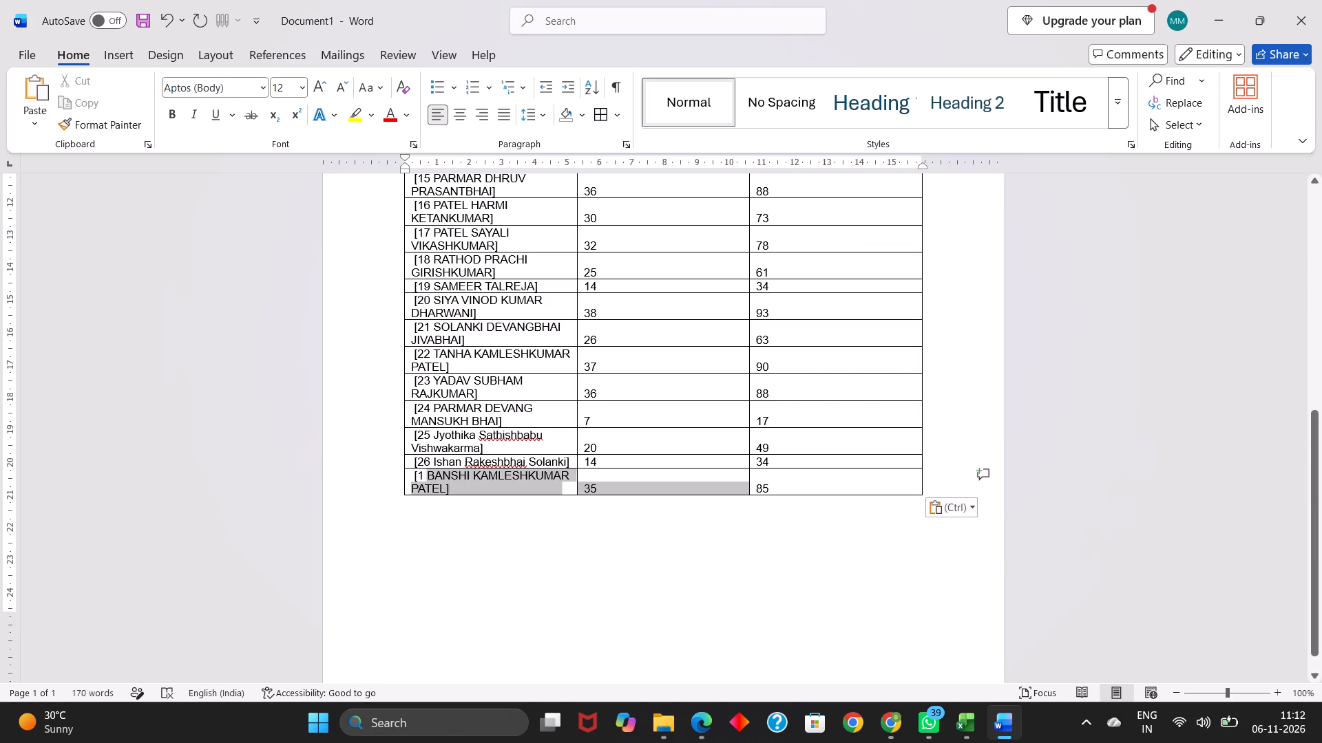
drag(634, 479, 786, 480)
right_click(786, 480)
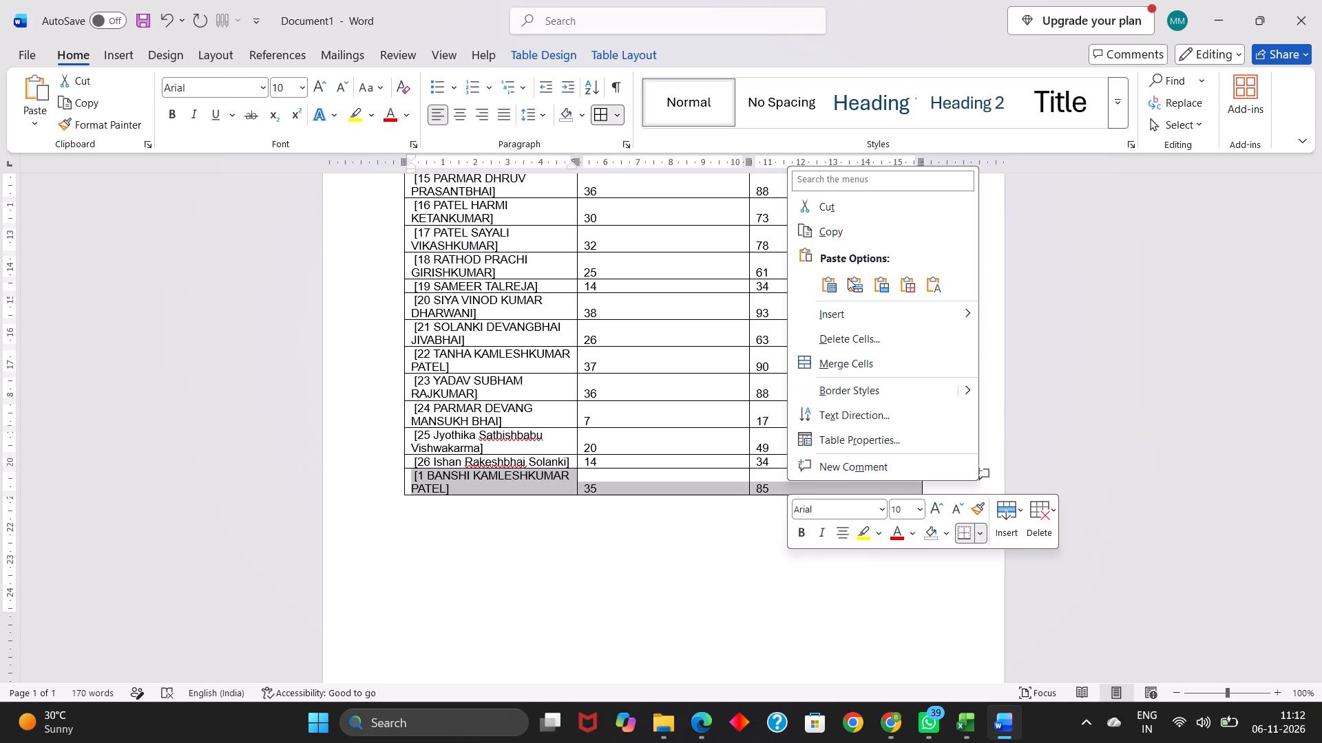
click(846, 345)
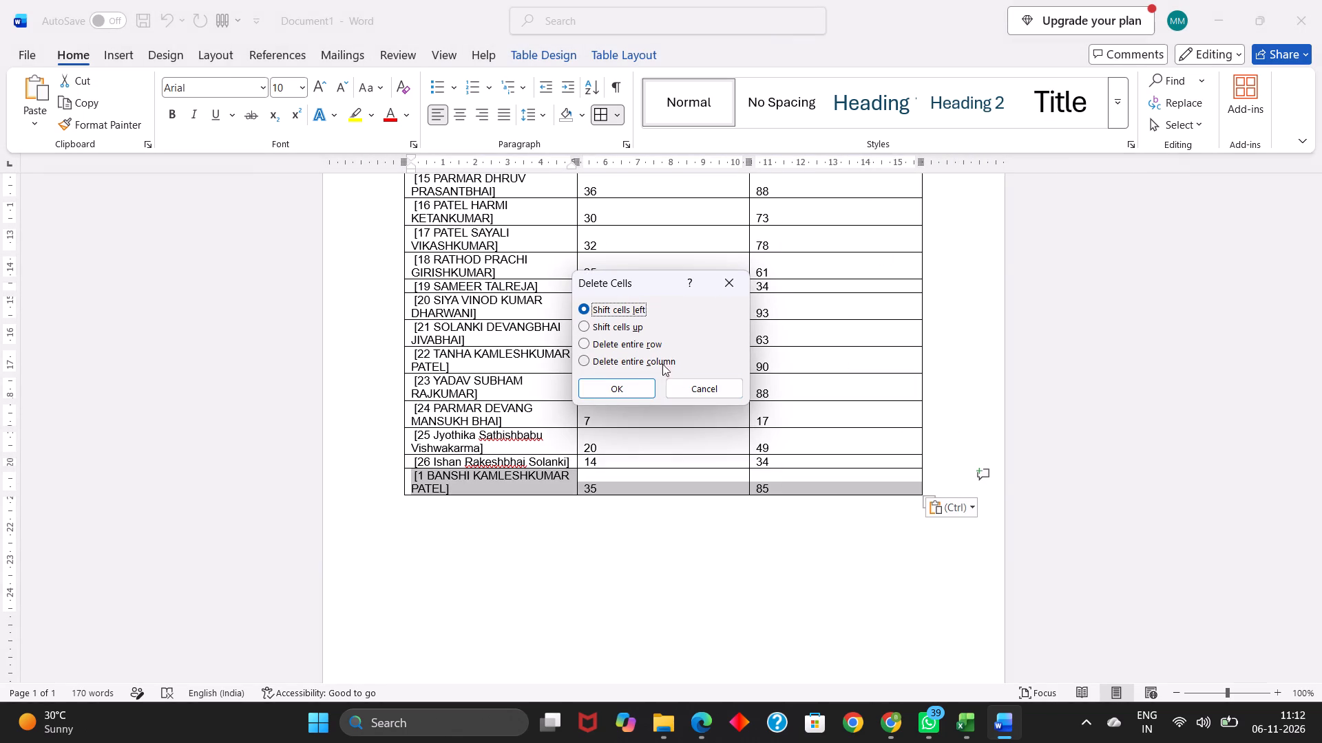
click(641, 342)
click(604, 385)
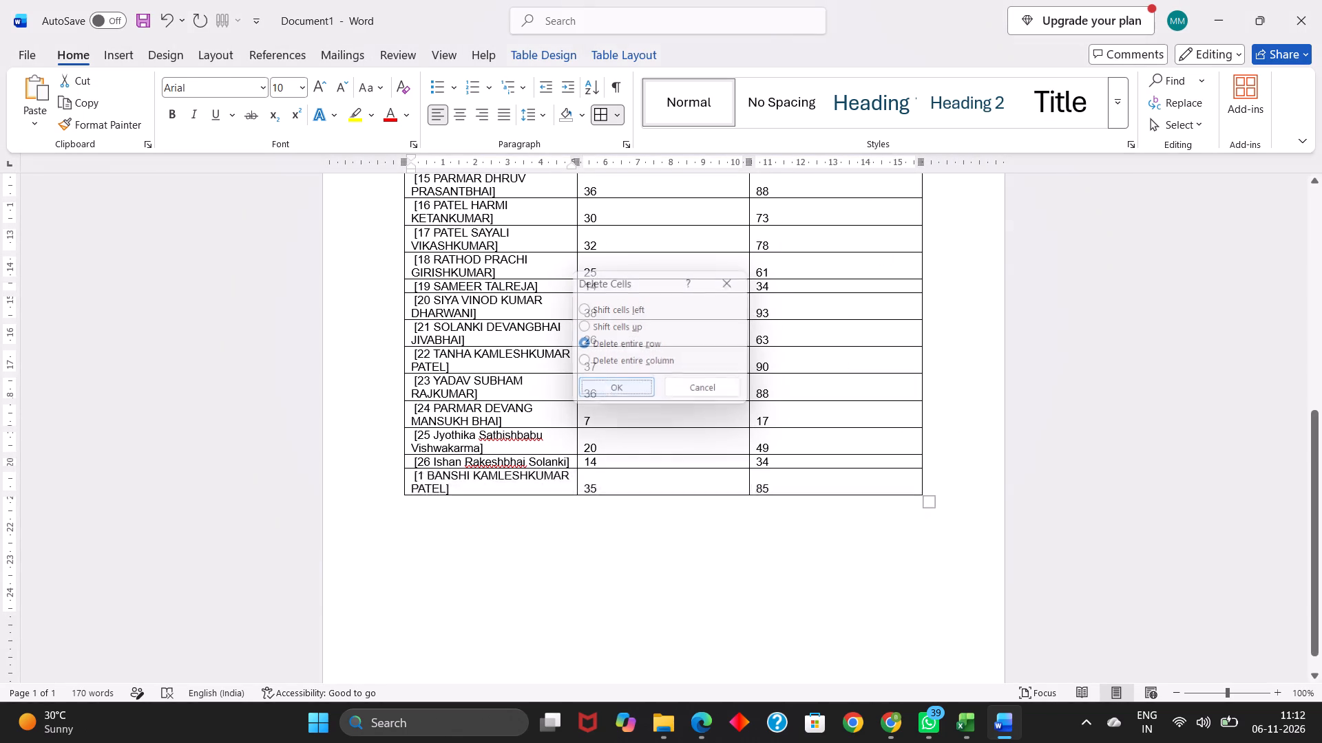
Set the text of the whole table, headings included, to Times New Roman at size 11.
scroll(673, 324, up, 3)
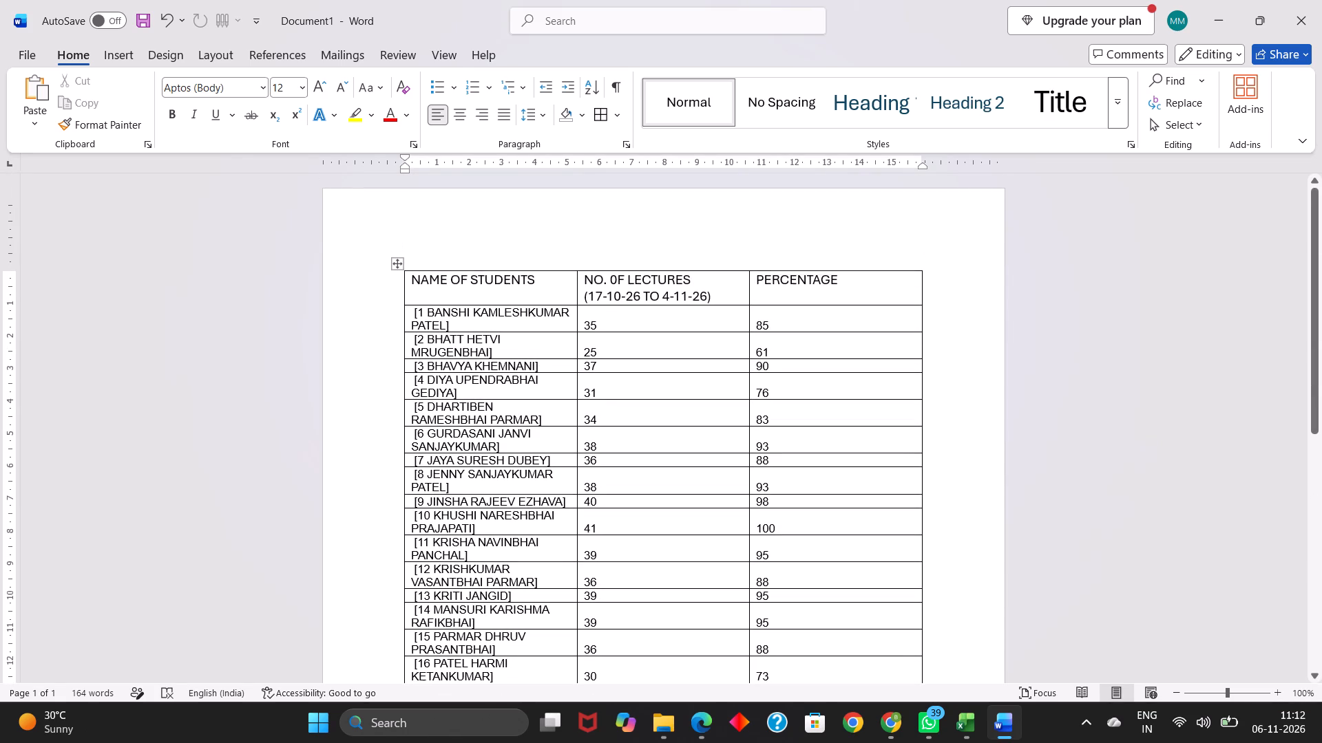
drag(412, 281, 790, 579)
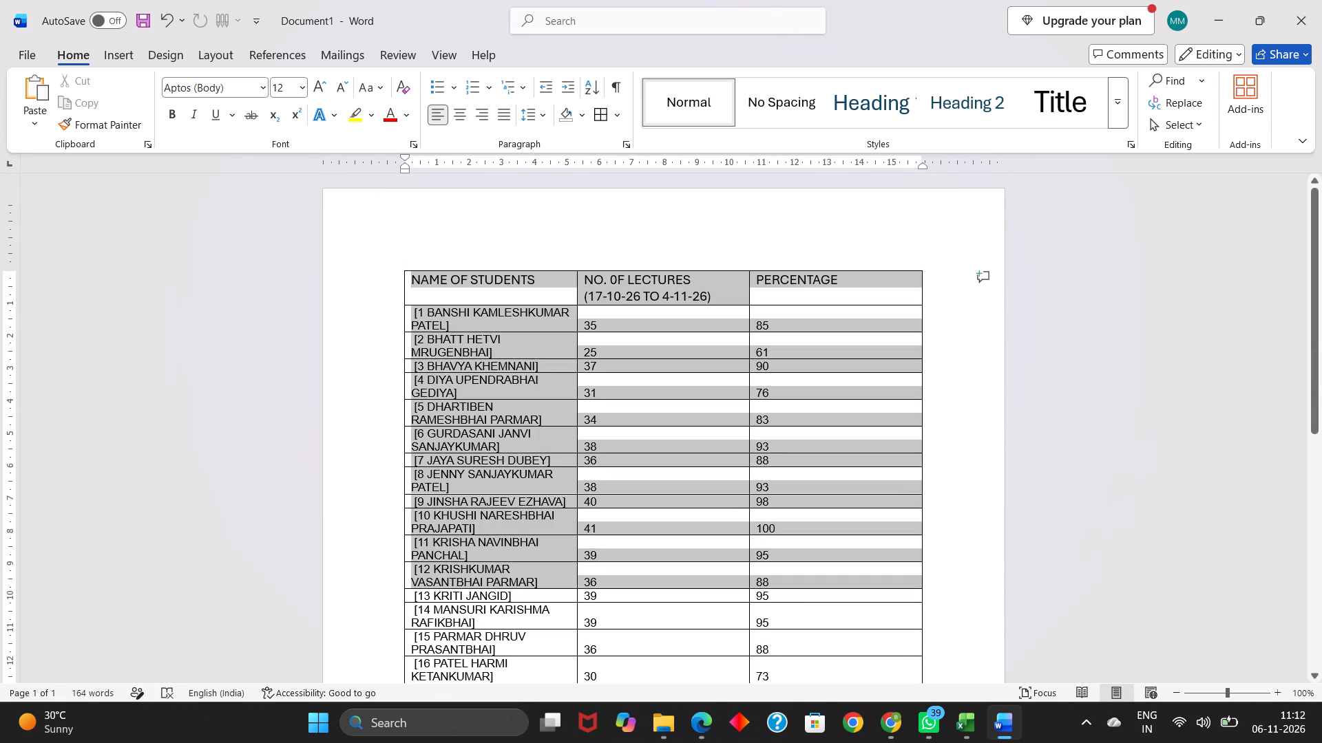
drag(790, 579, 789, 442)
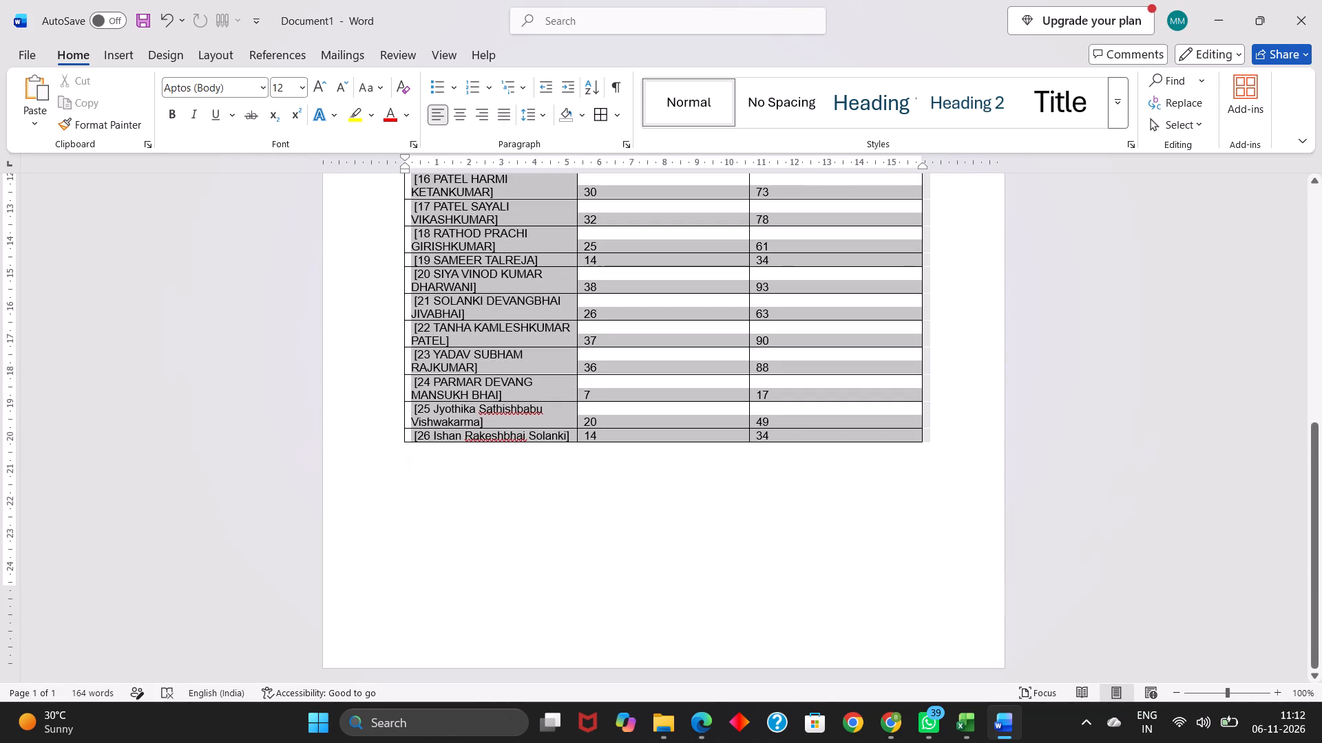
drag(789, 442, 788, 439)
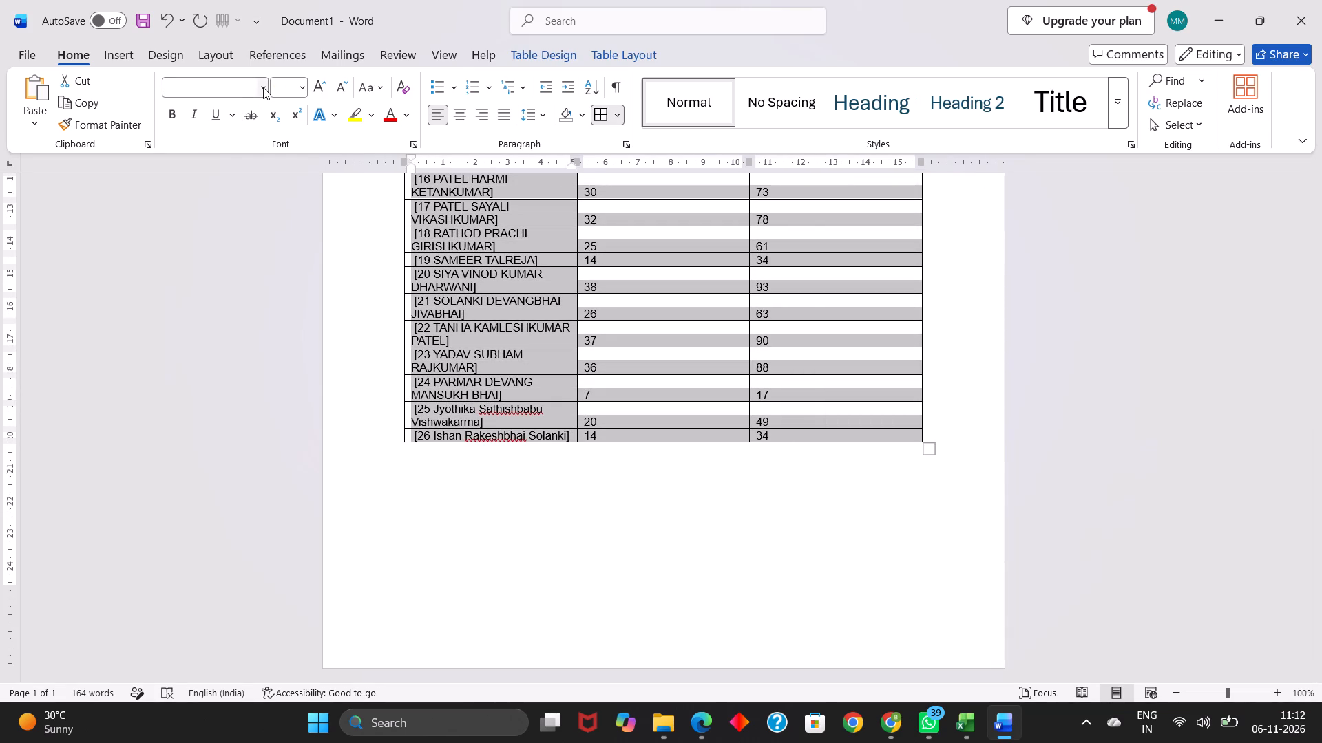
click(263, 87)
click(262, 211)
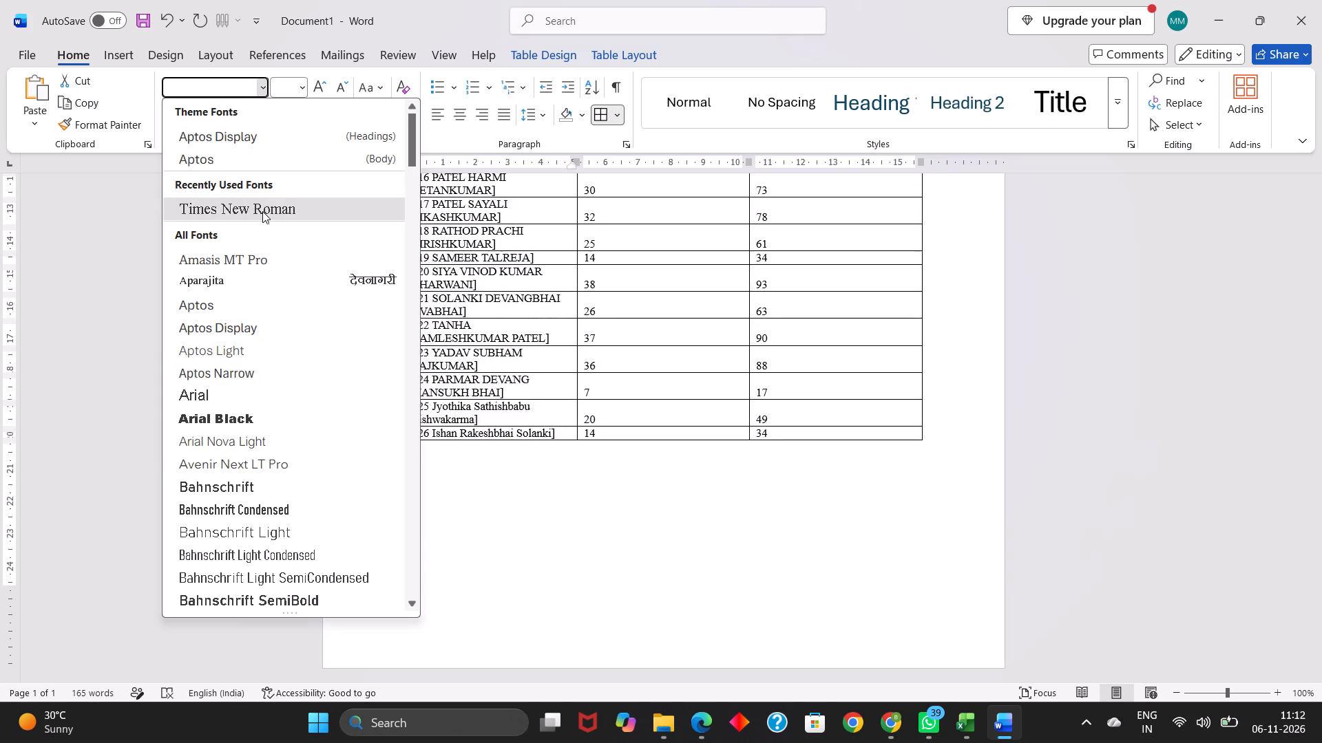
click(305, 82)
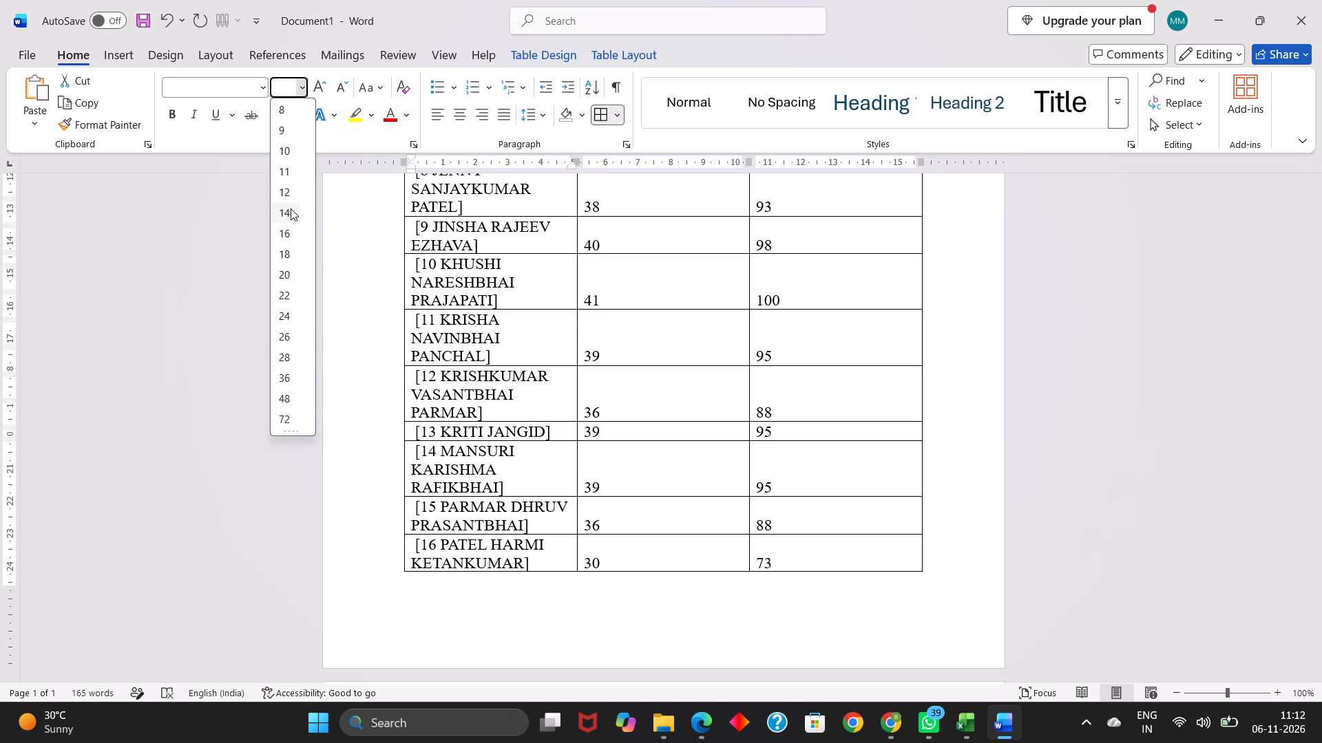
click(292, 170)
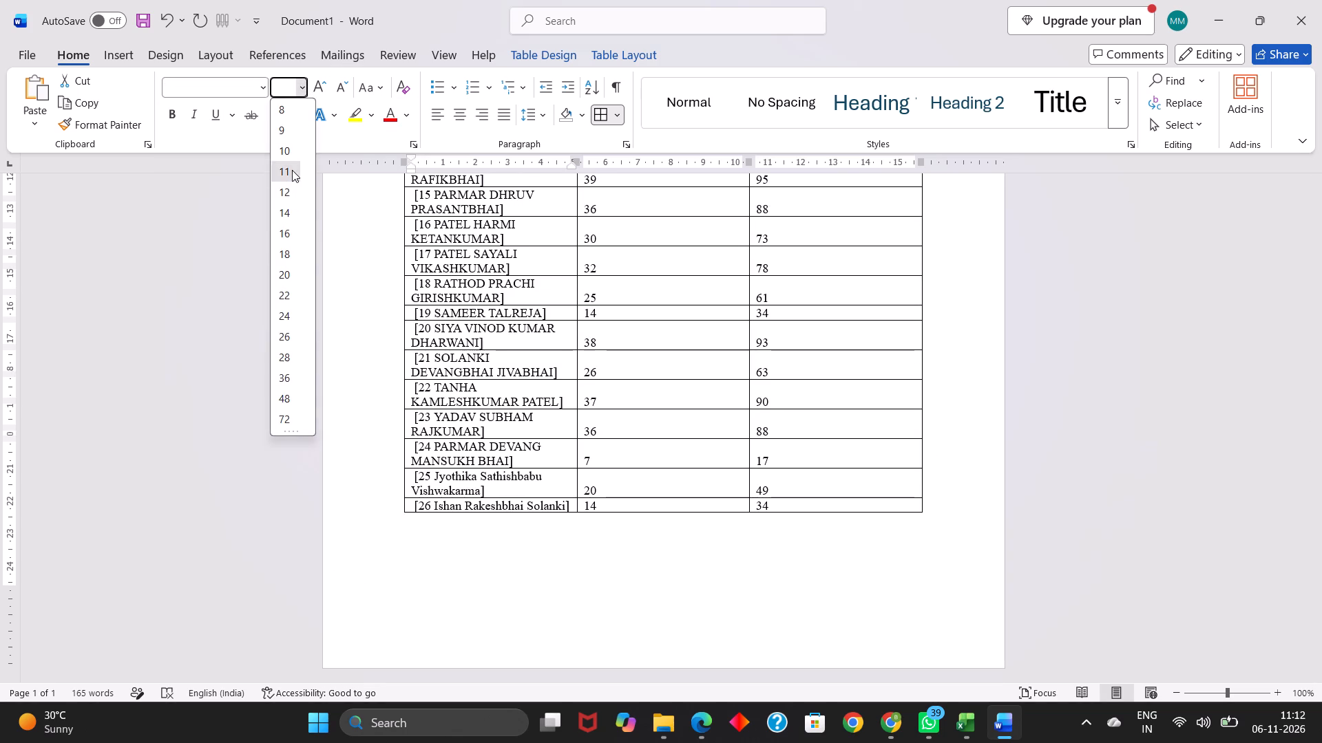
click(264, 85)
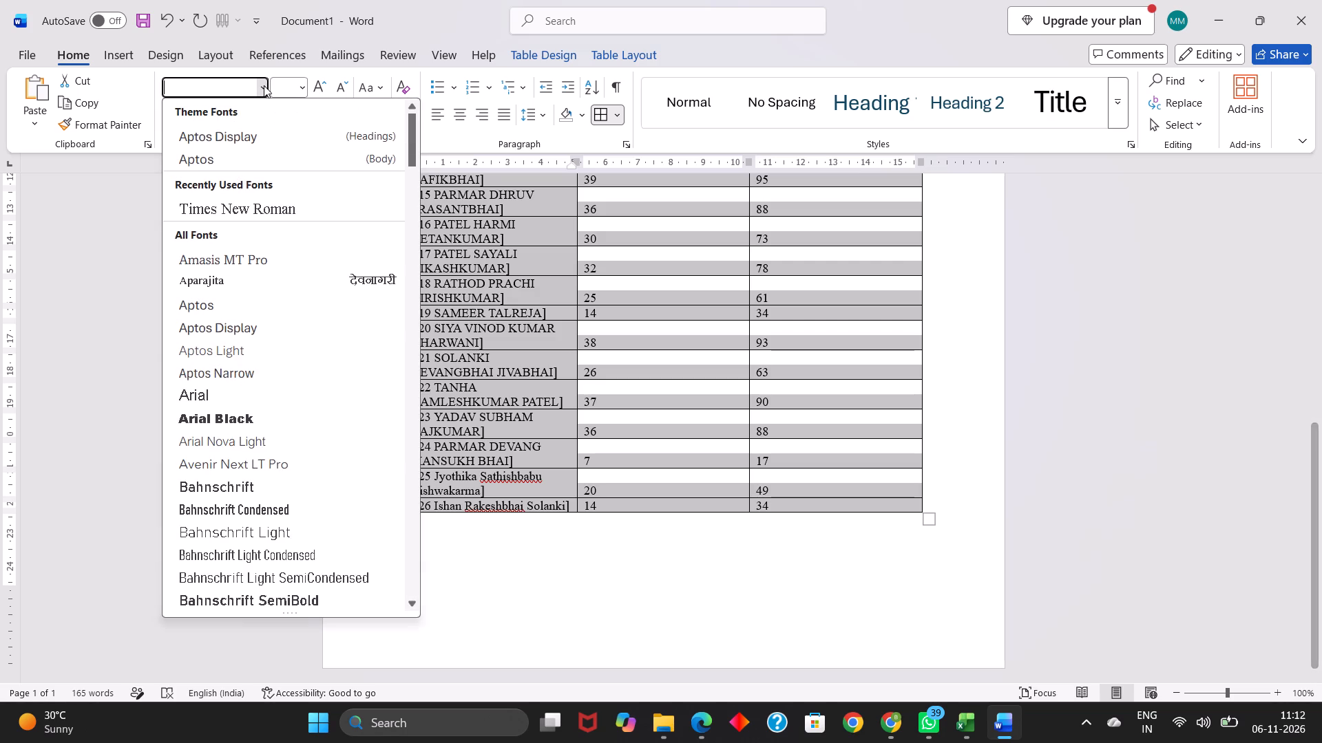
click(249, 211)
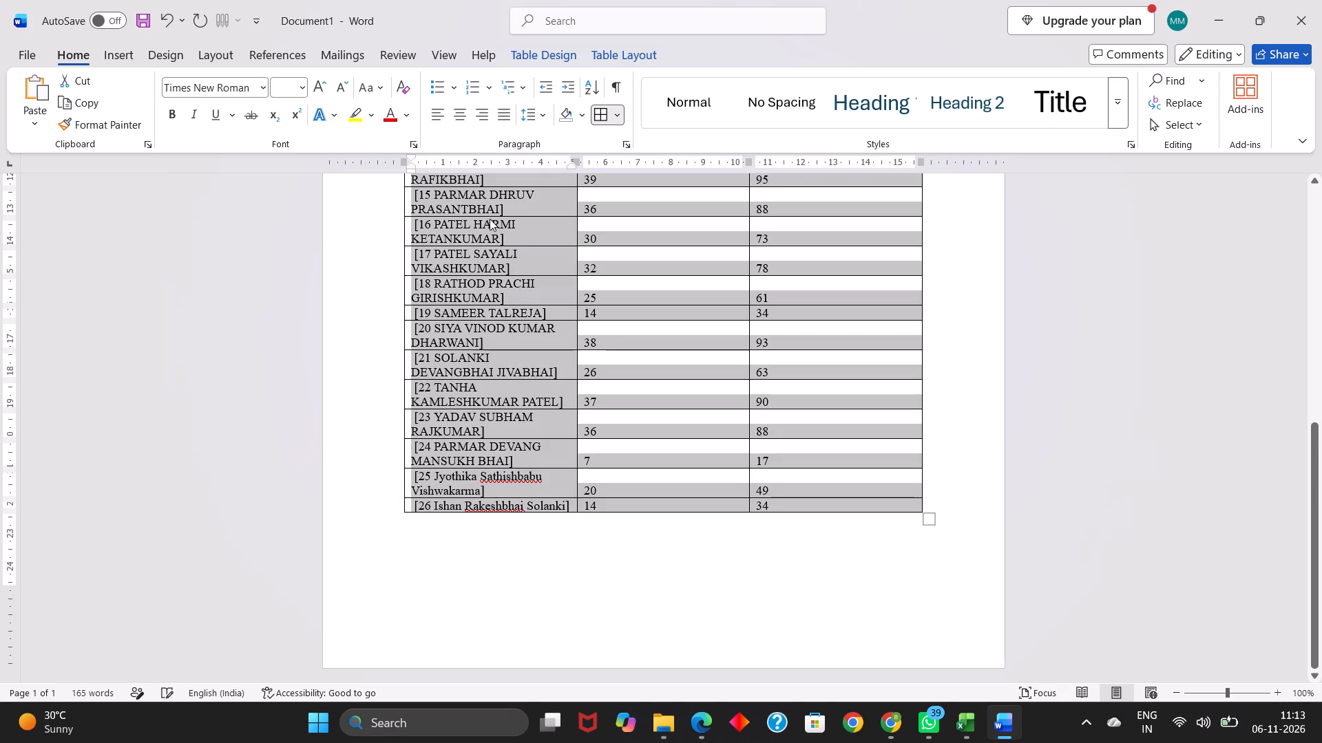
Centre and bold the three headings in the table's top row and increase their font size to 12.
scroll(509, 233, up, 5)
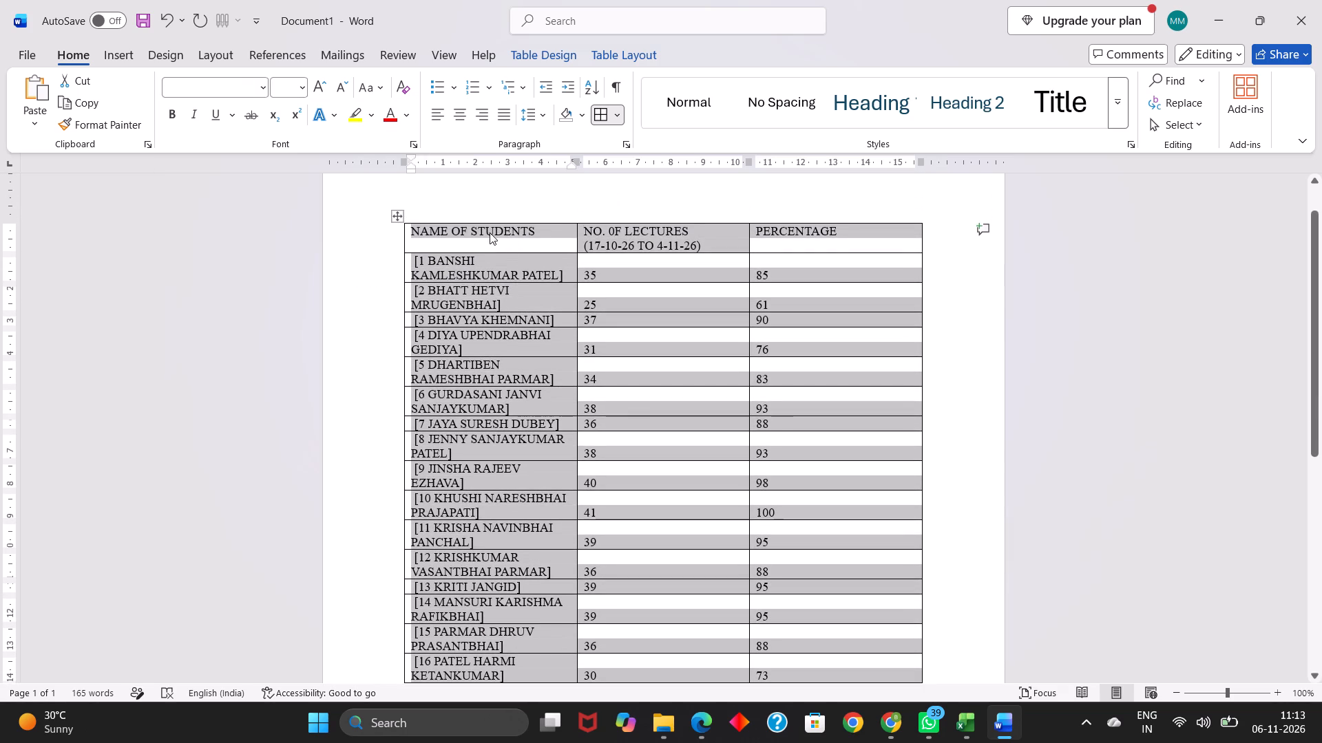
click(501, 232)
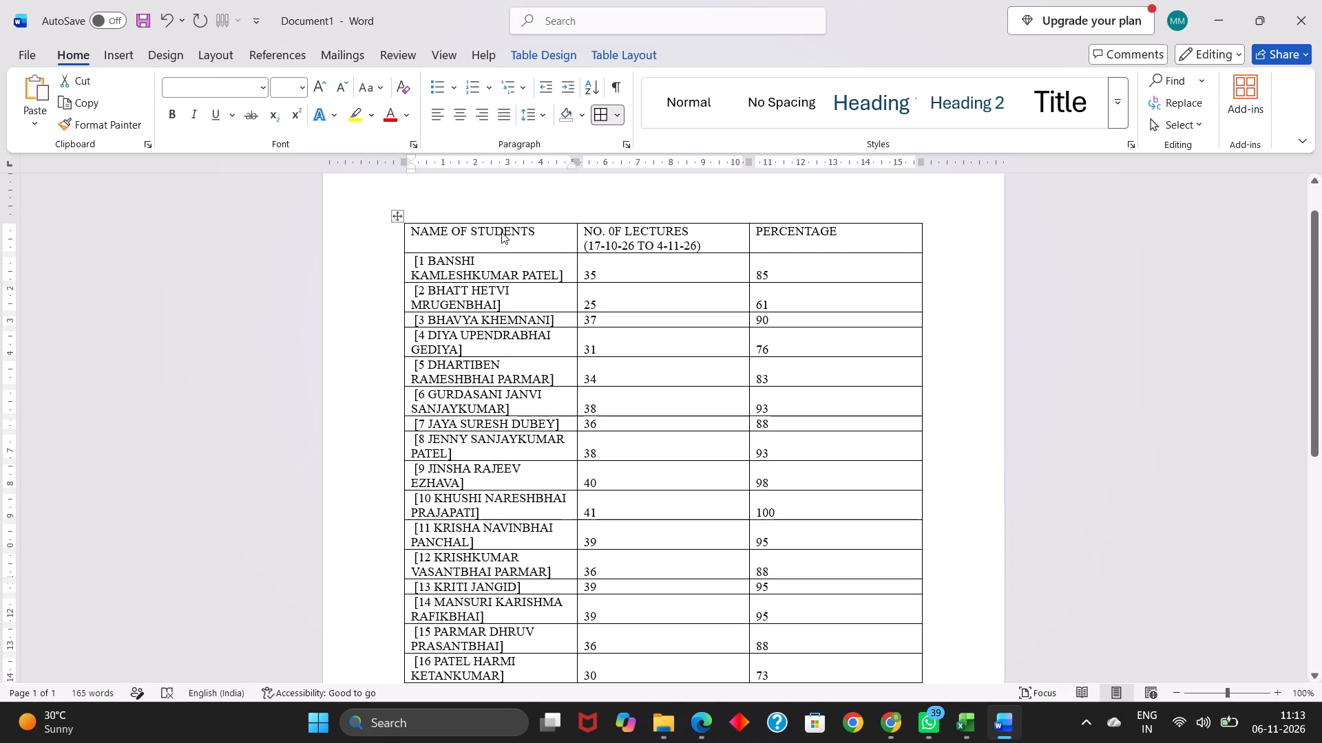
drag(413, 233, 733, 219)
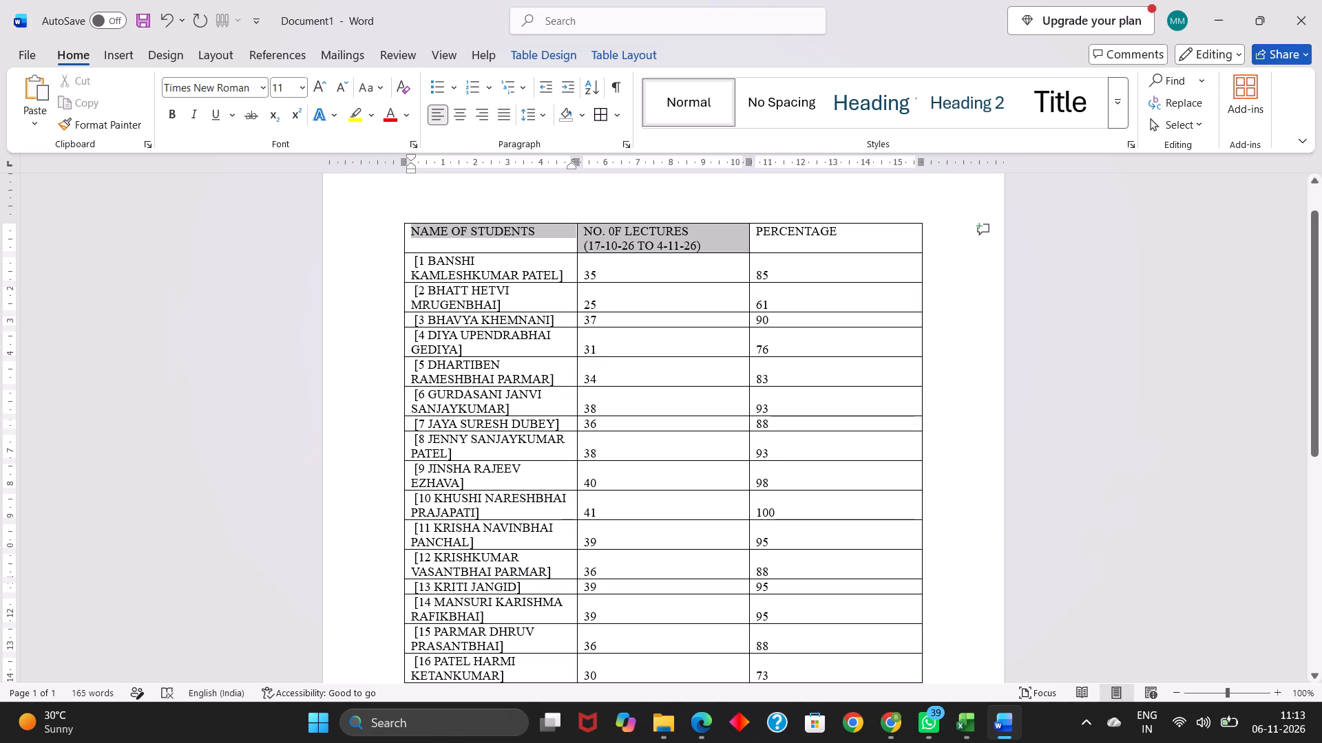
drag(733, 219, 781, 231)
click(465, 110)
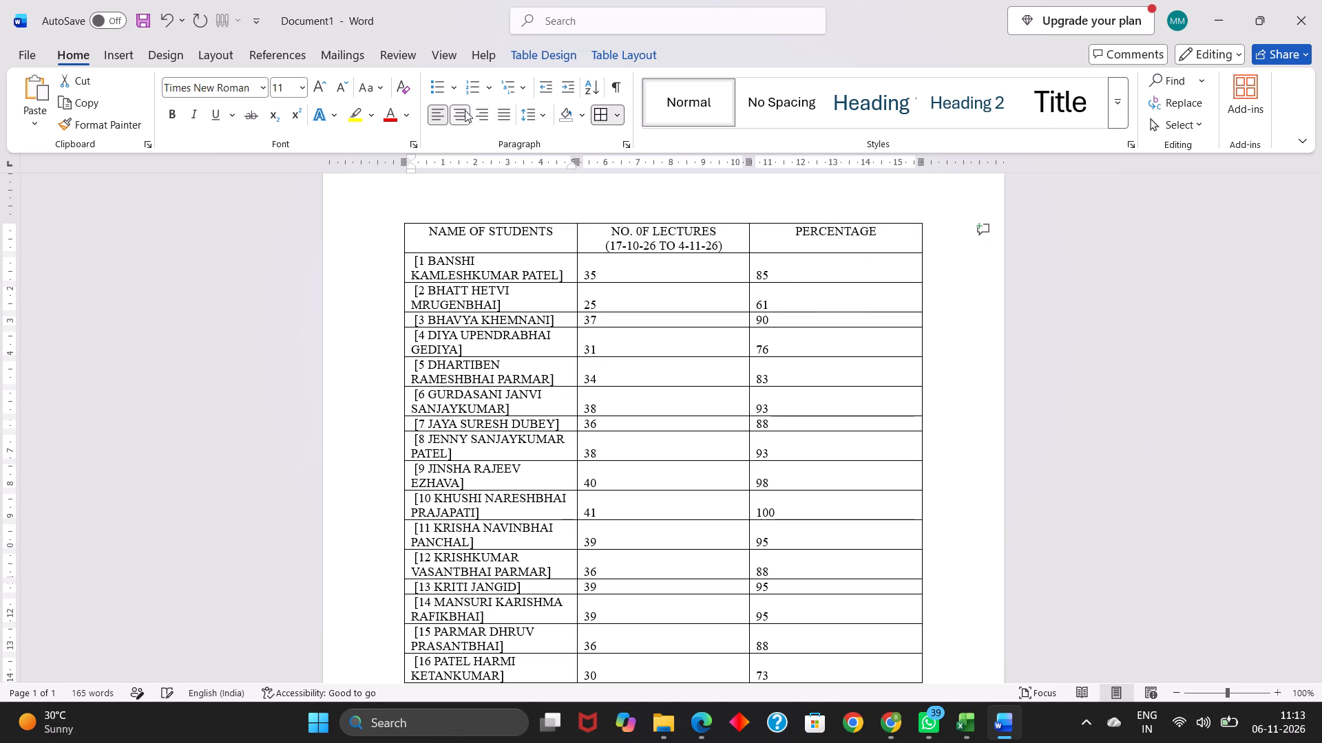
click(171, 116)
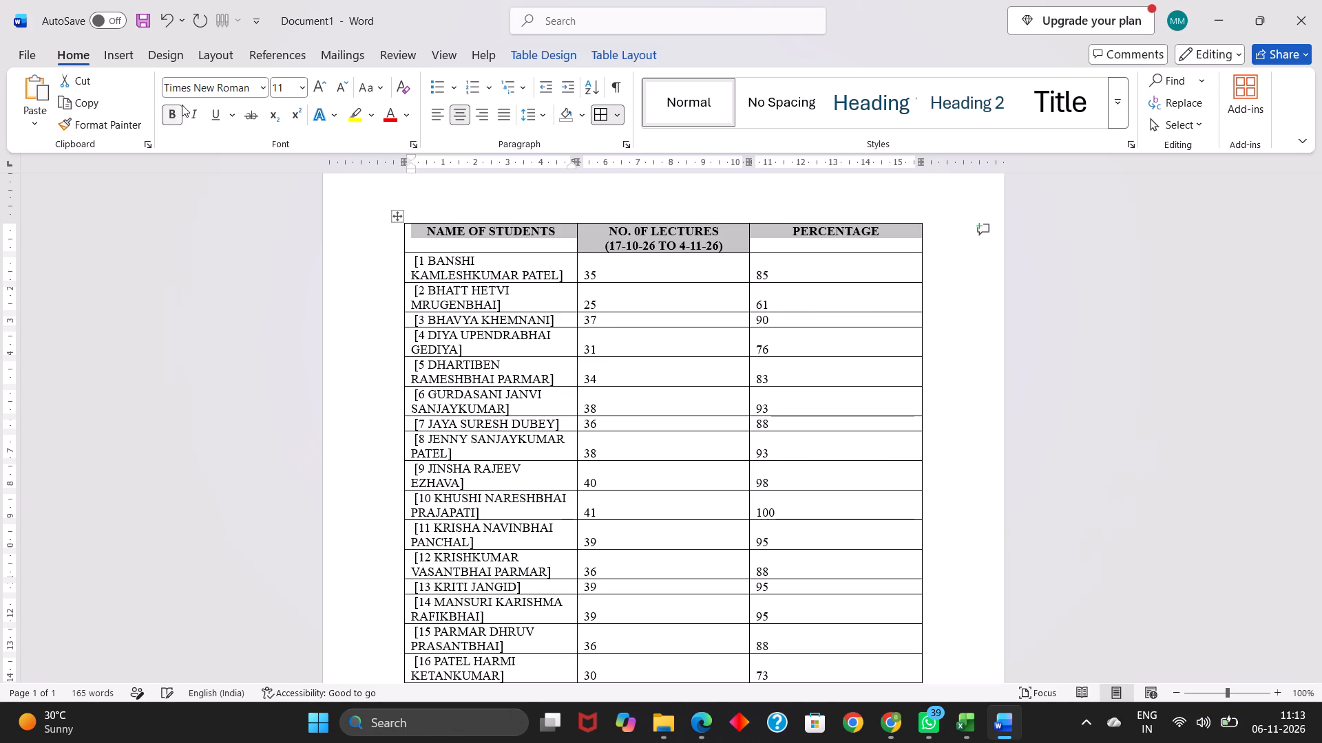
click(318, 79)
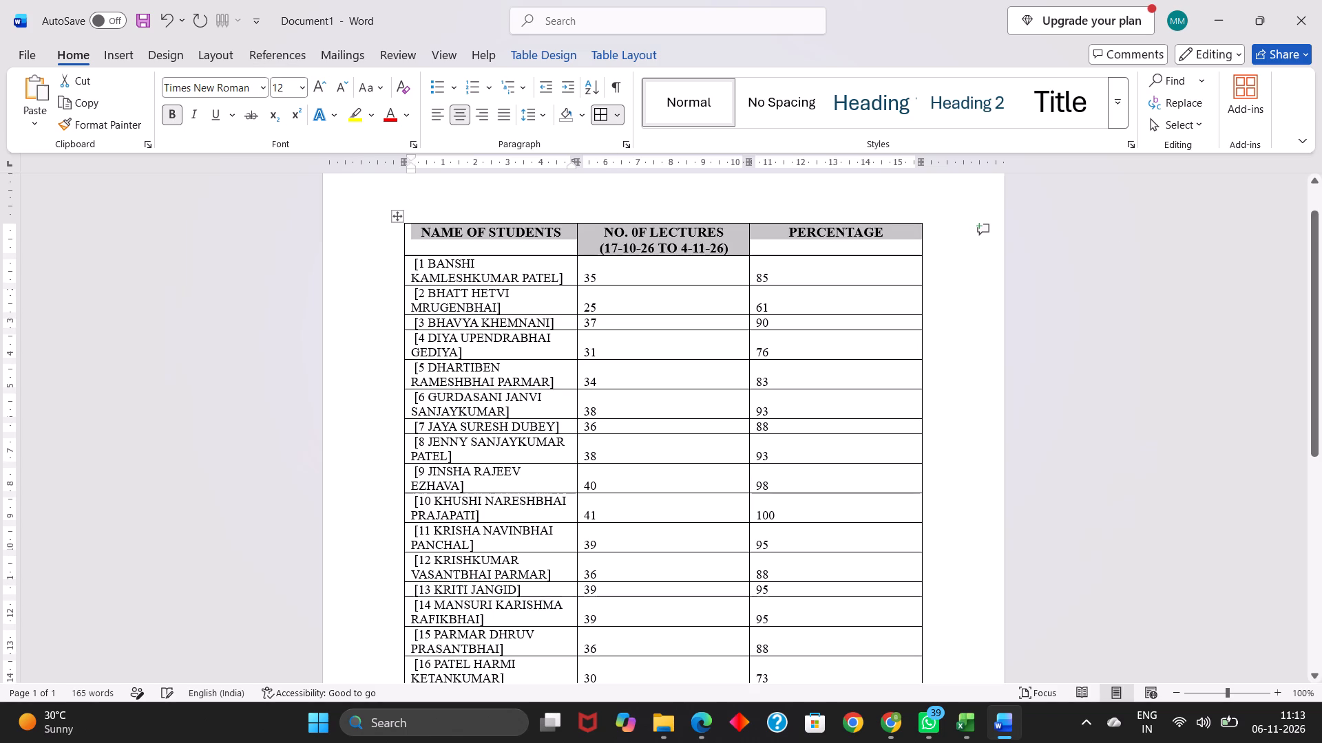
Centre the attendance counts and percentages in the second and third columns for all student rows.
drag(621, 312, 585, 281)
click(585, 281)
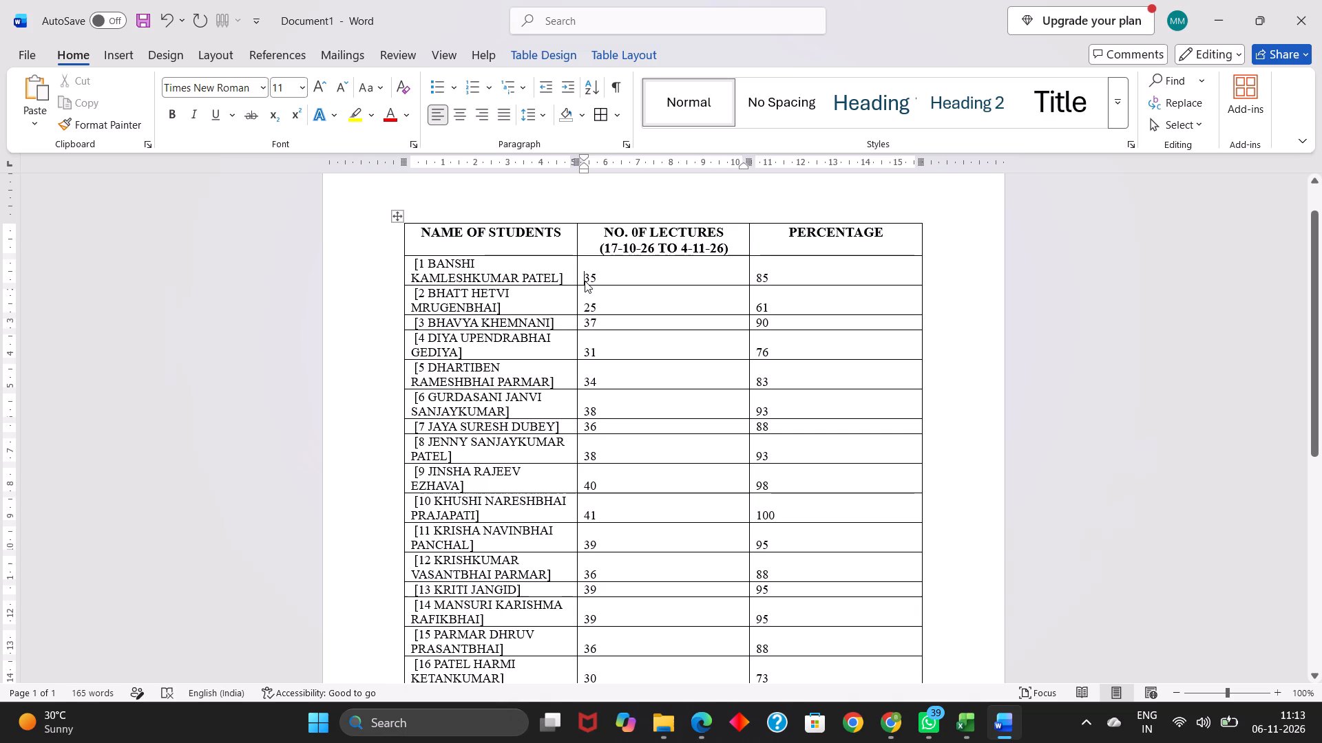
drag(585, 281, 821, 690)
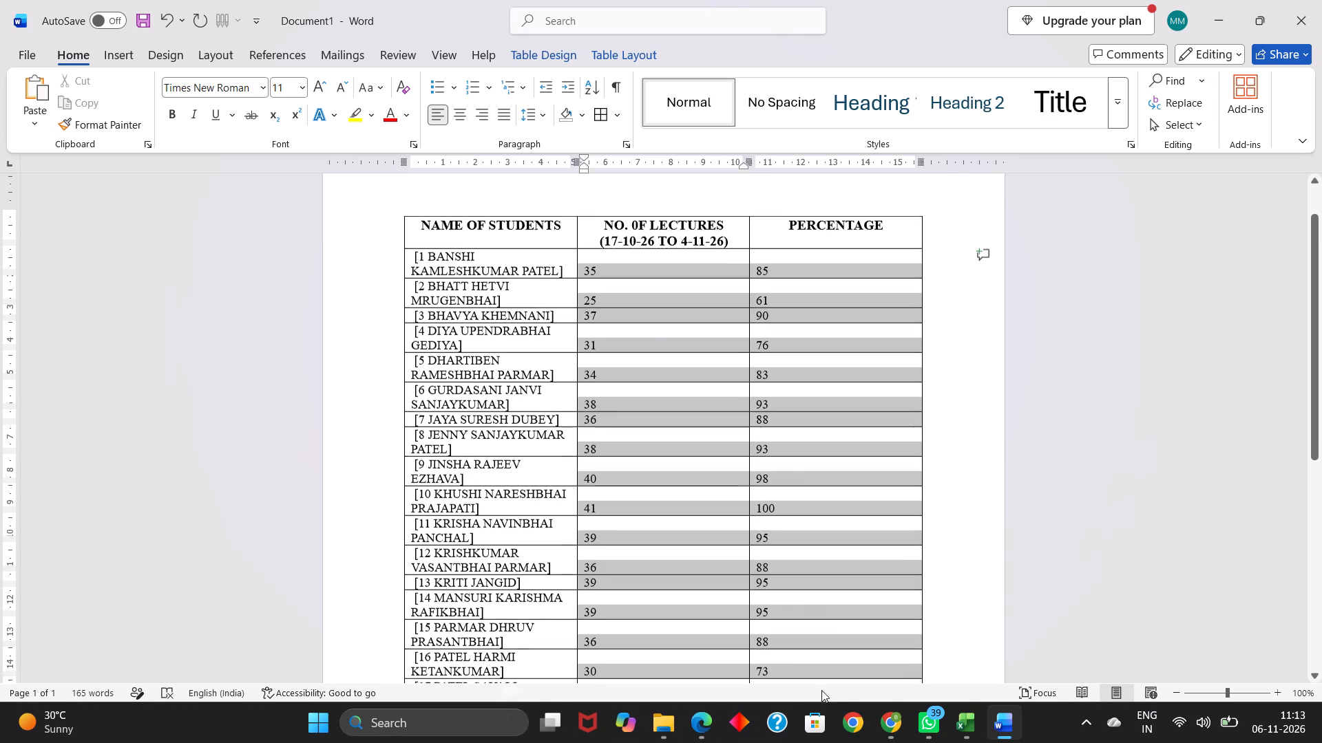
drag(821, 690, 797, 656)
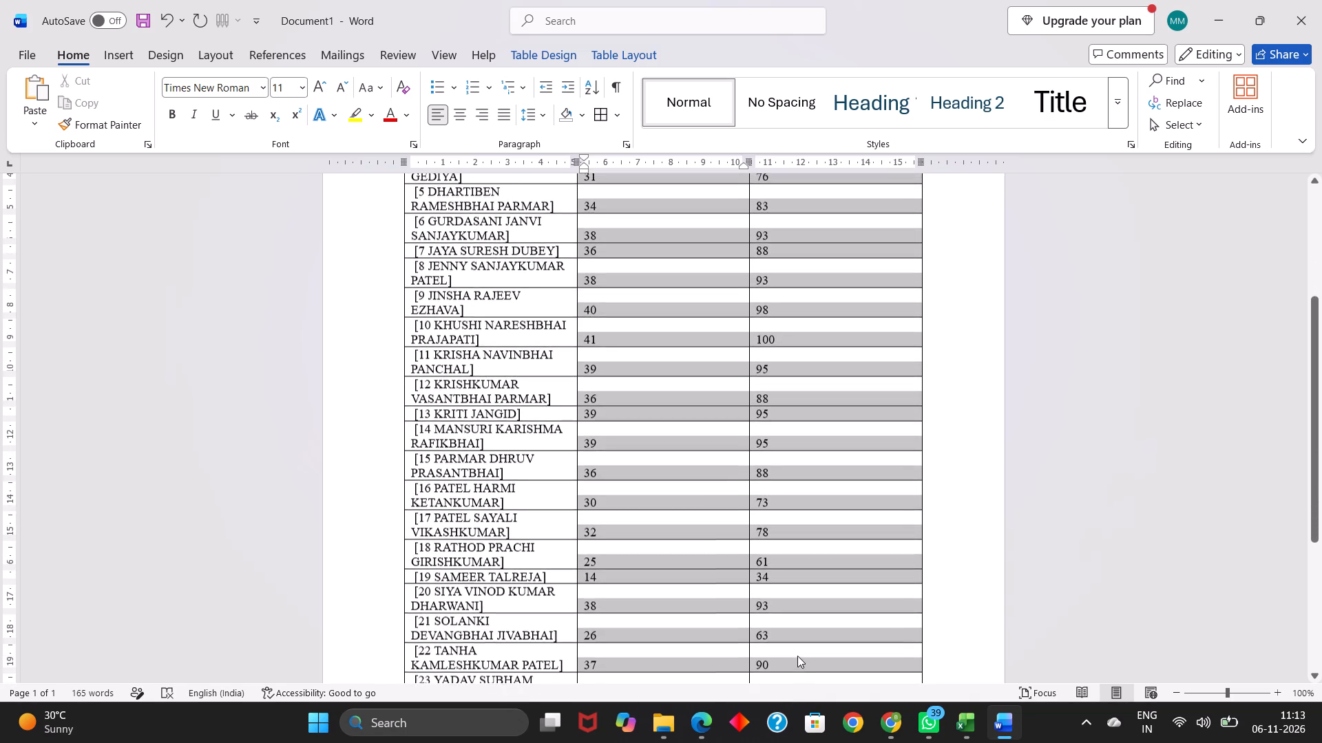
drag(797, 656, 799, 503)
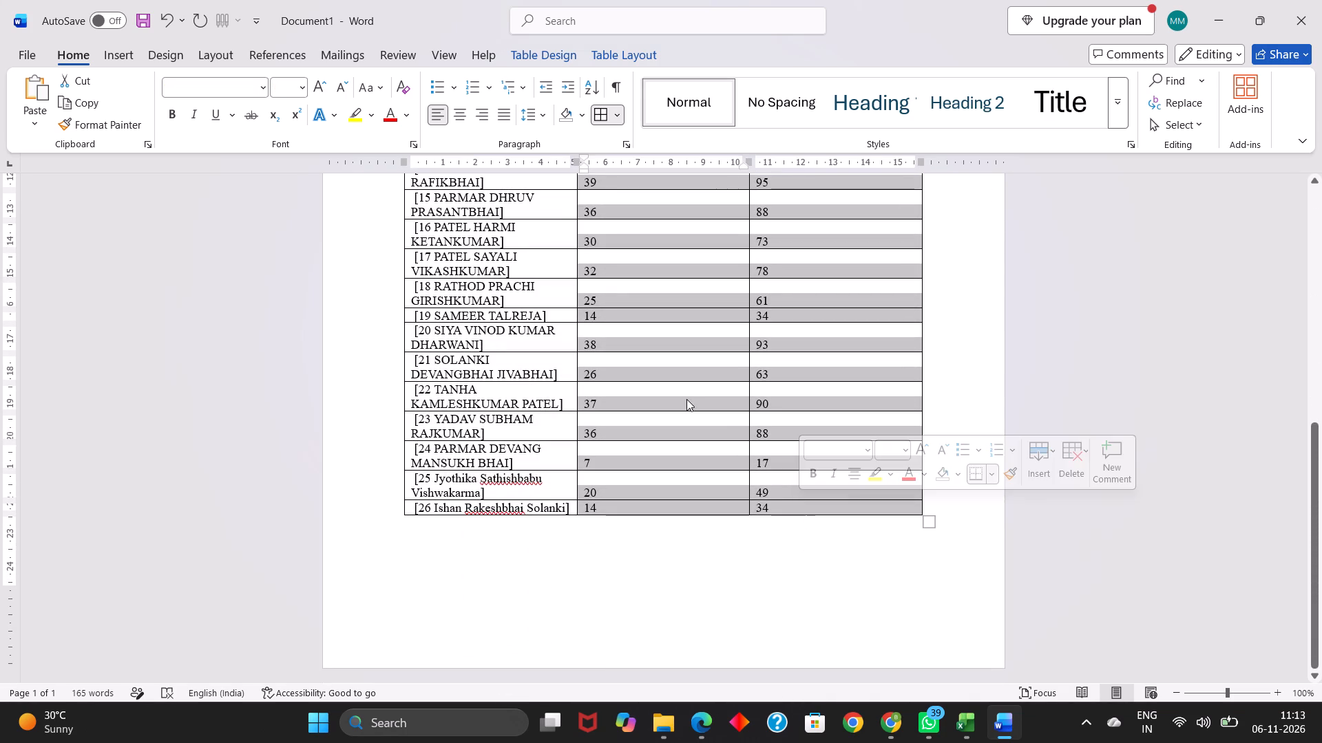
click(459, 114)
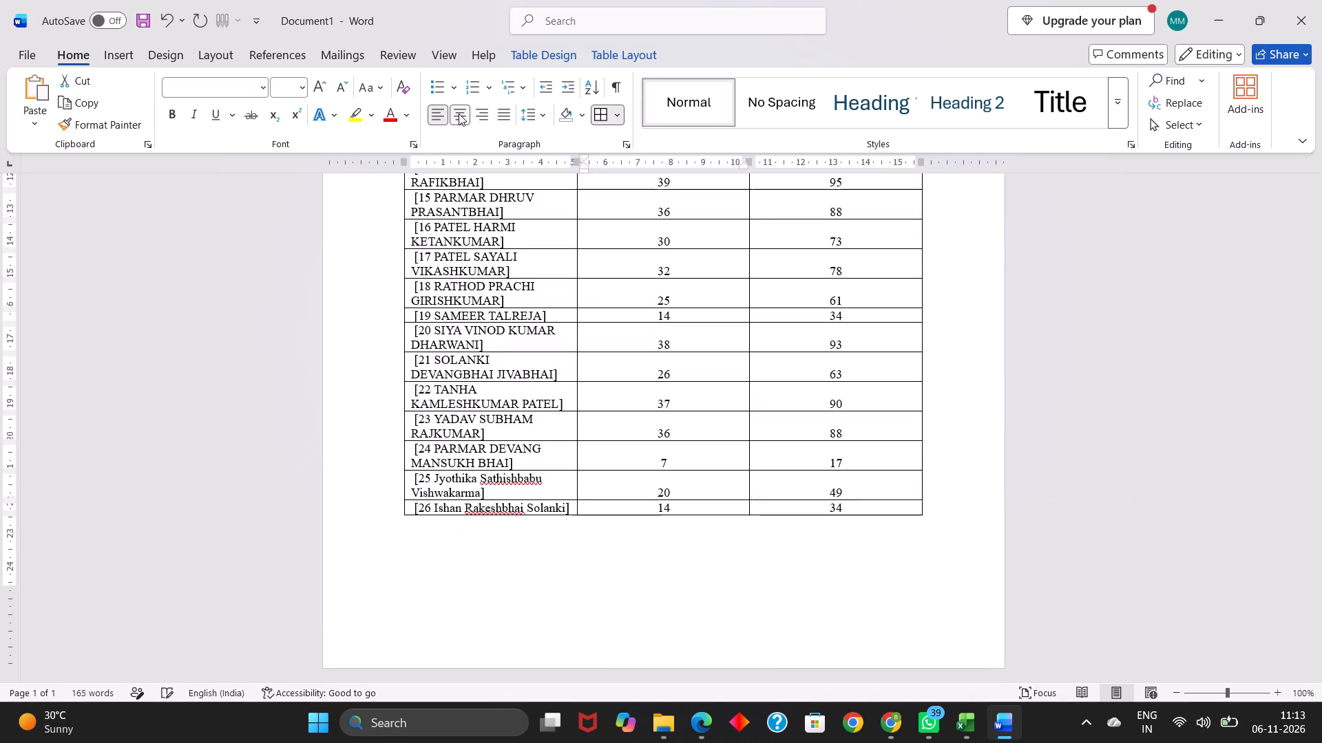
Review the formatted attendance table from the heading row down through the student rows.
click(646, 261)
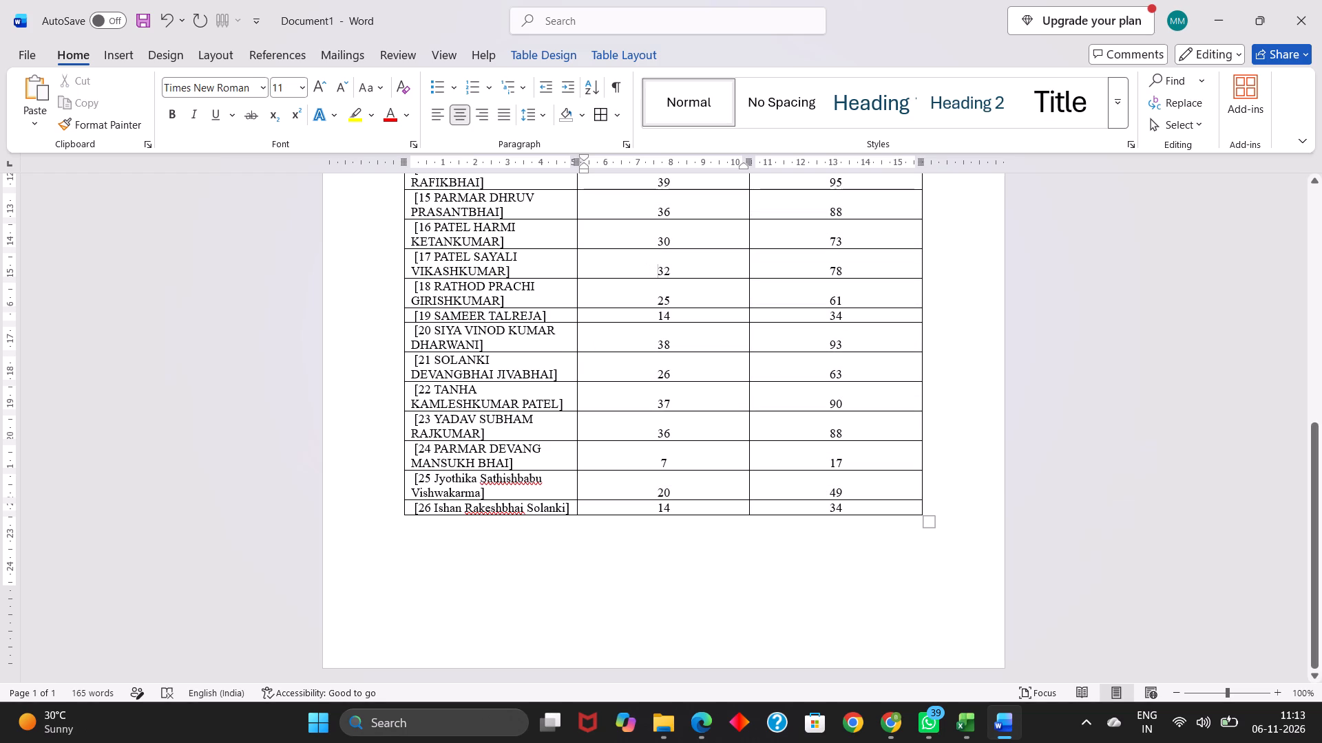
drag(655, 242, 669, 240)
click(669, 240)
scroll(523, 424, up, 1)
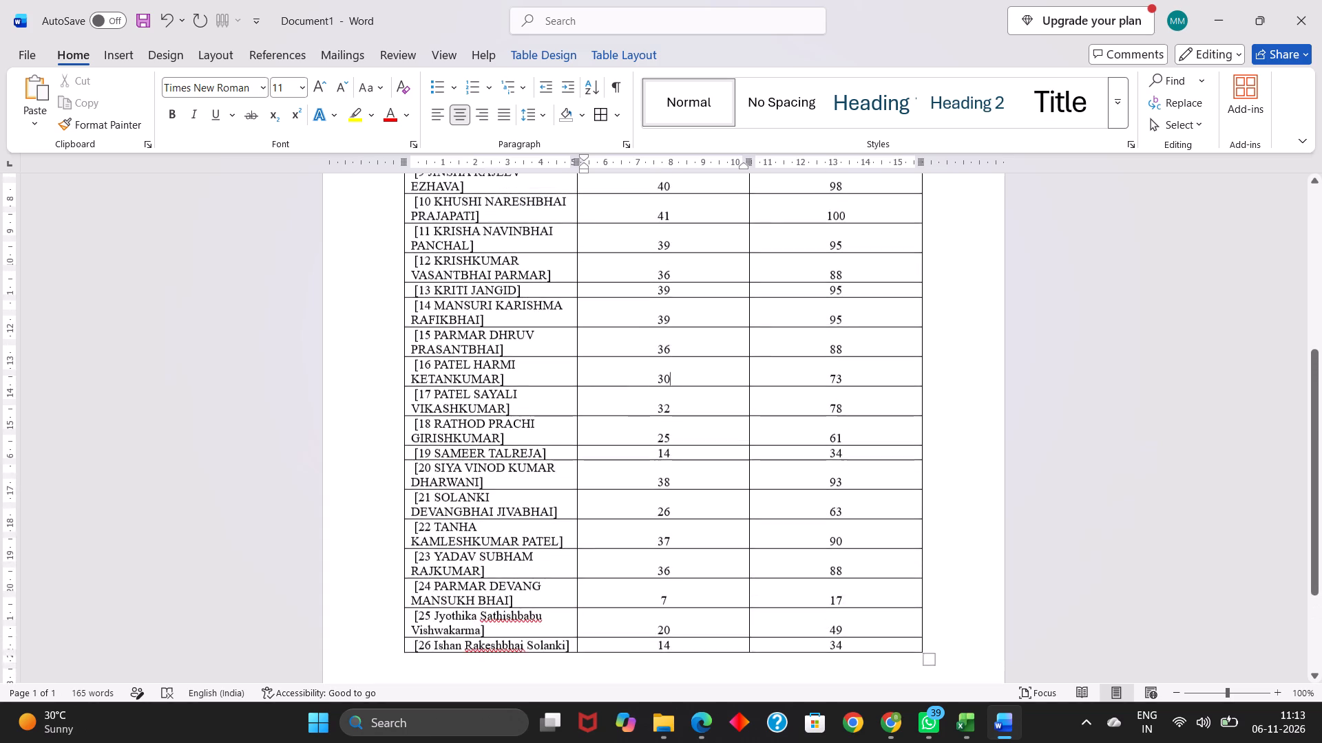
scroll(523, 424, up, 1)
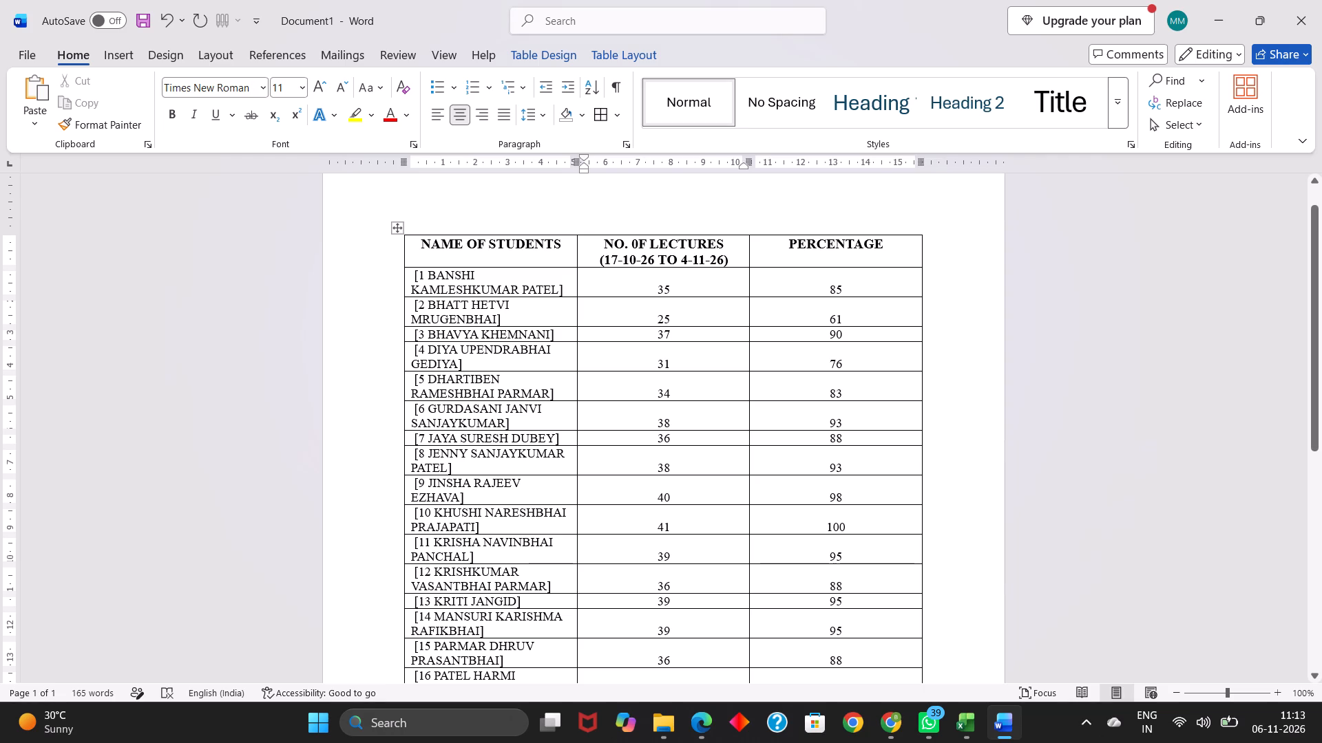
scroll(468, 503, down, 1)
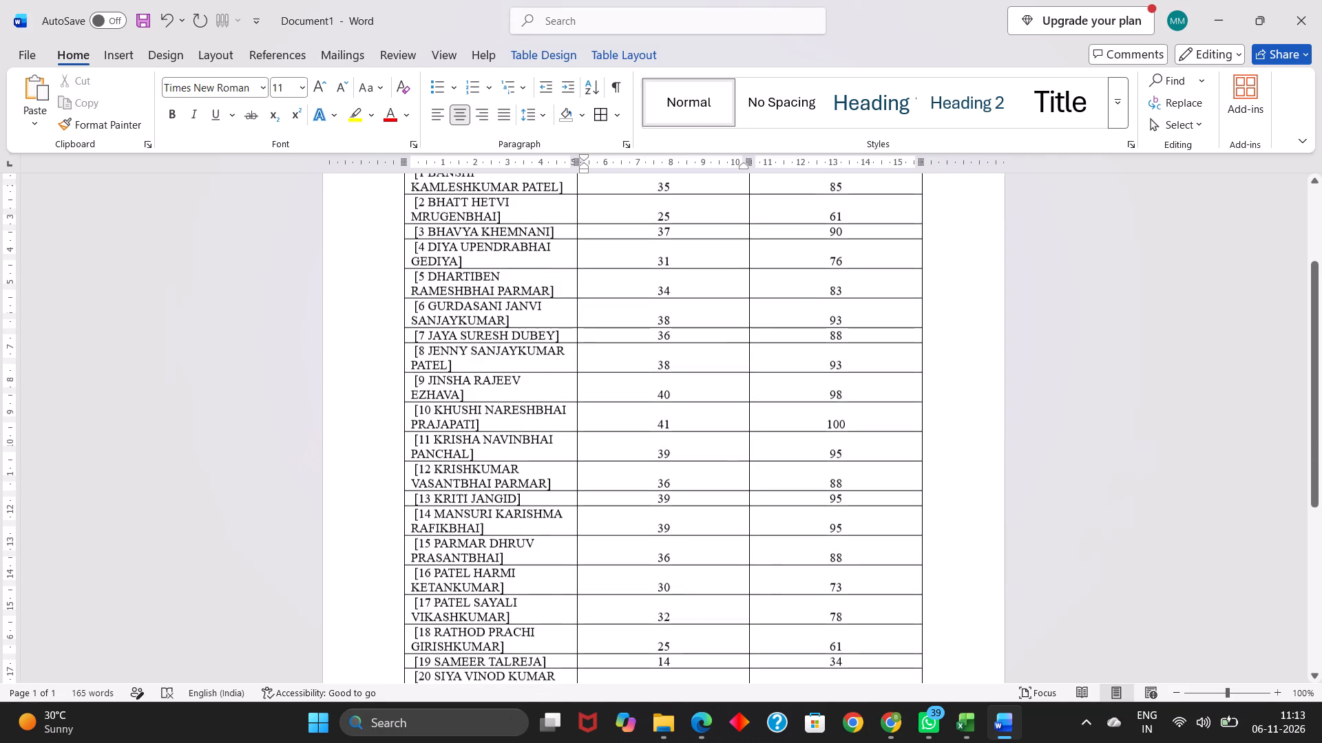
scroll(468, 503, down, 2)
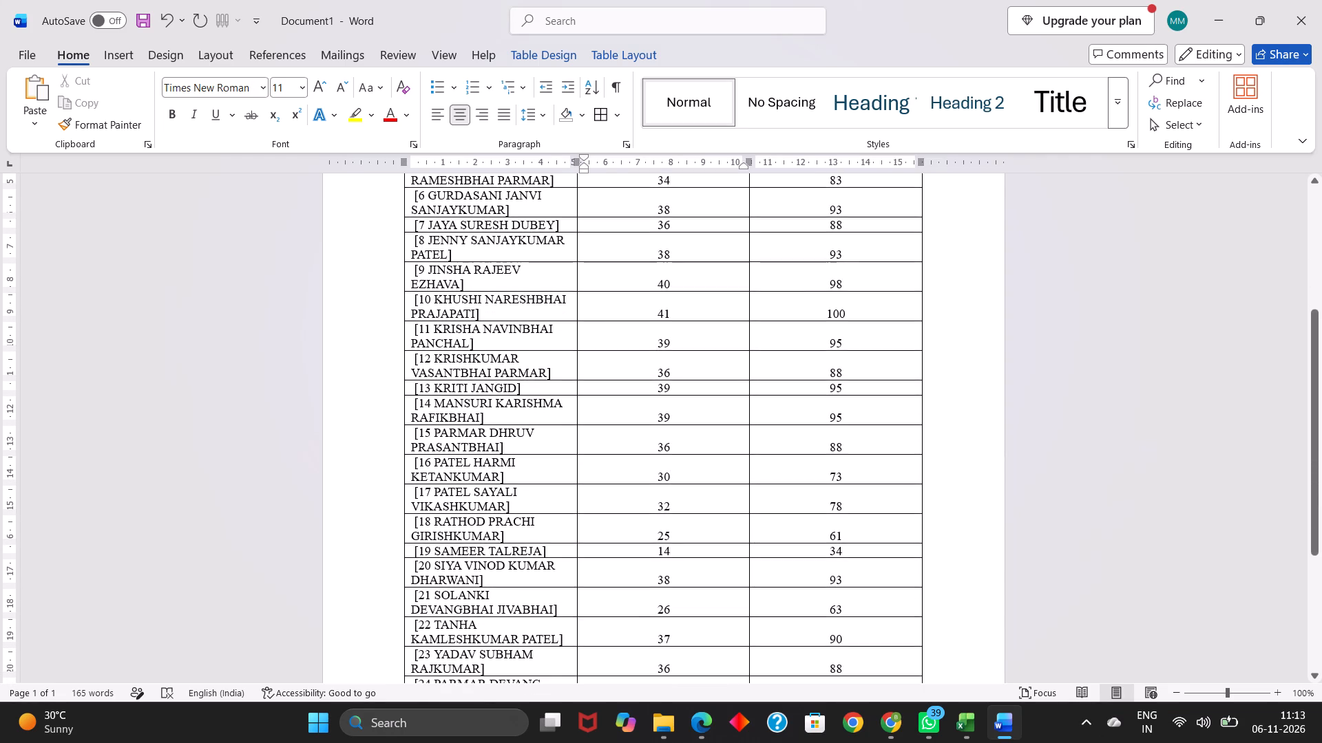
Increase the heights of the single-line student rows 26 and 19 to about match the two-line rows.
scroll(468, 503, down, 1)
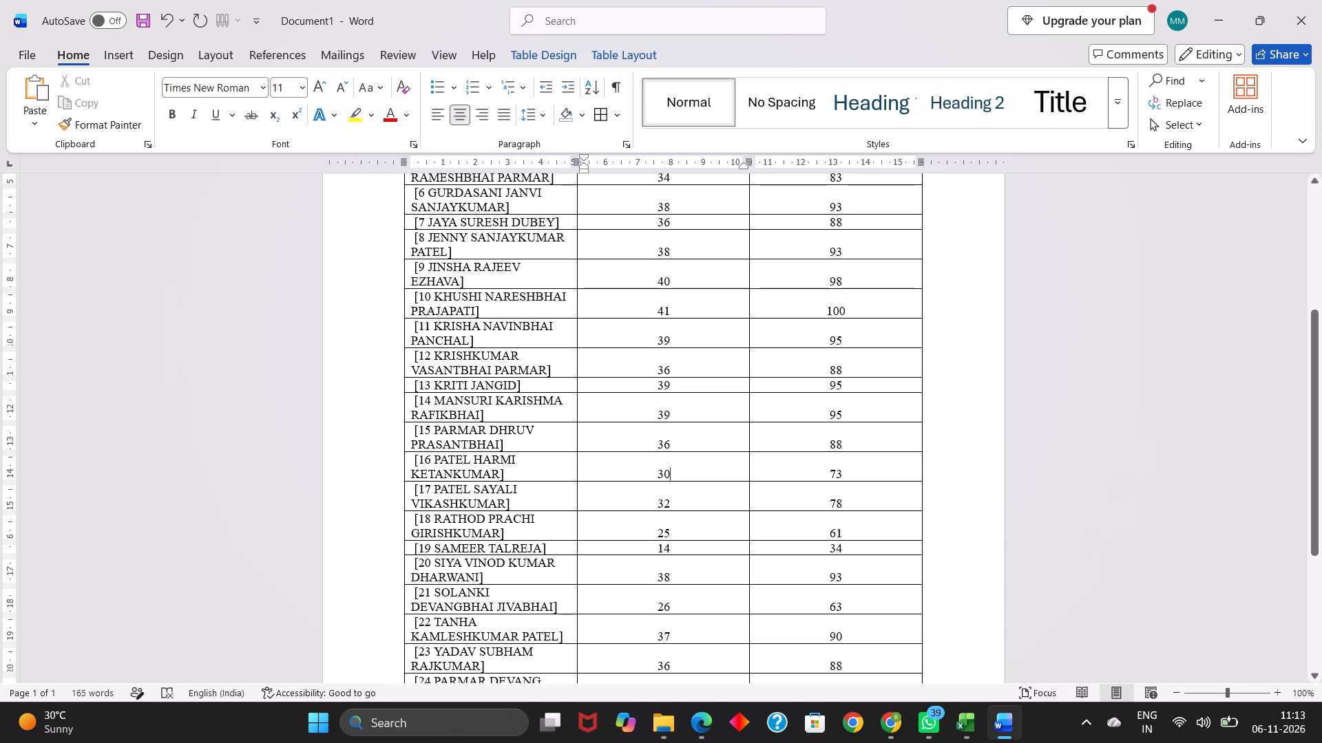
click(507, 447)
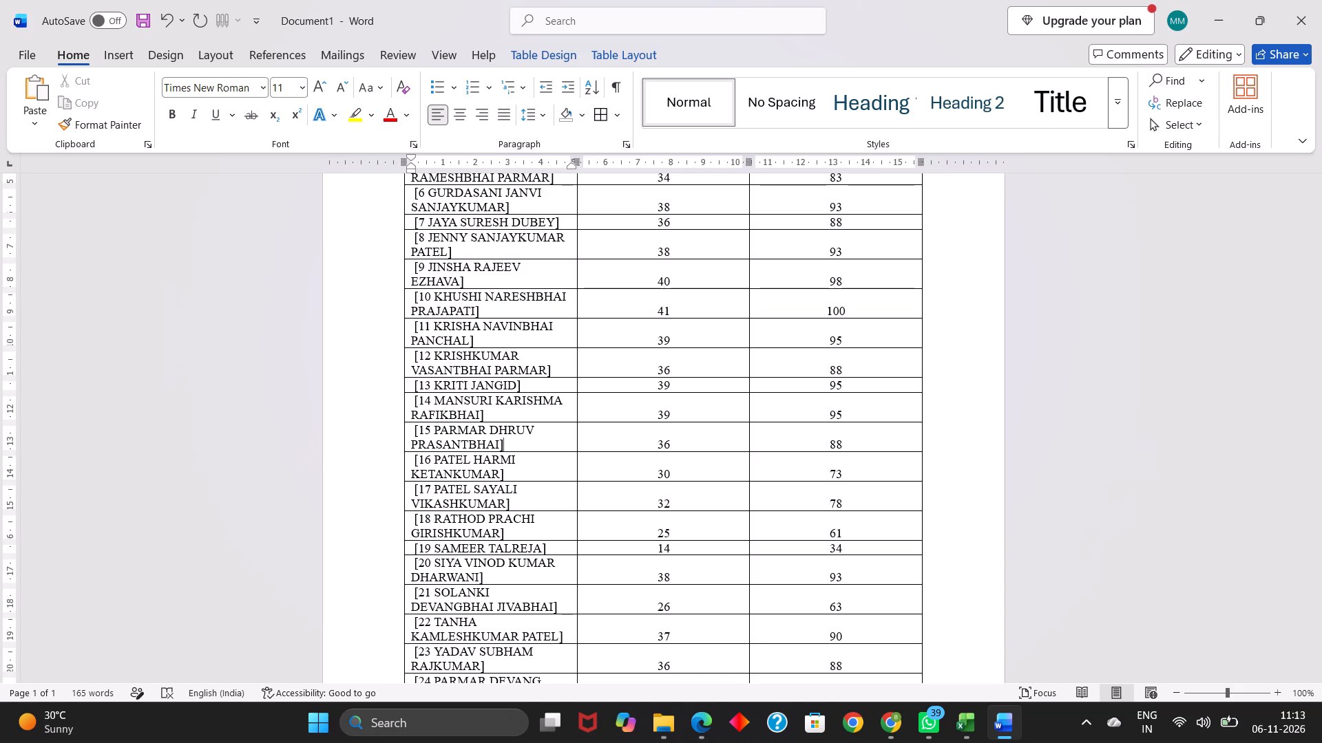
scroll(507, 447, down, 1)
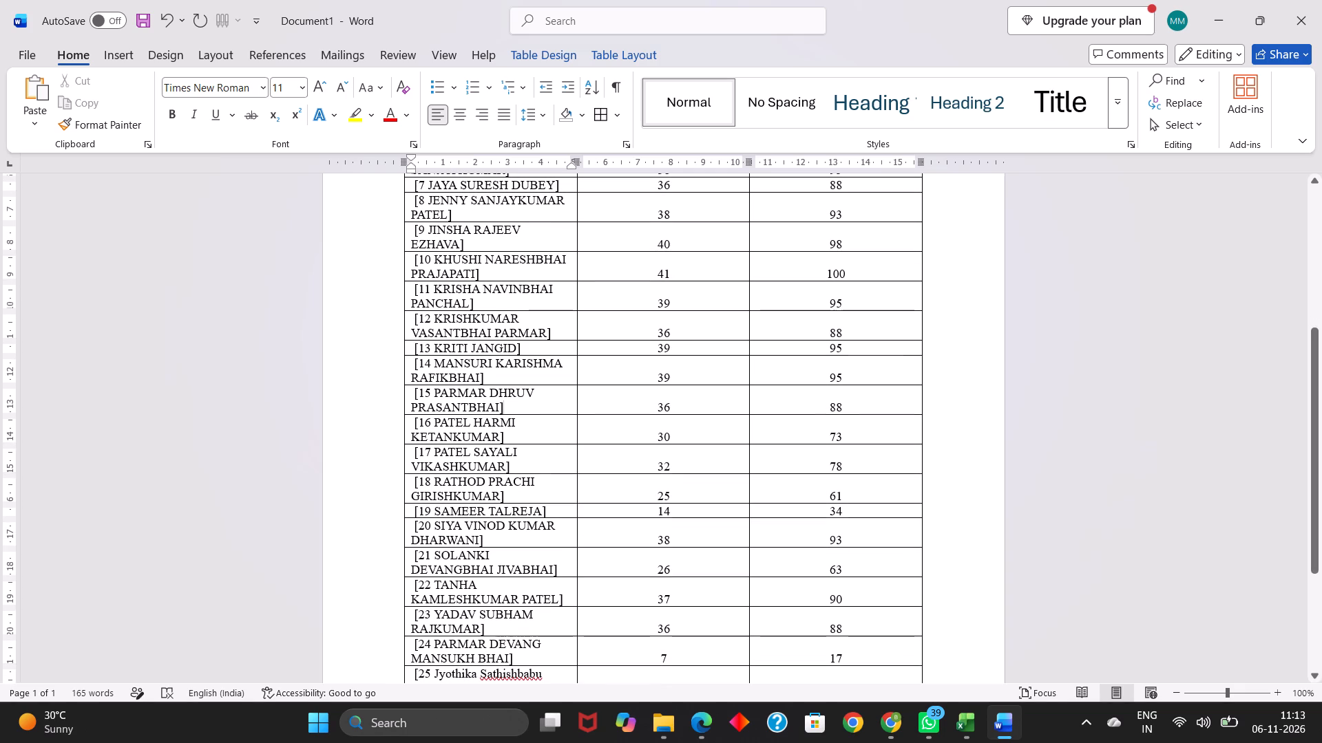
scroll(507, 447, down, 1)
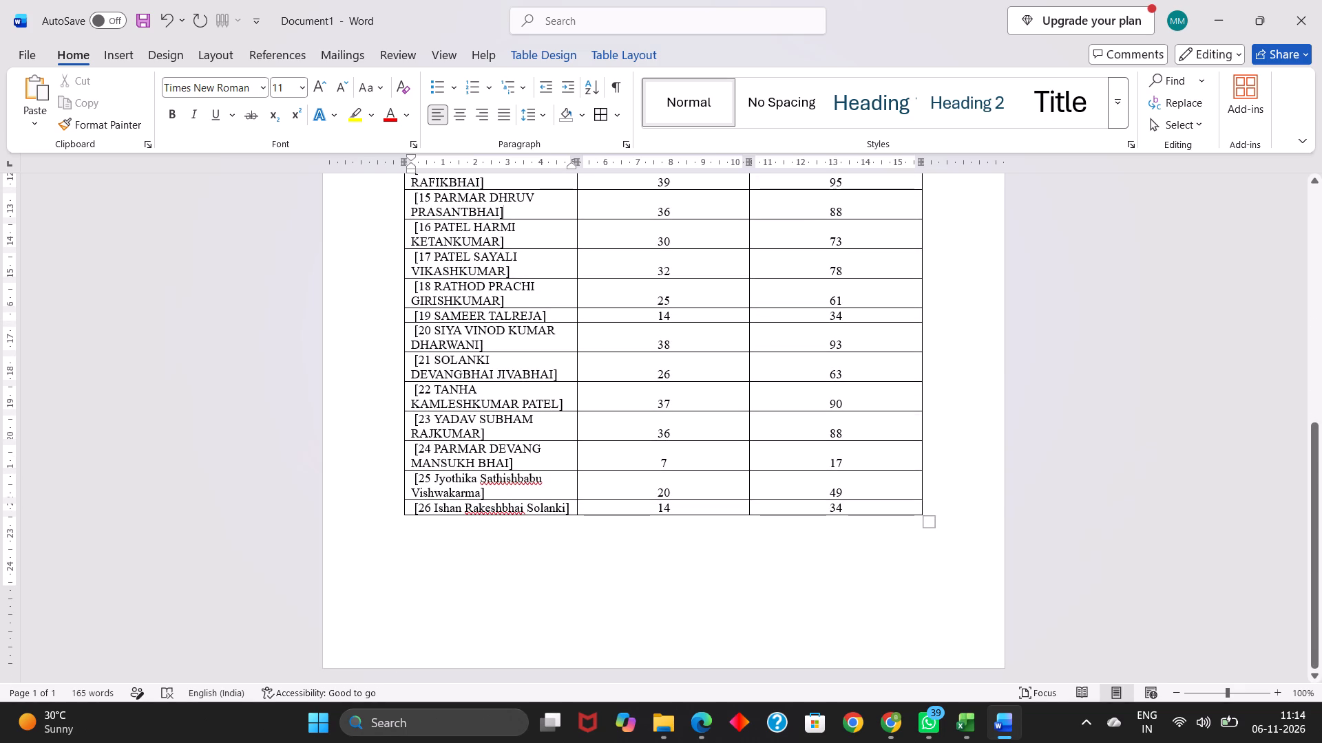
drag(603, 514, 606, 525)
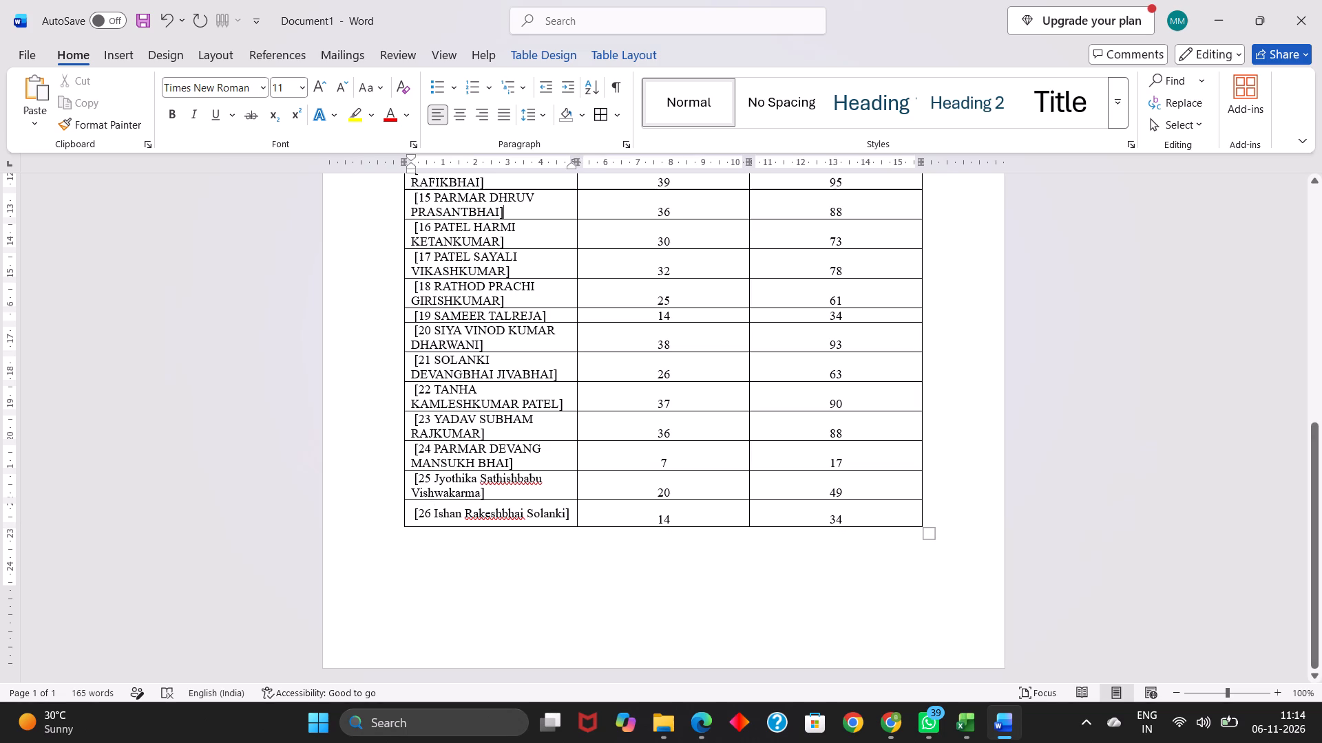
scroll(672, 516, up, 1)
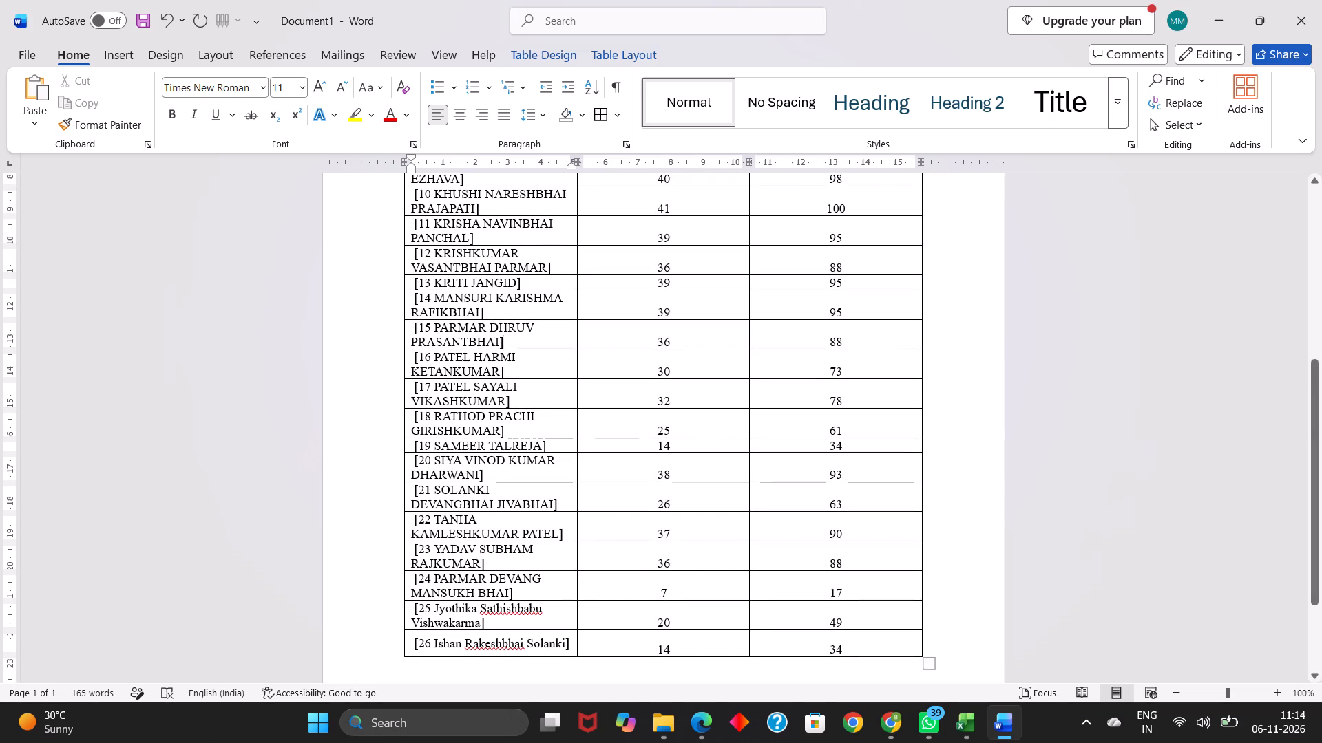
drag(624, 453, 624, 471)
Increase the heights of the single-line student rows 13, 7 and 3 so they sit closer to the two-line rows.
scroll(632, 416, up, 1)
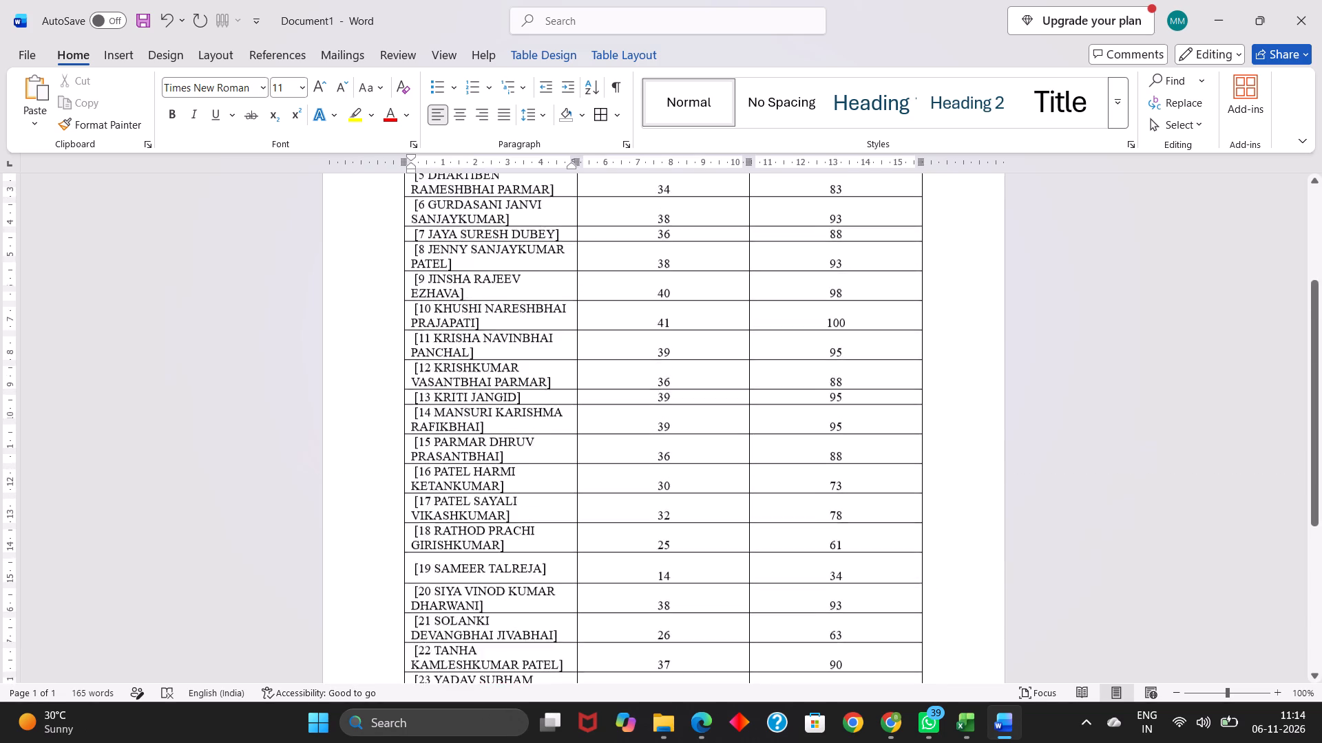
scroll(632, 416, up, 1)
click(632, 497)
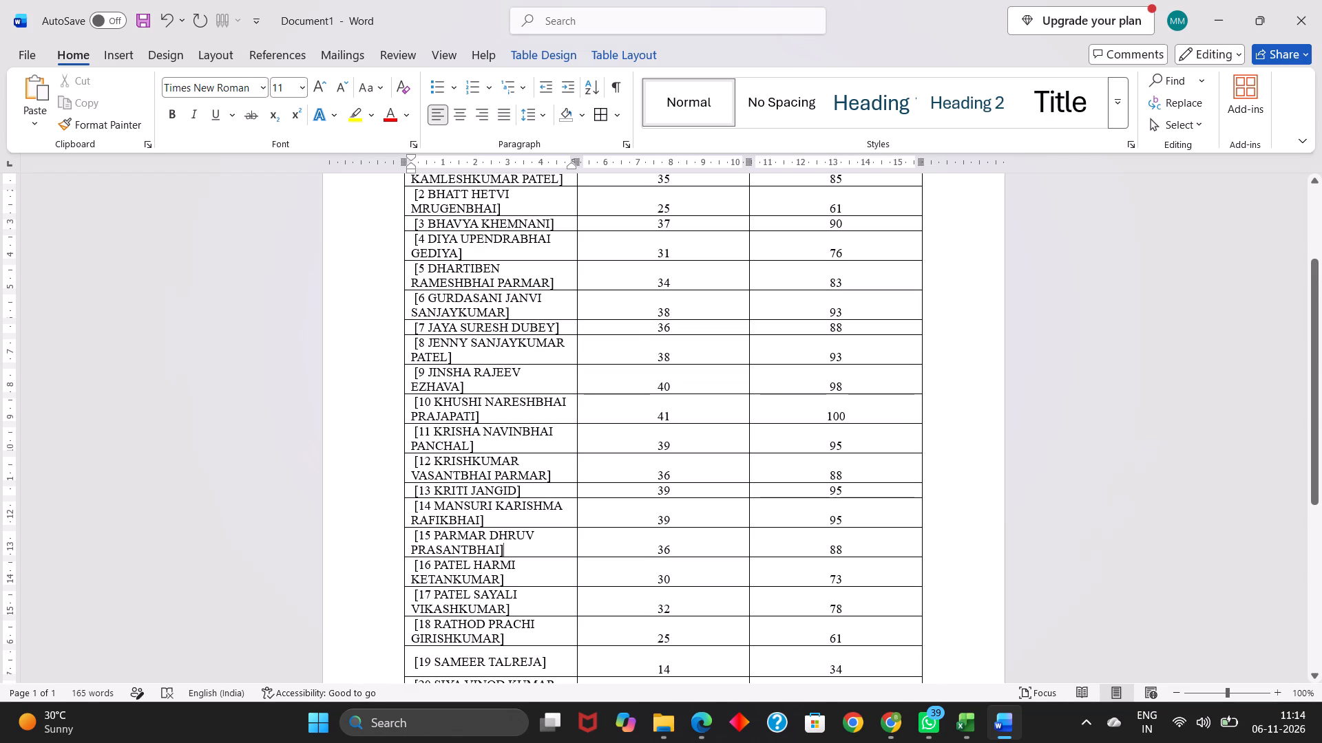
click(633, 499)
click(632, 336)
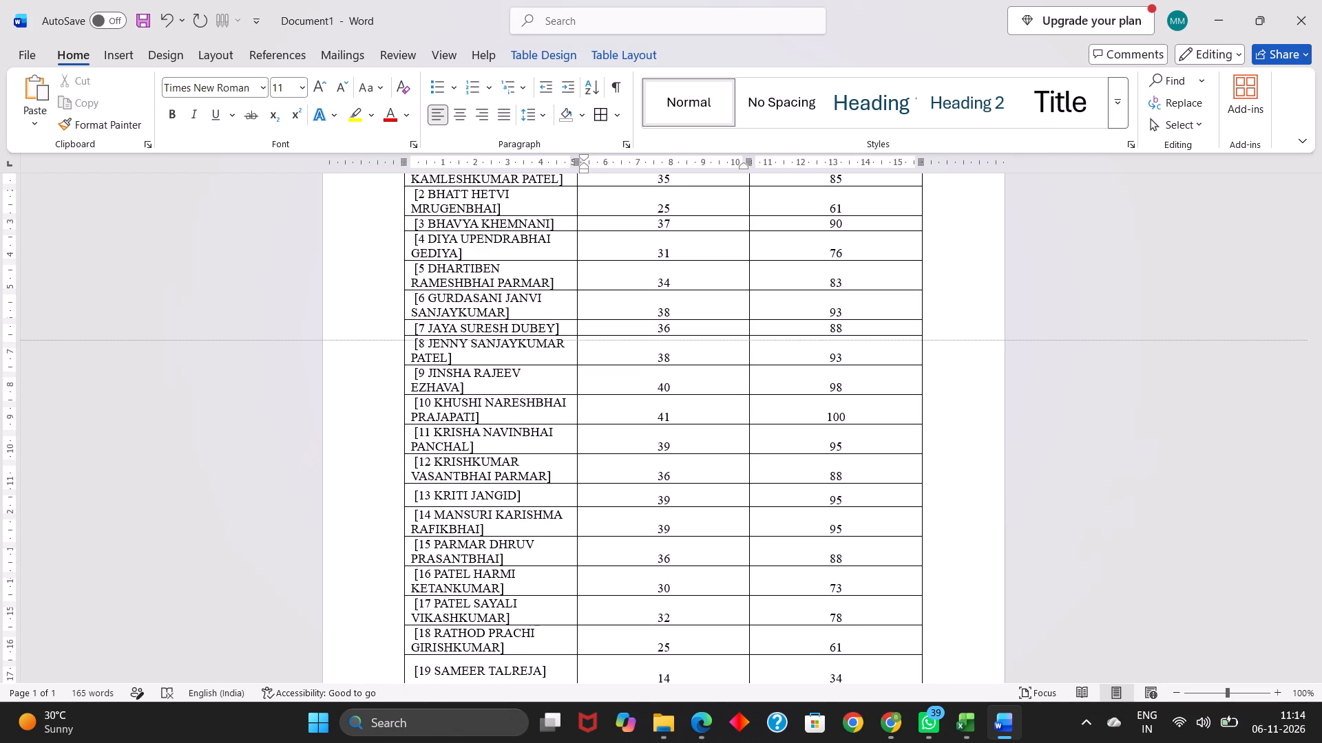
scroll(638, 288, up, 1)
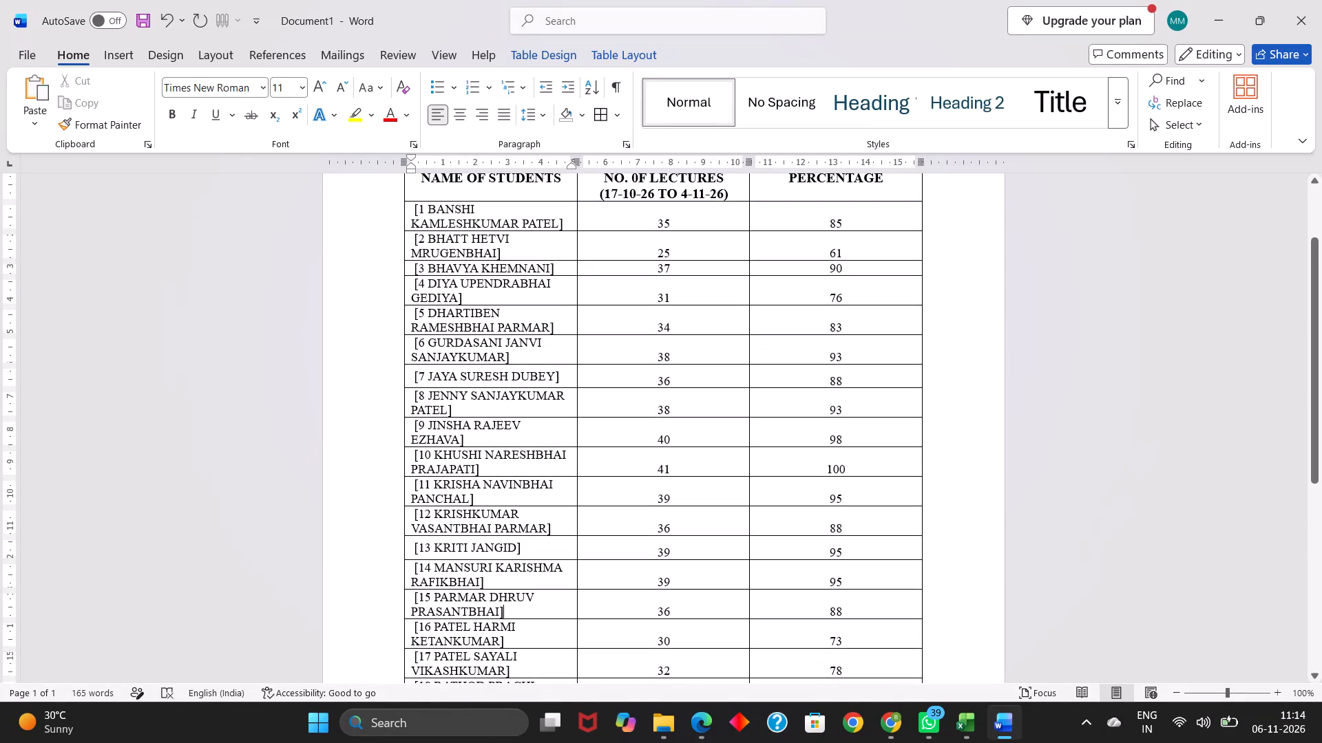
click(633, 275)
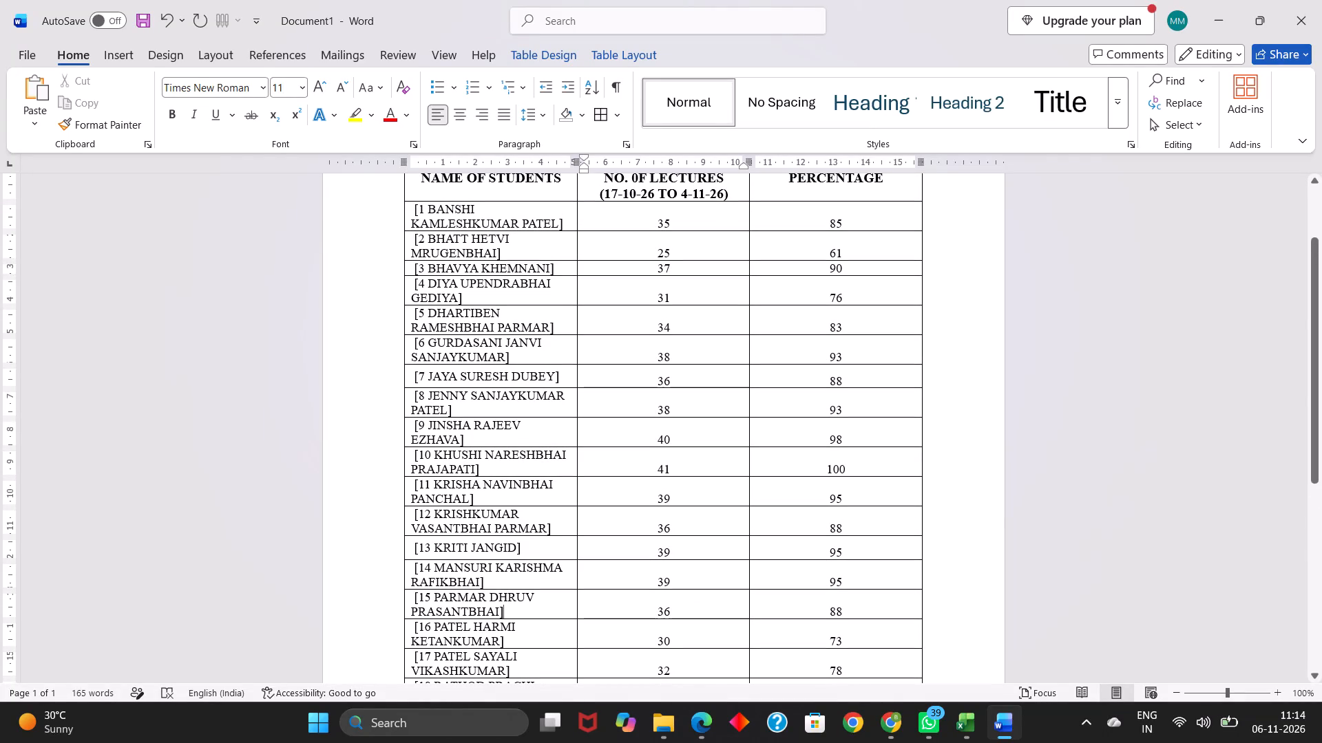
click(633, 276)
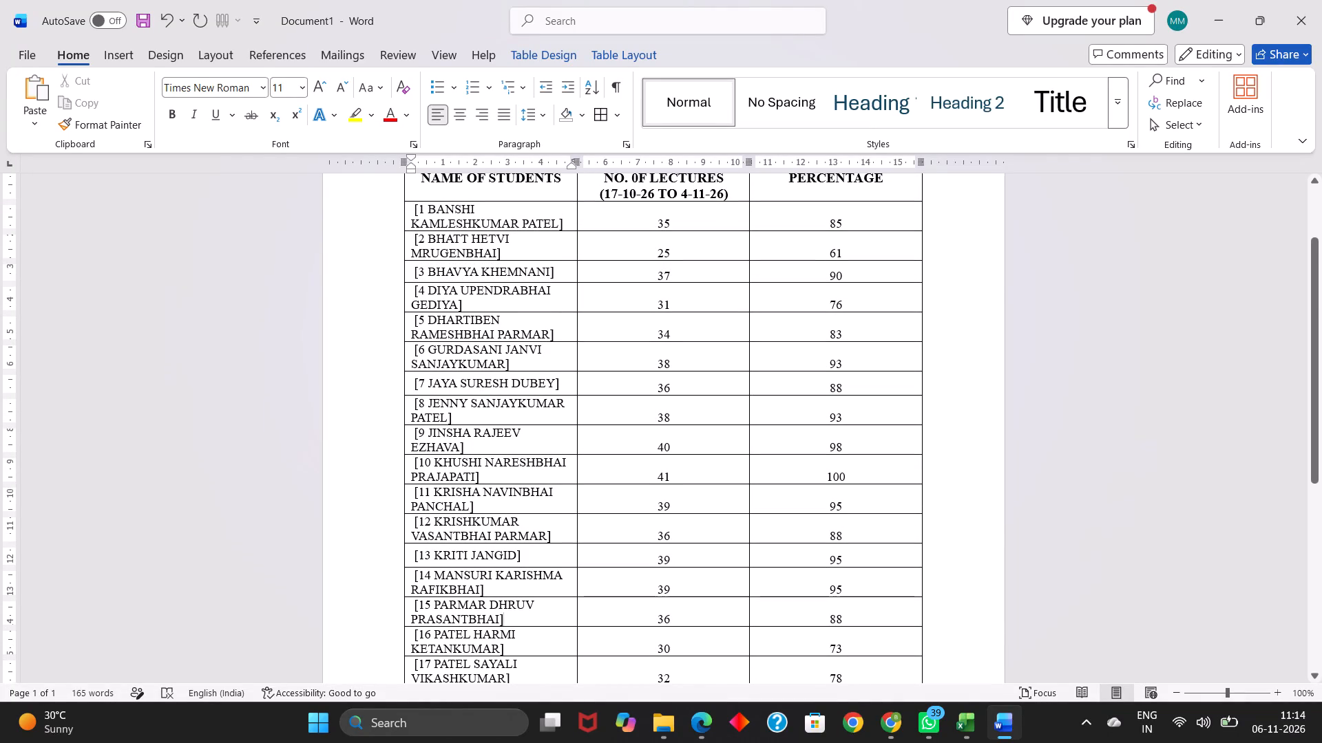
scroll(680, 339, down, 4)
scroll(680, 339, up, 6)
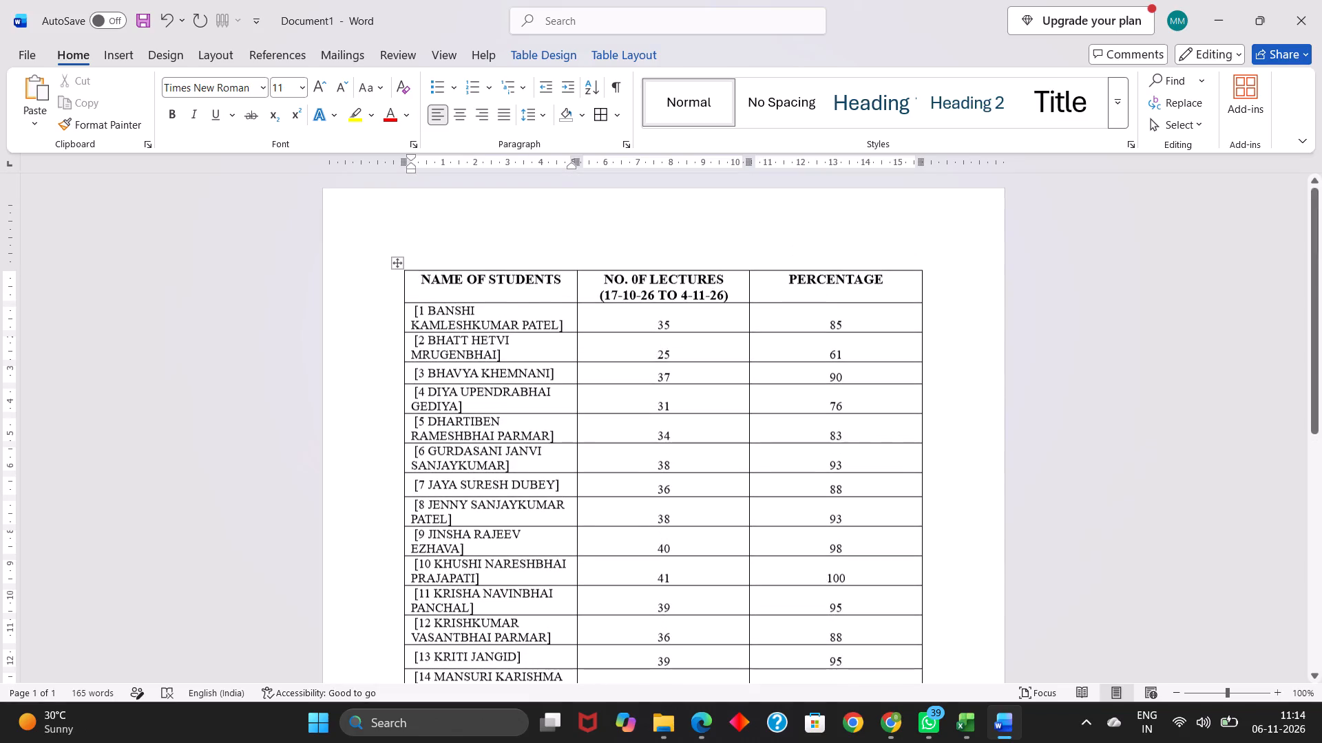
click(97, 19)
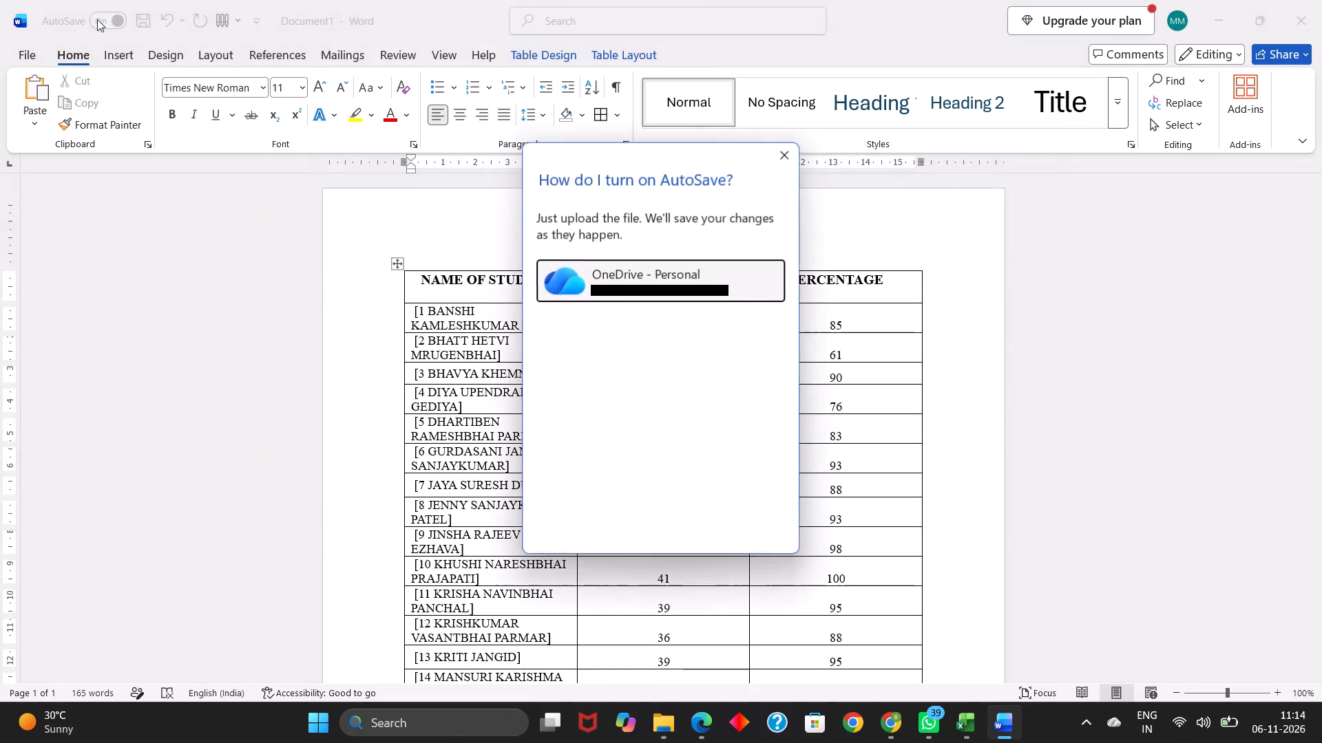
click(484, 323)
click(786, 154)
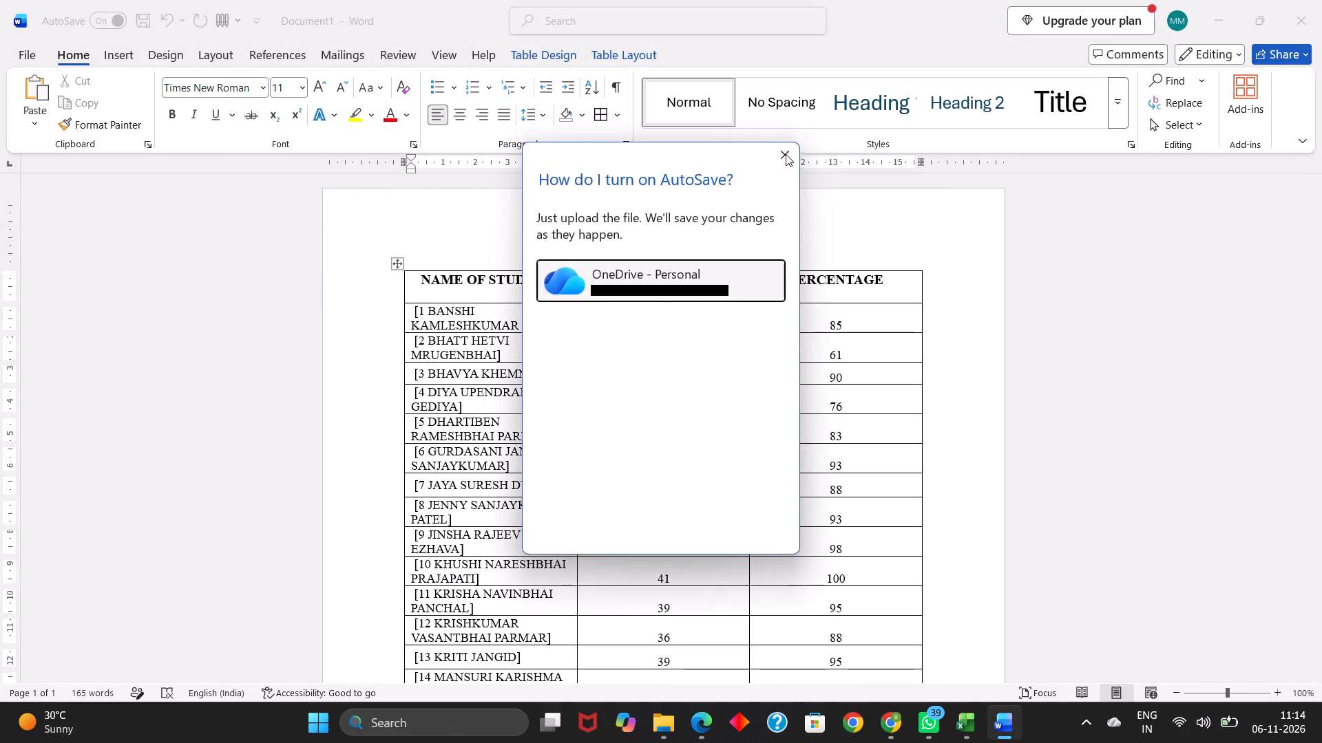
Add the title "ATTENDANCE SHEET FD-1ST" in the page header above the attendance table.
double_click(669, 219)
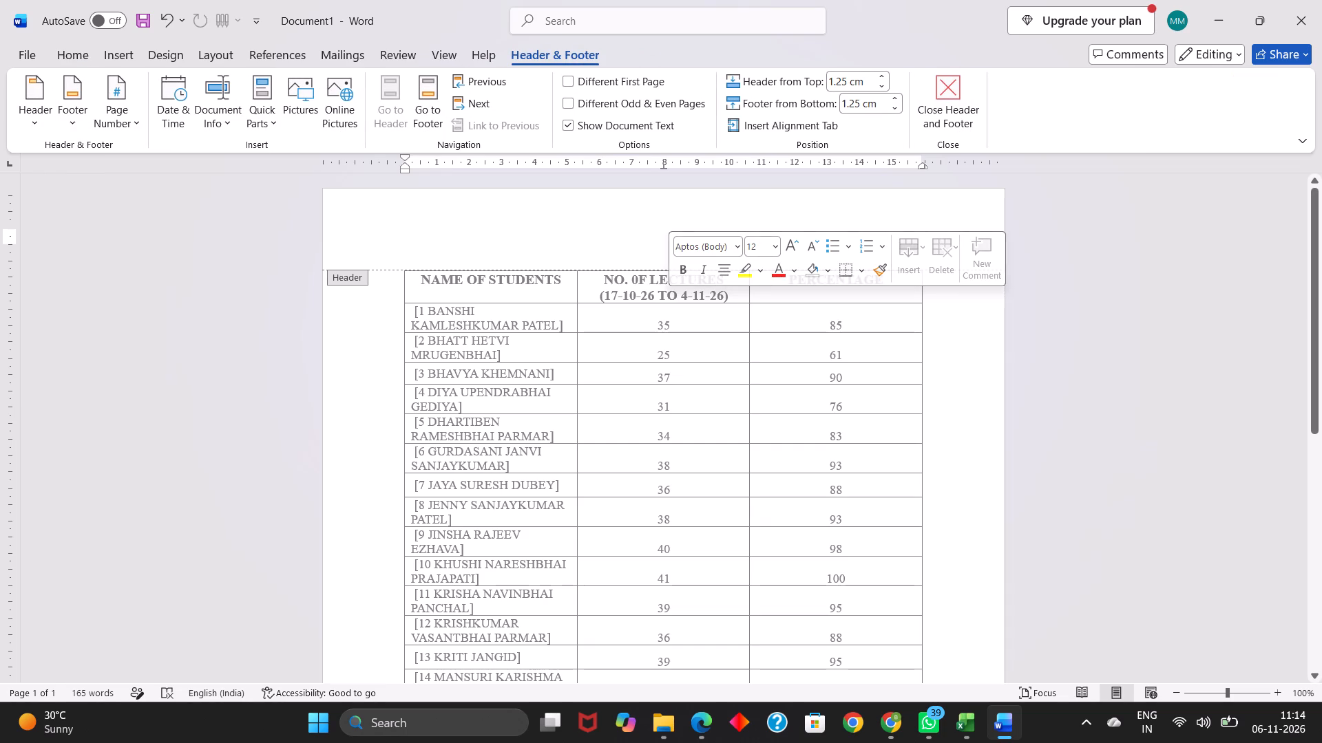
text(FD)
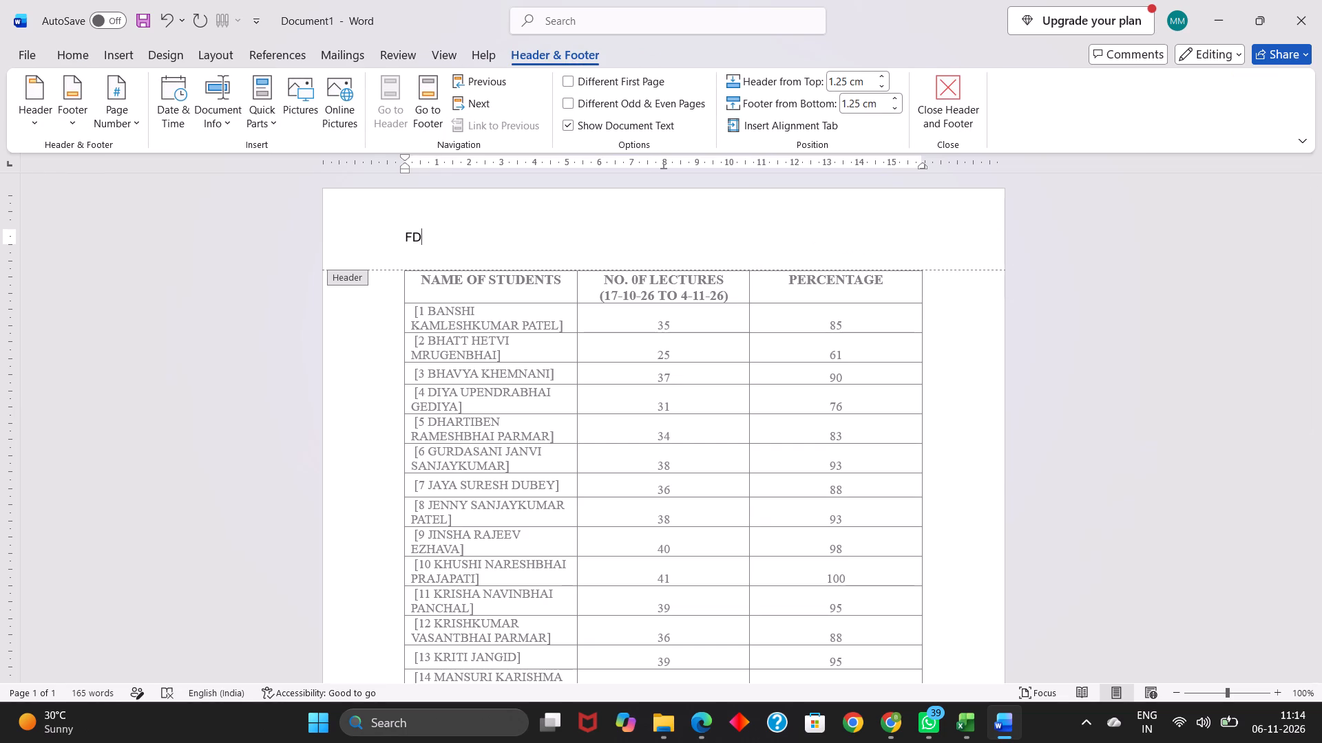
text(1)
key(space)
key(BackSpace)
key(BackSpace)
key(BackSpace)
key(BackSpace)
text(ATTENDANCE SHEET FD)
text(-1ST)
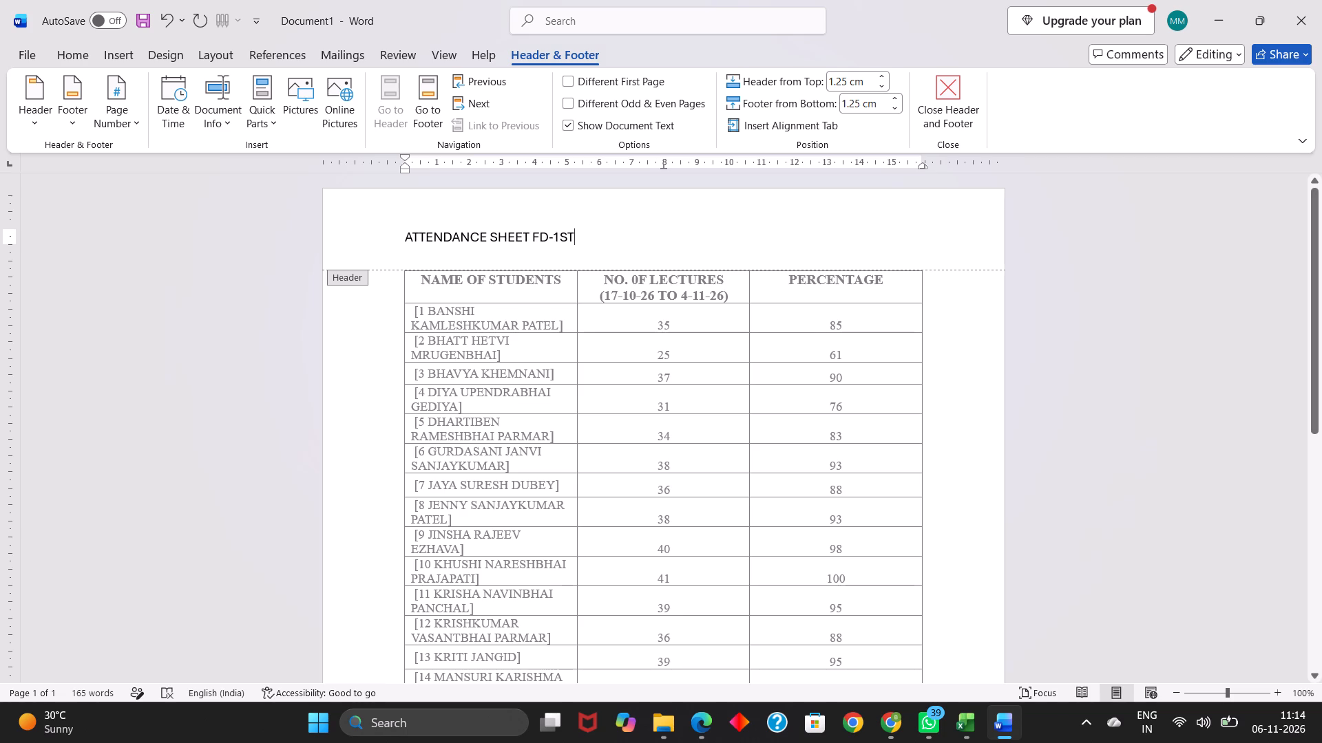
Format the header title in Times New Roman, centred, bold and size 14, and return to the document body.
drag(405, 234, 598, 246)
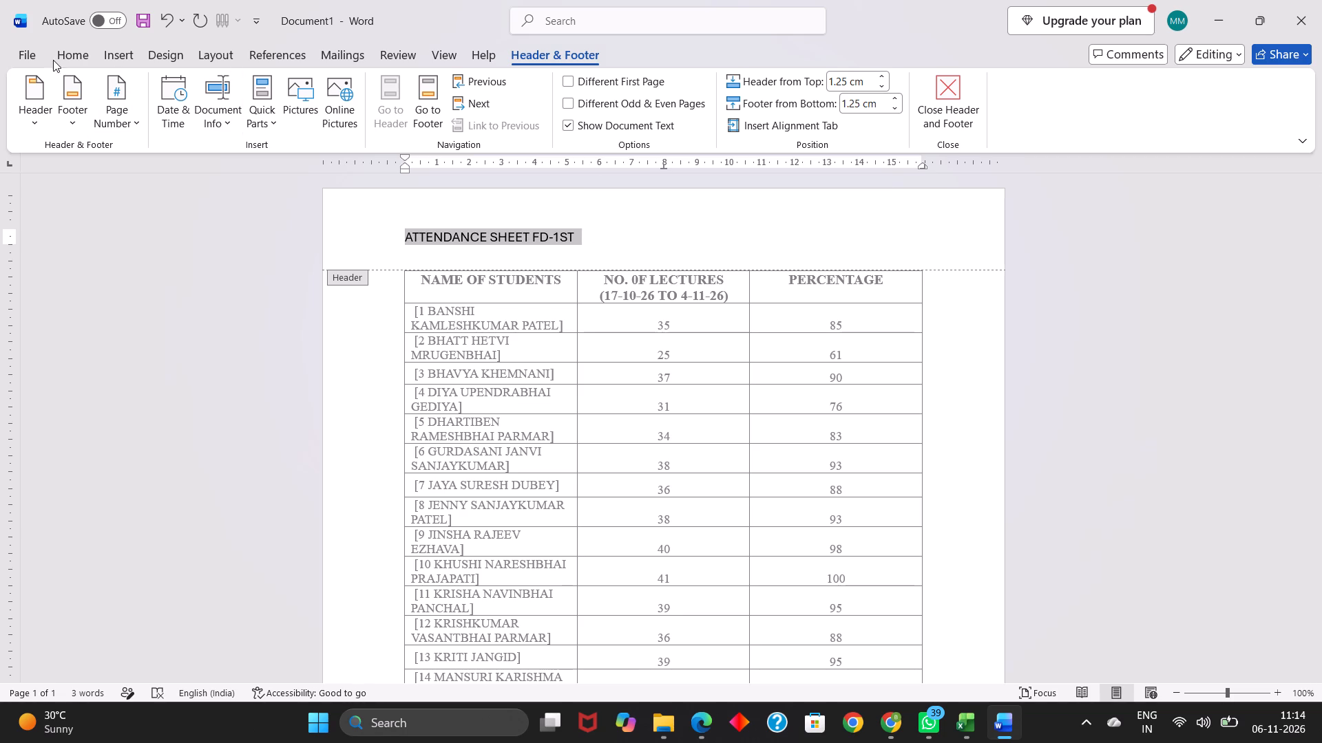
click(76, 61)
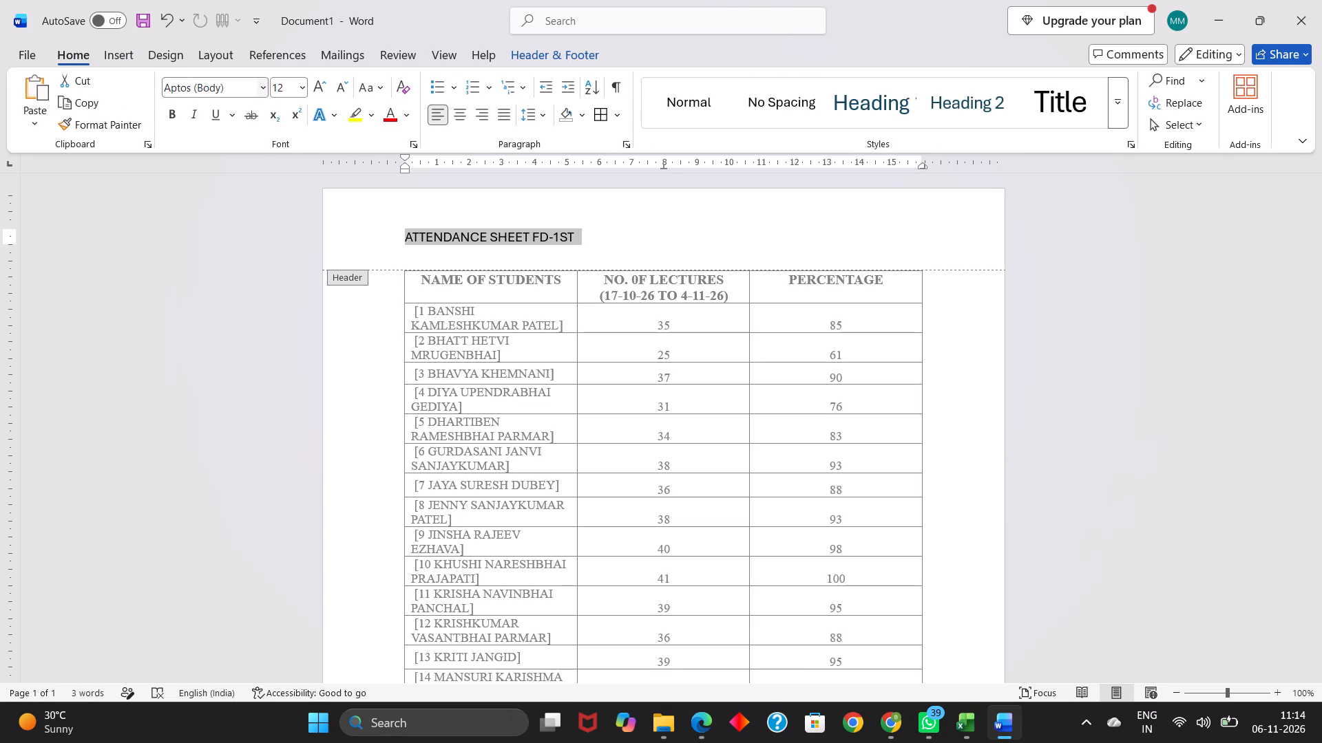
click(262, 91)
click(280, 204)
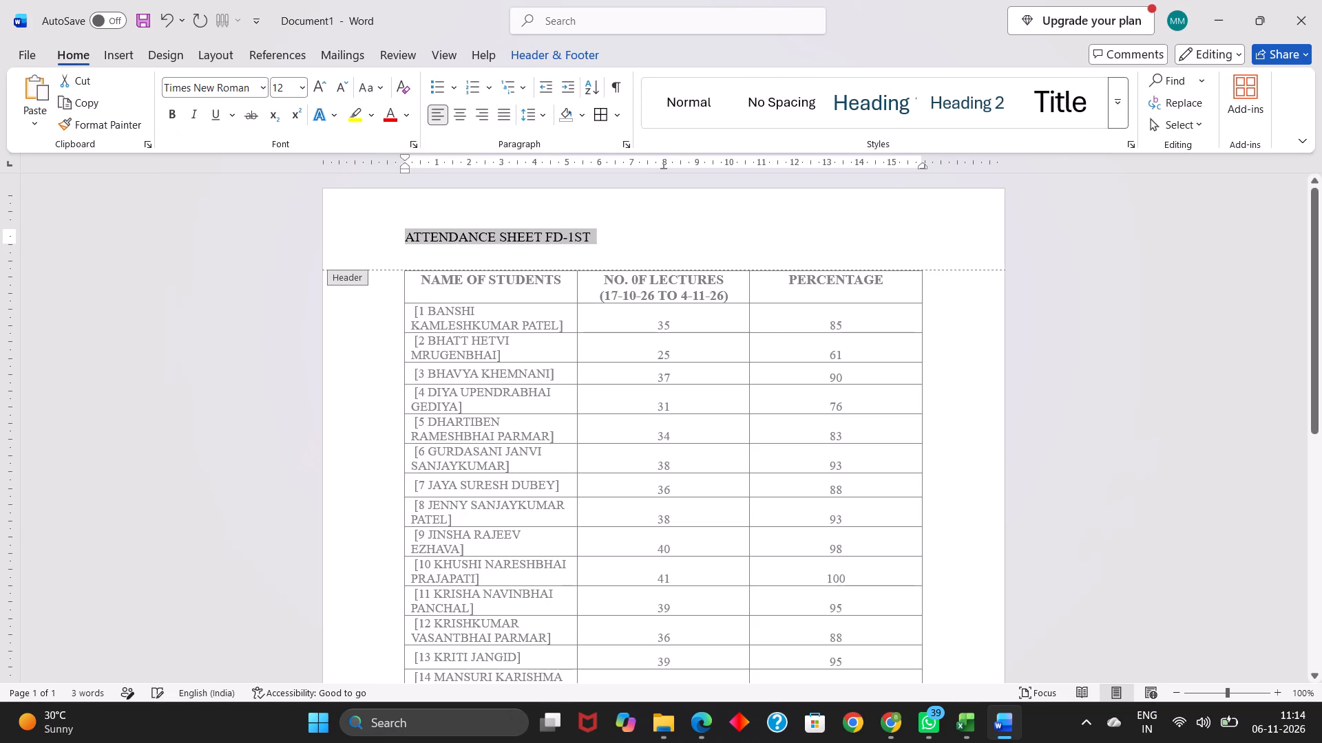
click(459, 113)
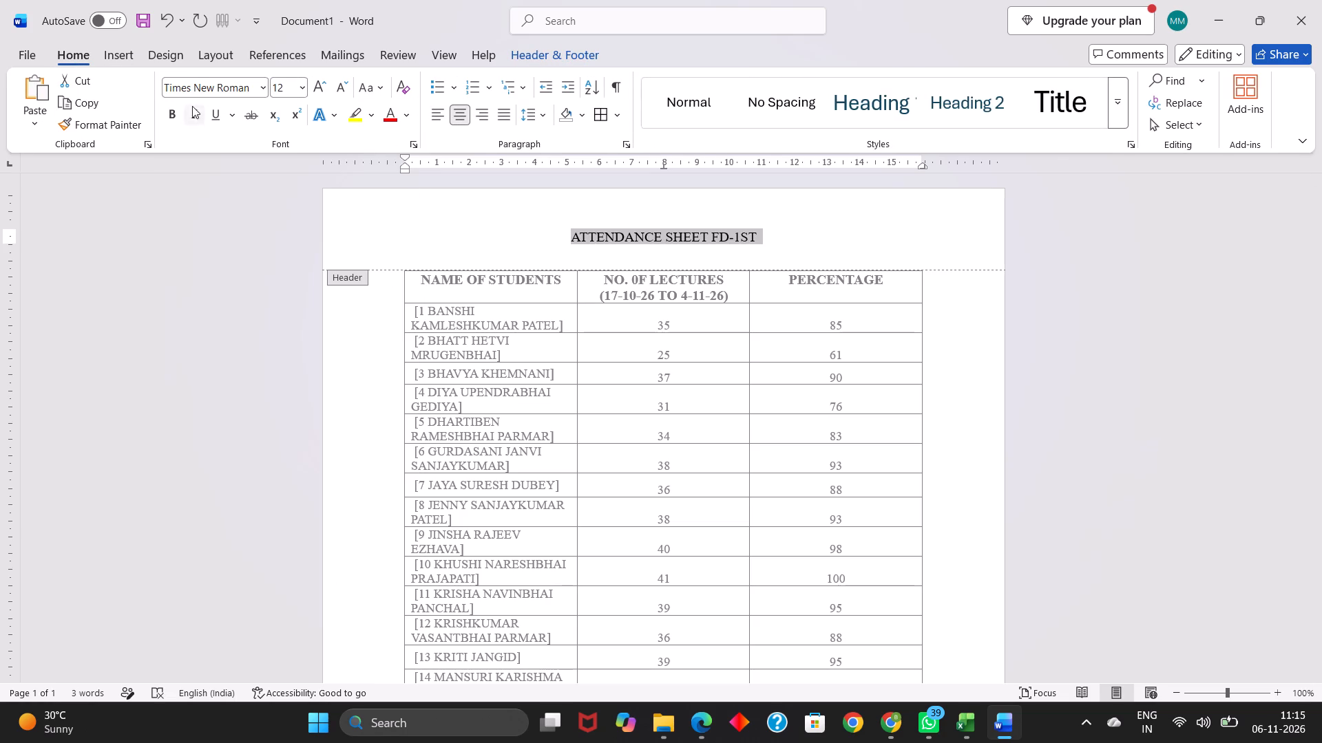
click(171, 107)
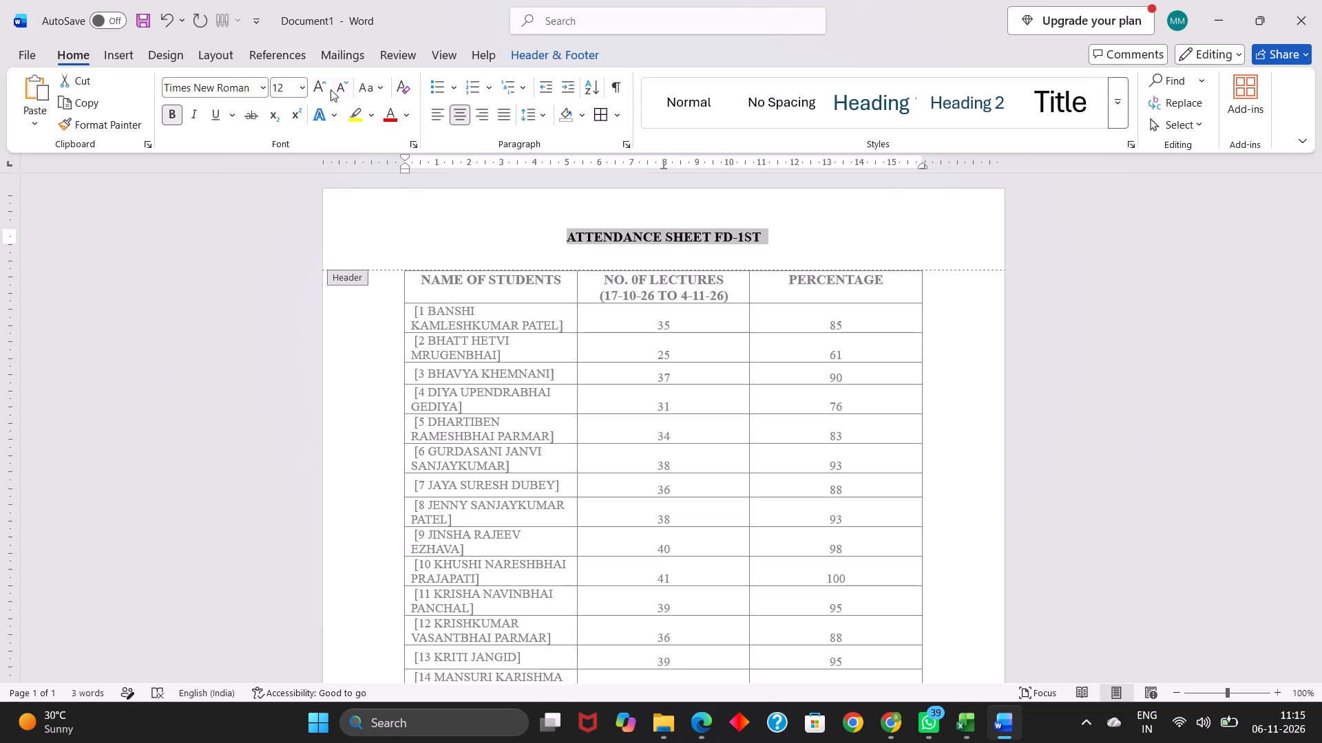
click(324, 88)
click(467, 237)
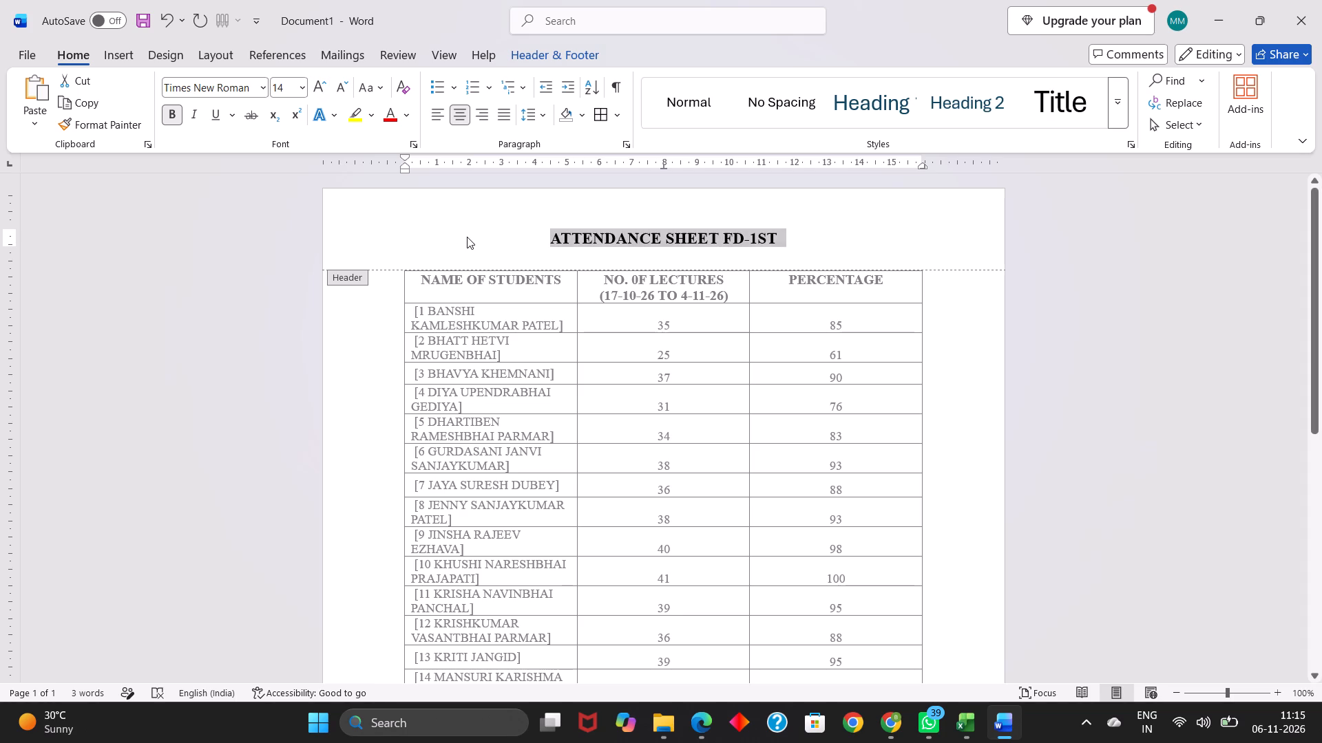
click(557, 372)
double_click(557, 372)
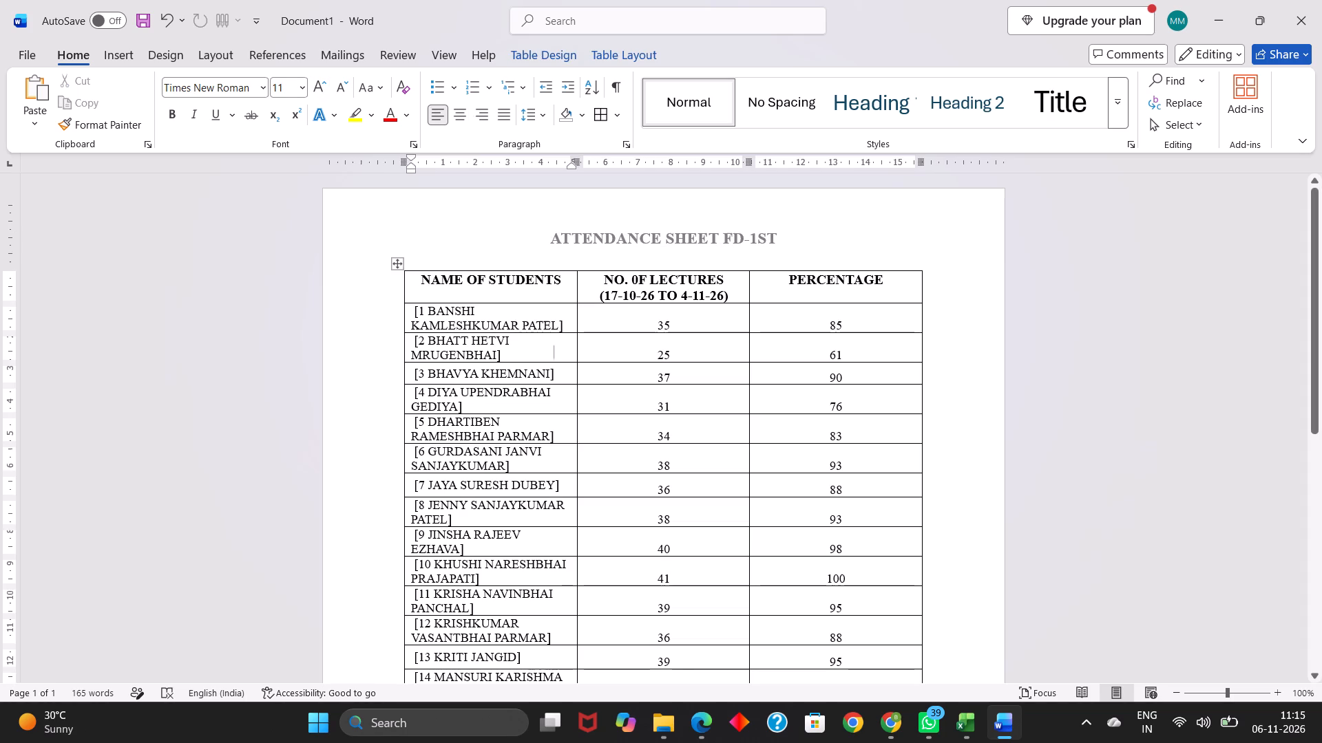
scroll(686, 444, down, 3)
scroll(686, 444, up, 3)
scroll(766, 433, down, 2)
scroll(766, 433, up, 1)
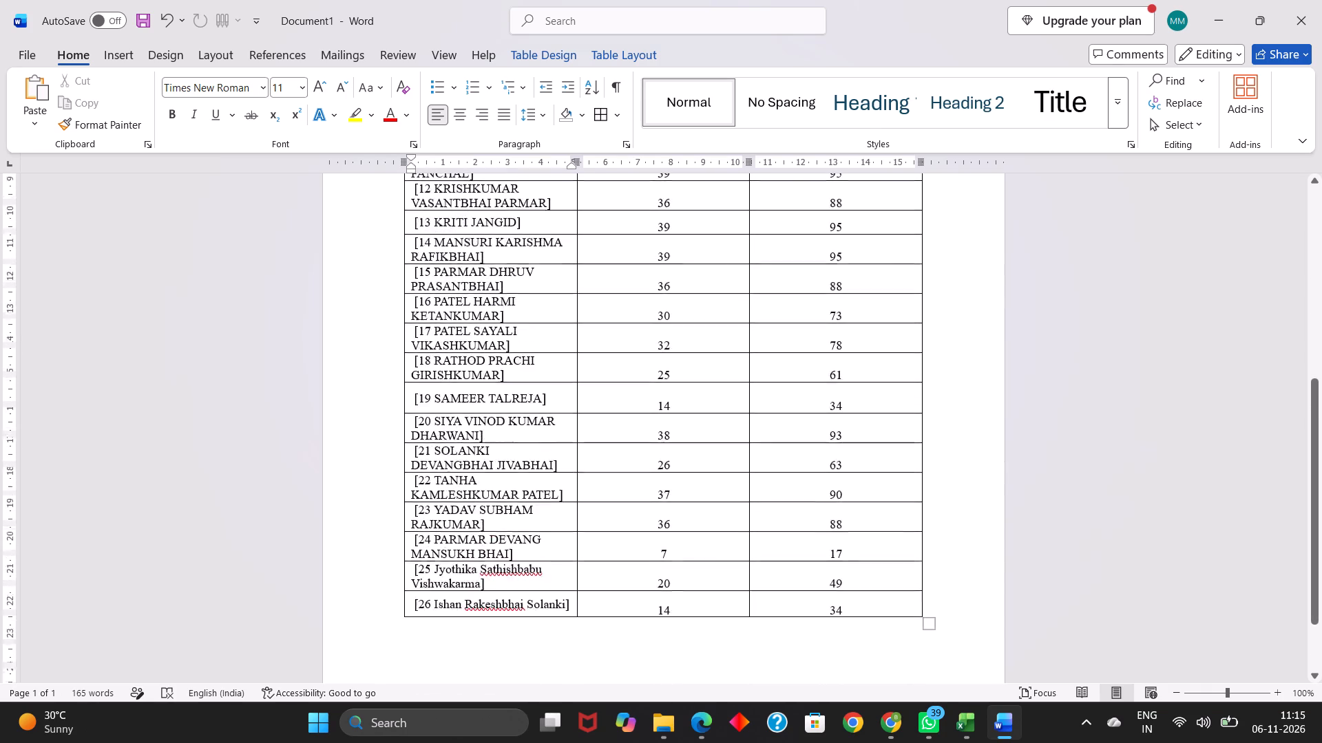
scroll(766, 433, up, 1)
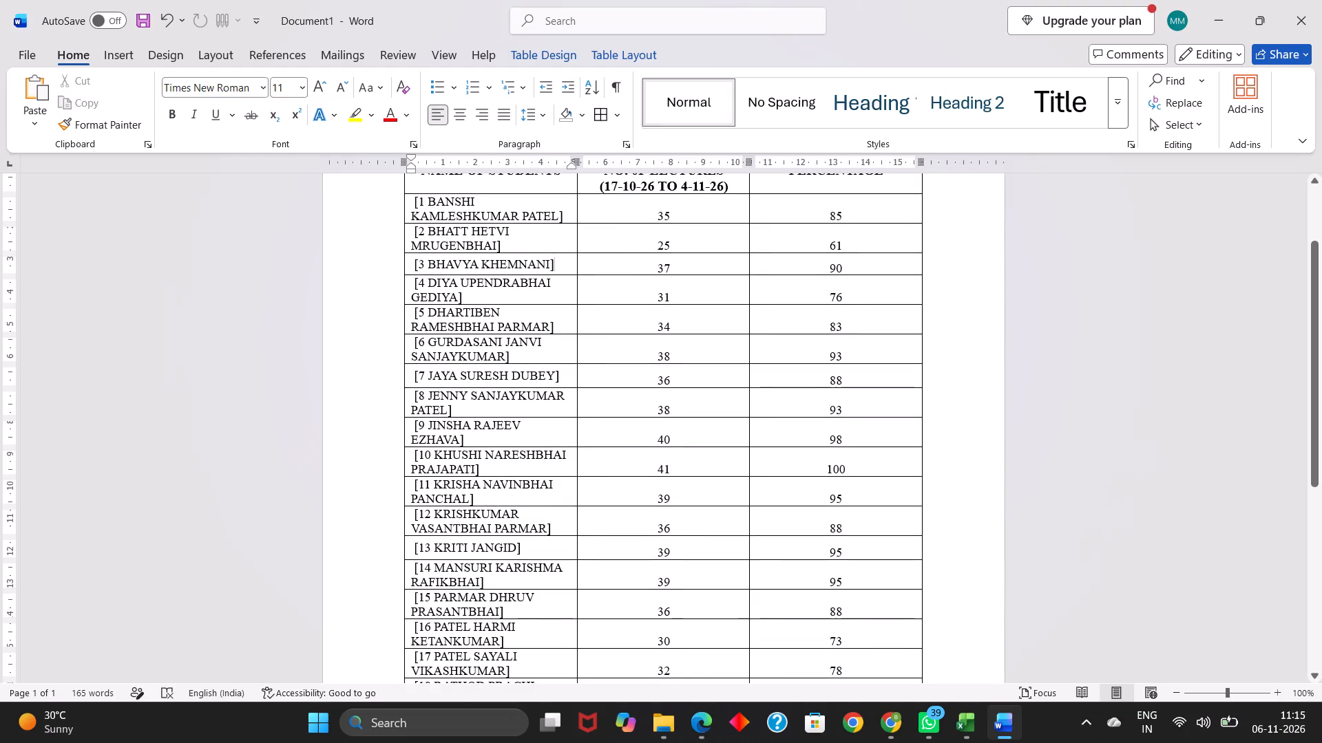
Turn on AutoSave by uploading the document to the personal OneDrive under the name "FD1 ATTENDANCE".
click(114, 24)
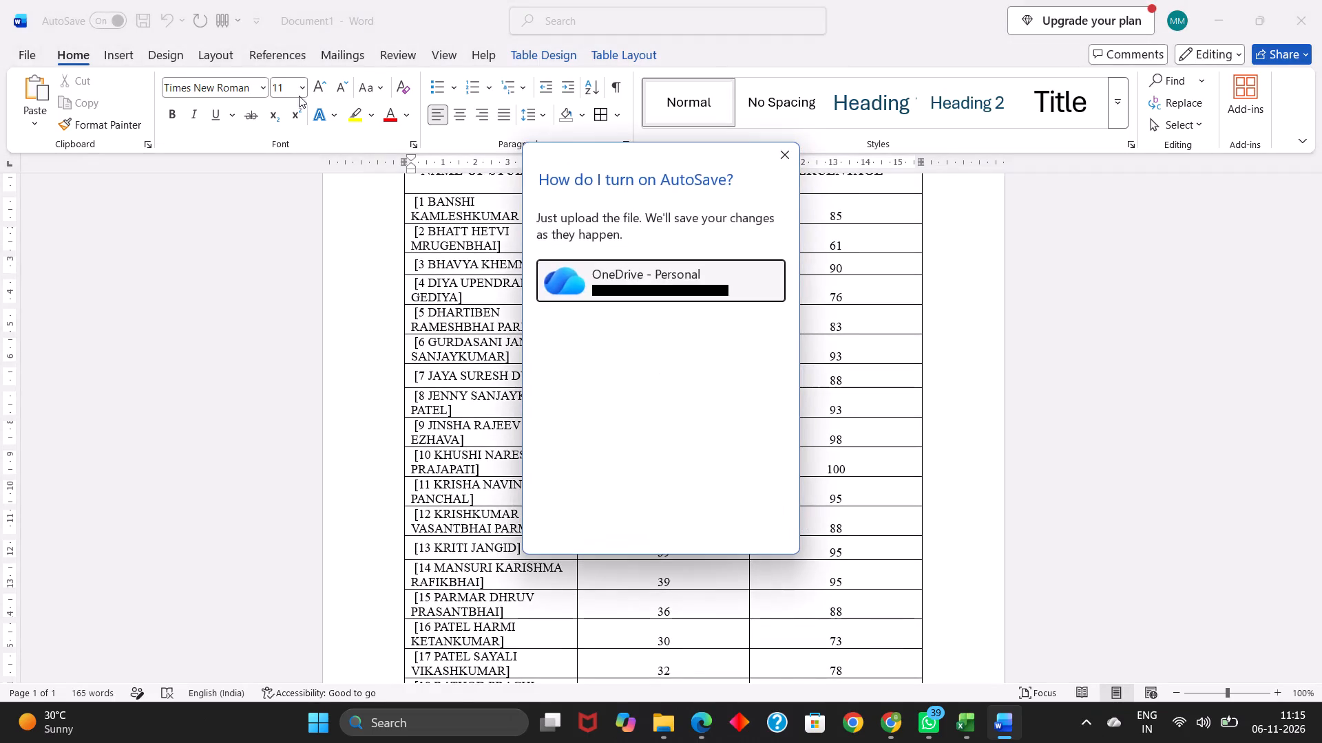
click(586, 272)
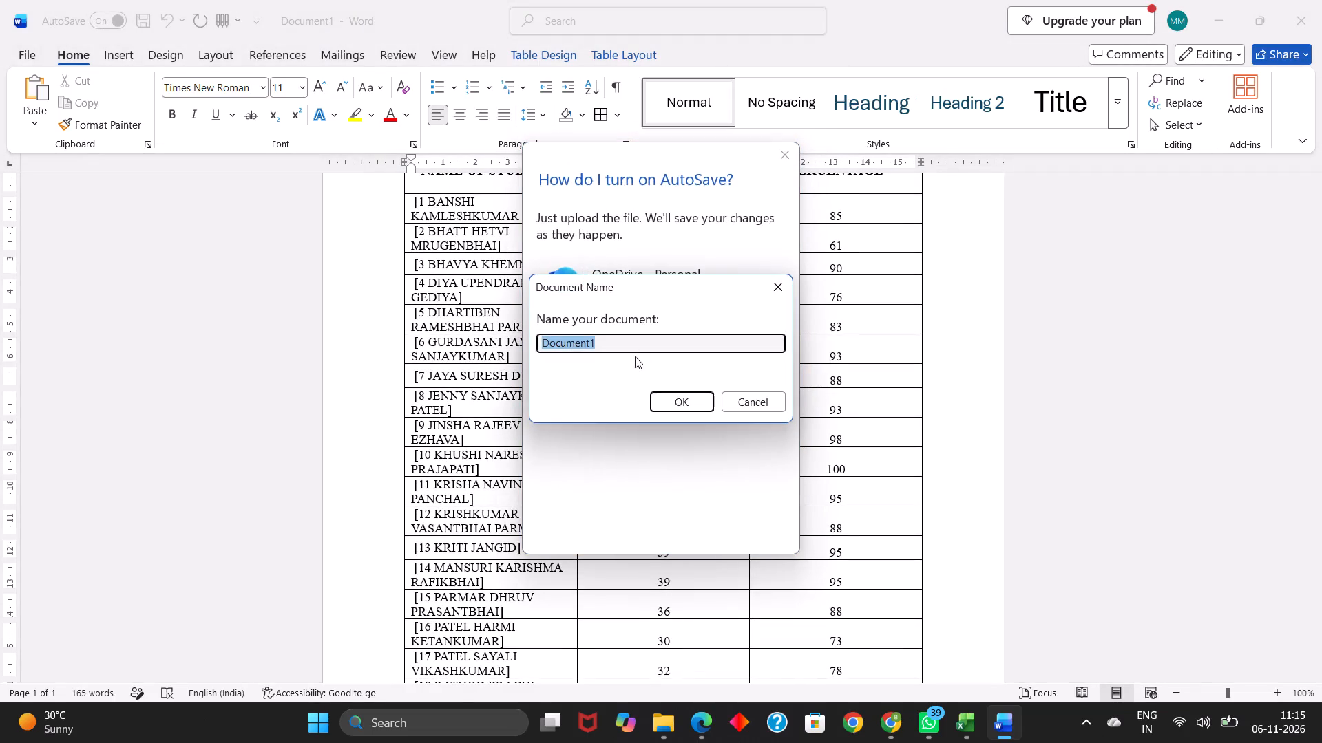
key(BackSpace)
text(FD1 ATTENDANCE)
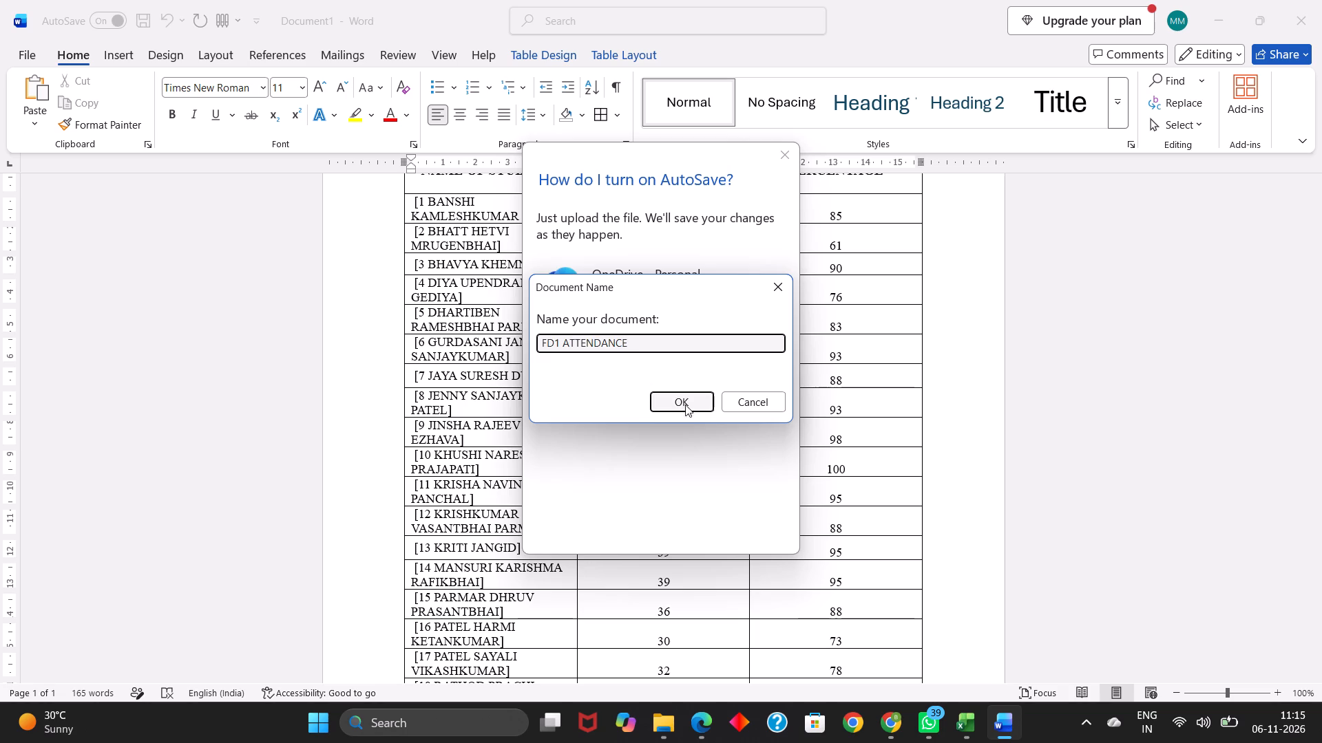
click(687, 410)
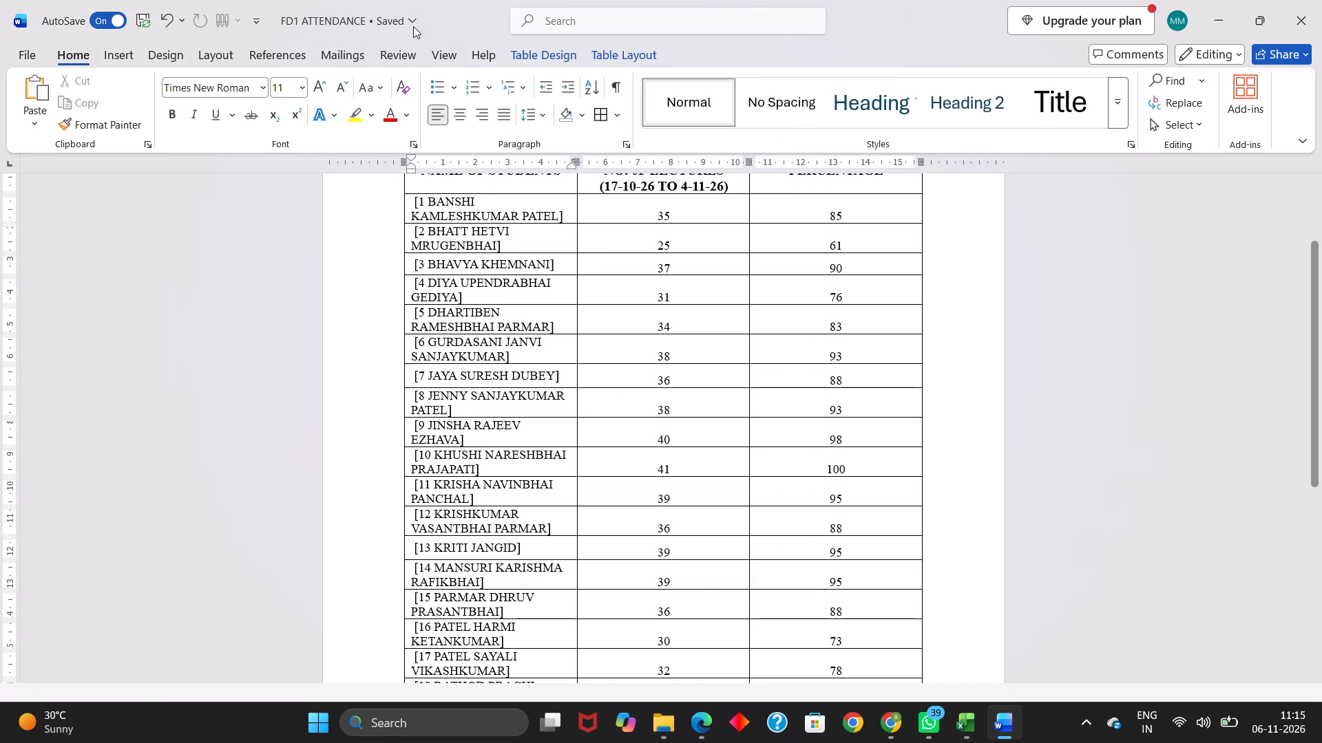
Move the FD1 ATTENDANCE document from the OneDrive Documents folder to the OneDrive Desktop folder and save it.
click(414, 17)
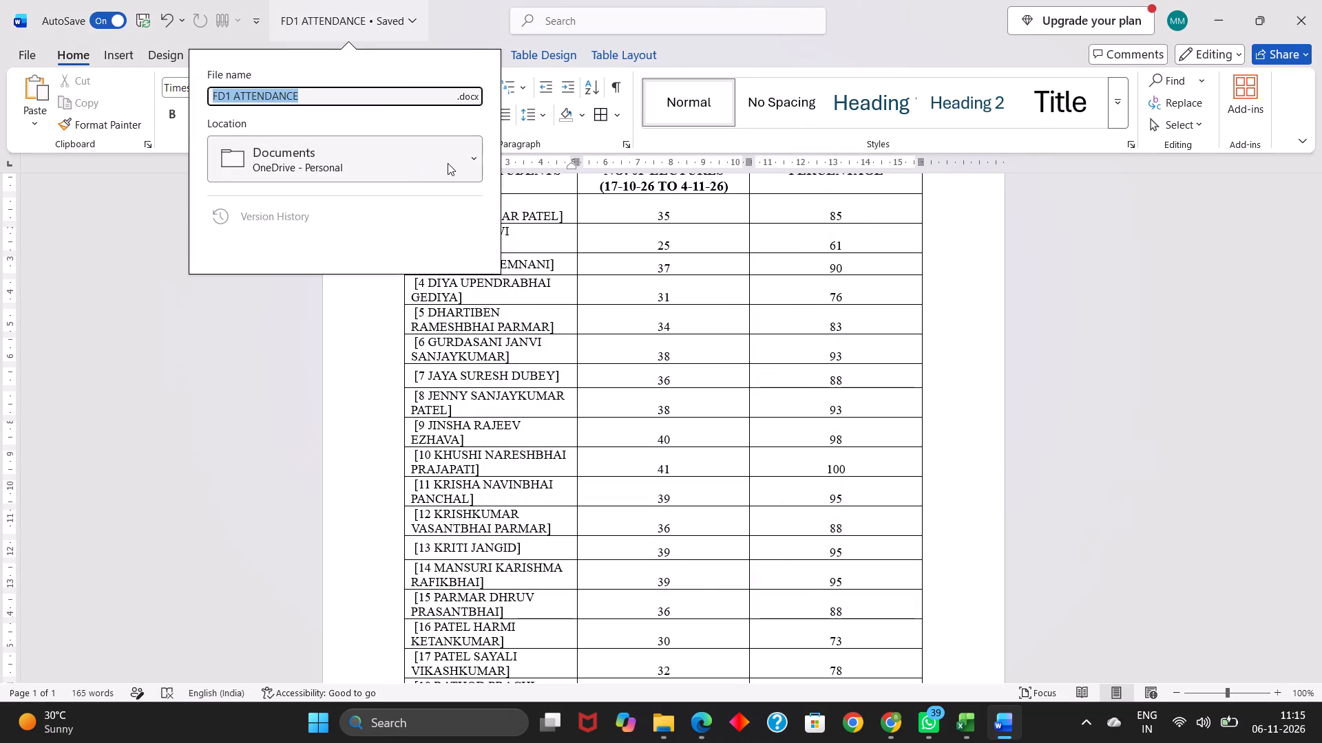
click(450, 162)
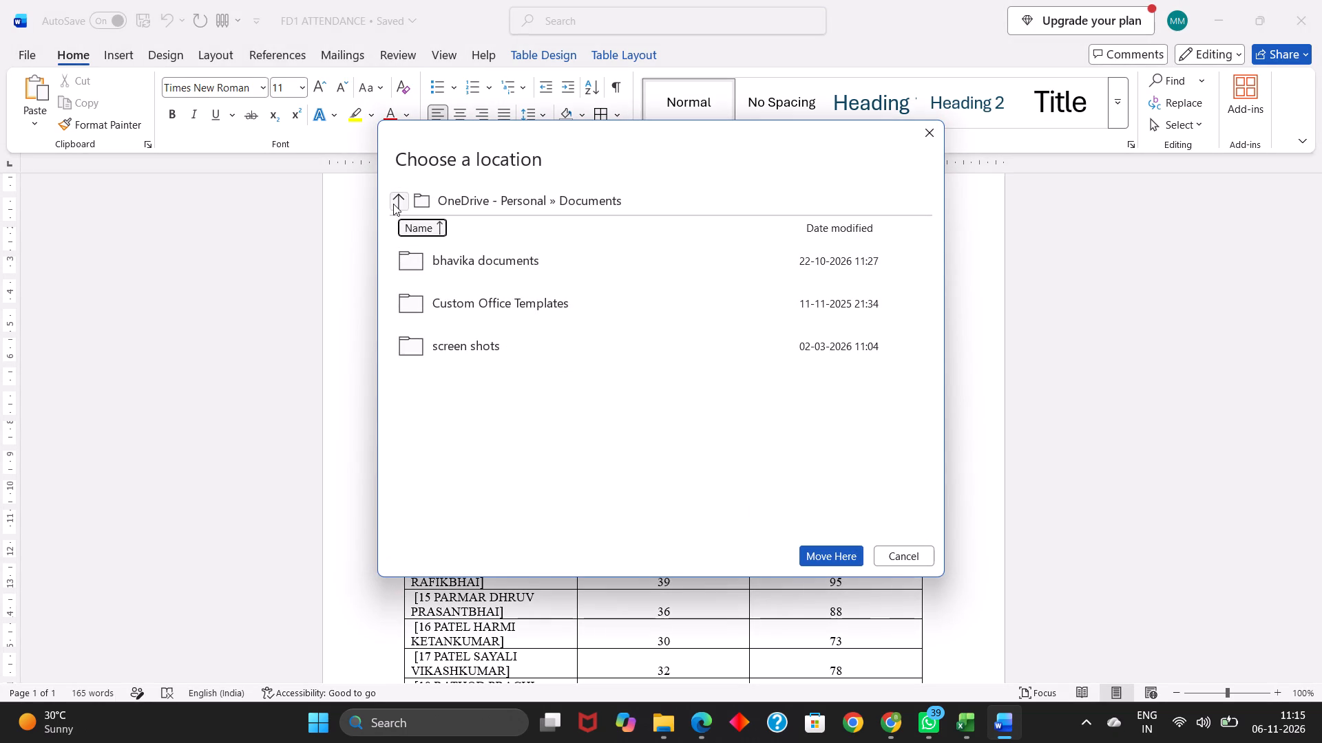
click(394, 204)
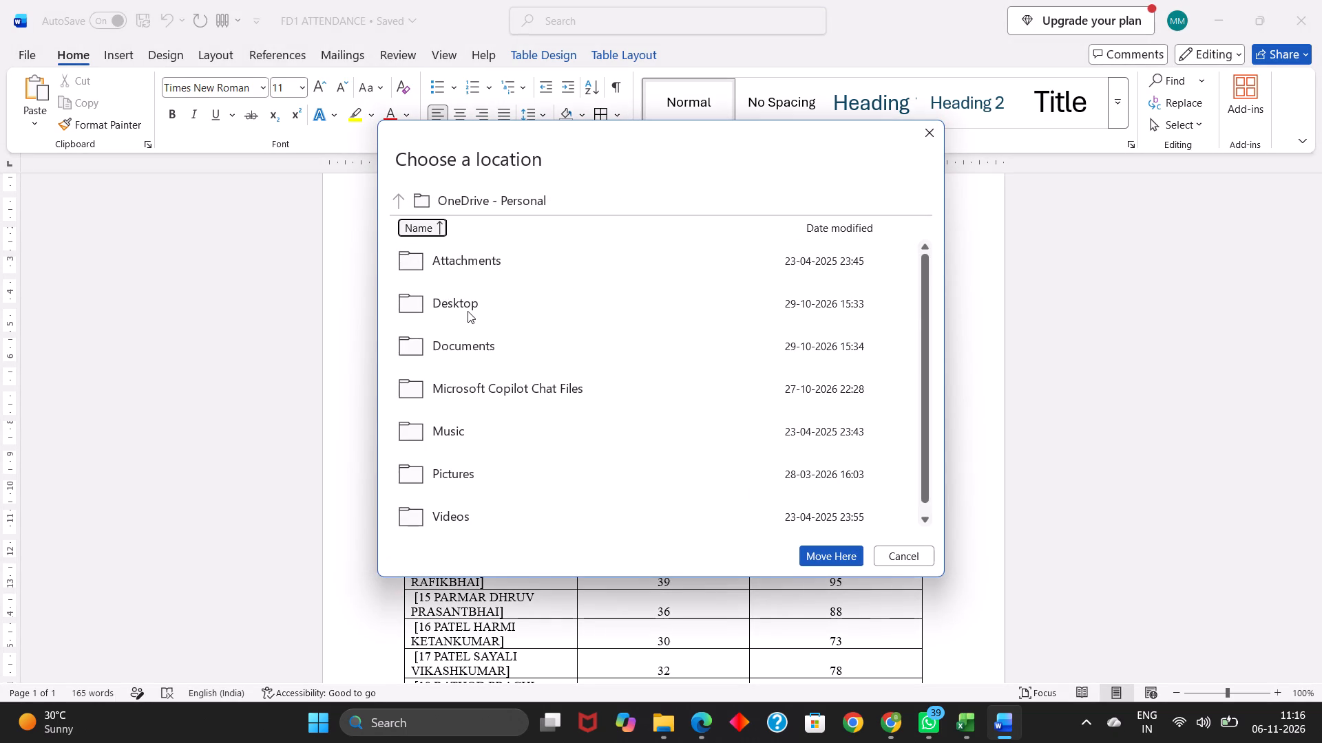
click(468, 311)
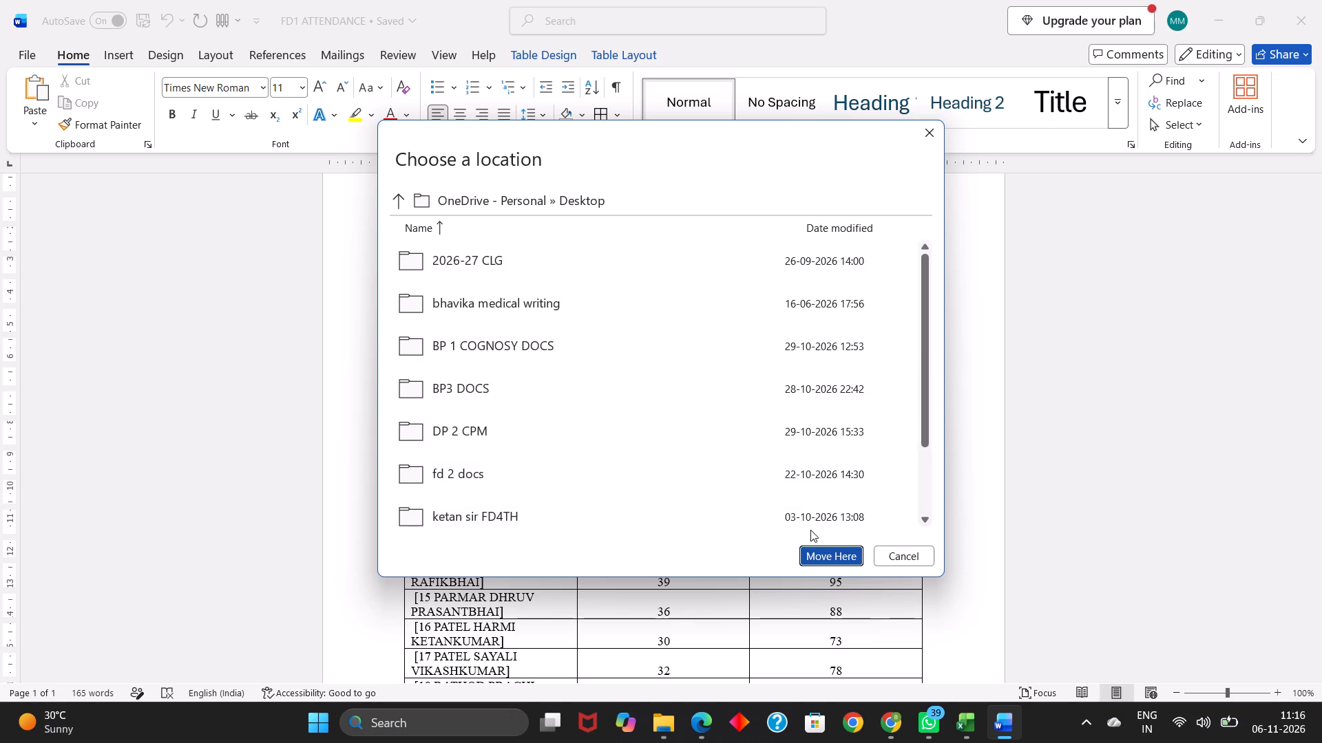
click(839, 554)
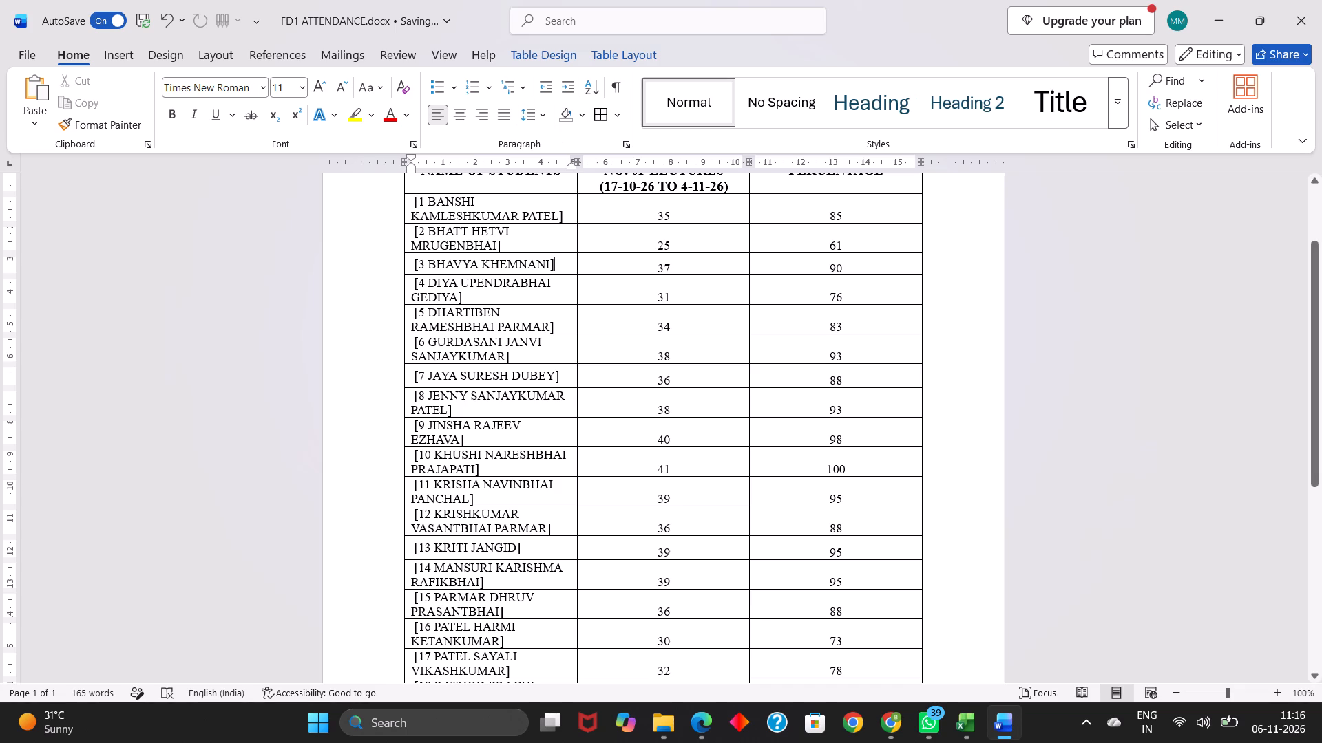
key(ctrl+s)
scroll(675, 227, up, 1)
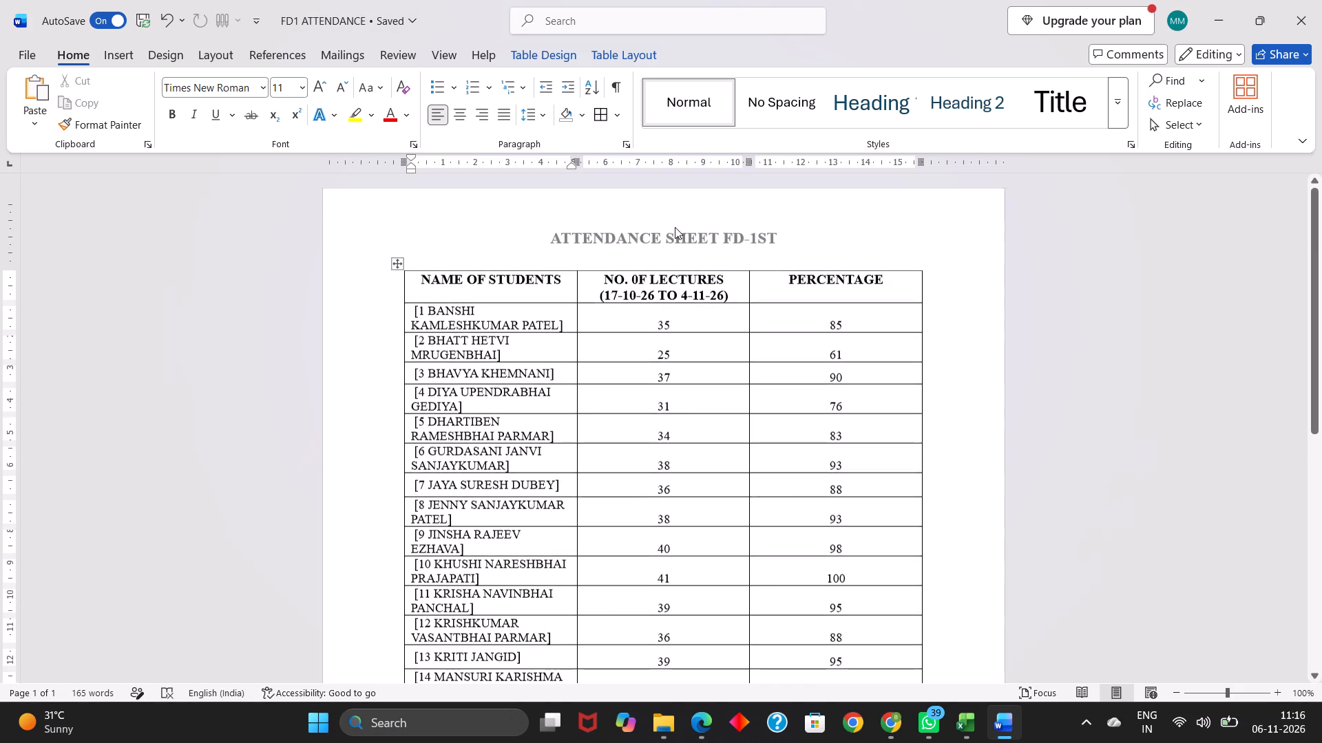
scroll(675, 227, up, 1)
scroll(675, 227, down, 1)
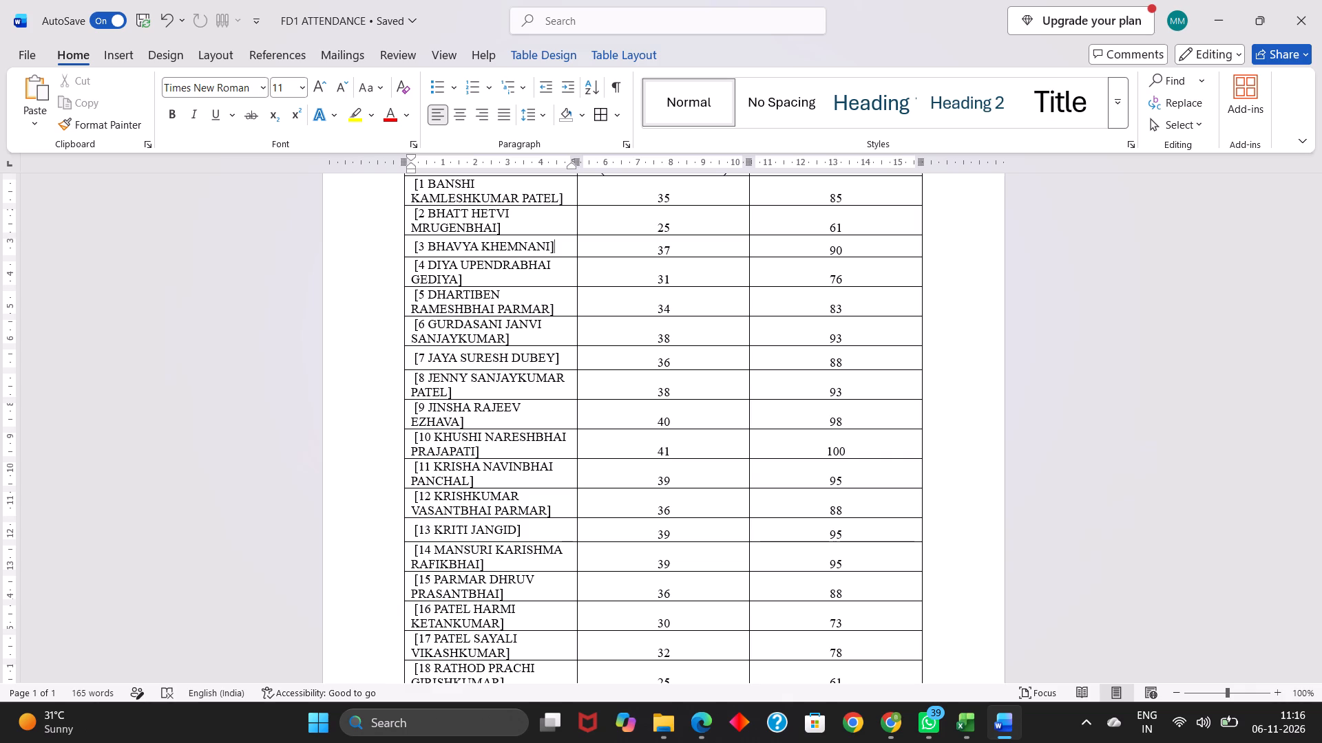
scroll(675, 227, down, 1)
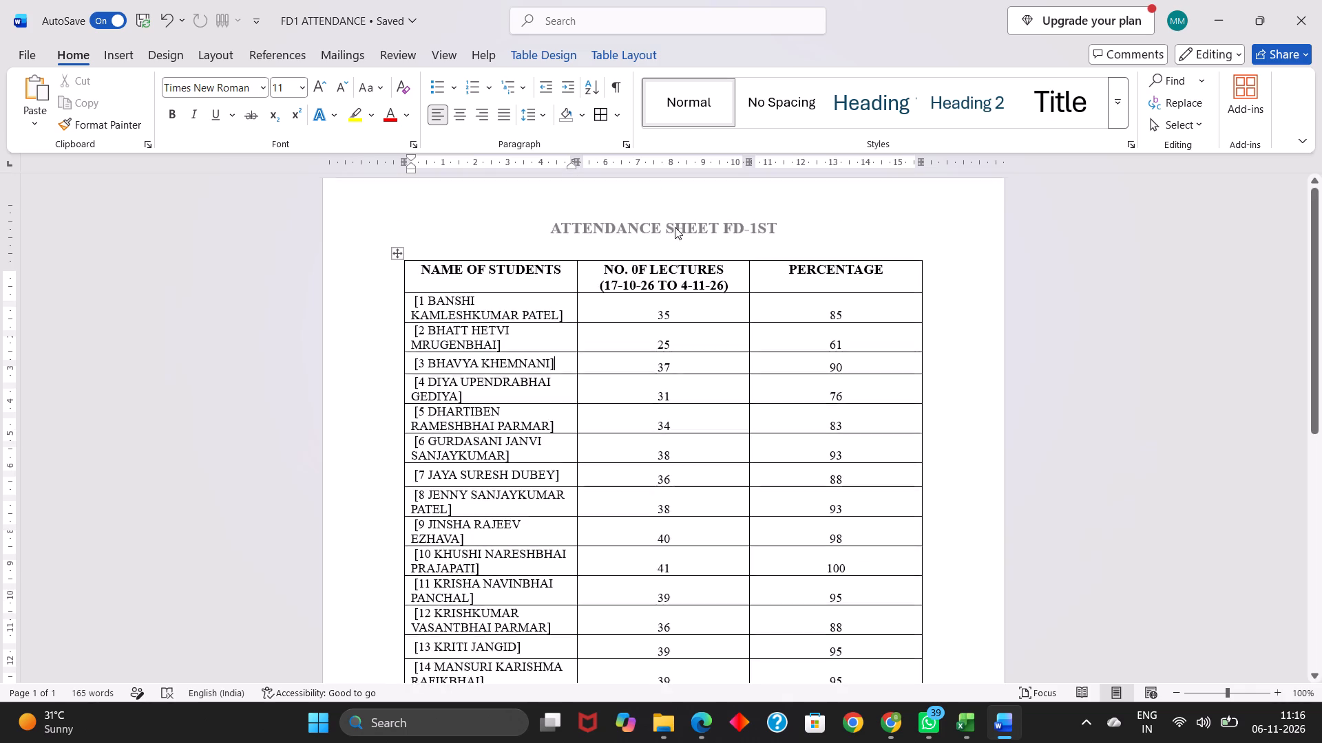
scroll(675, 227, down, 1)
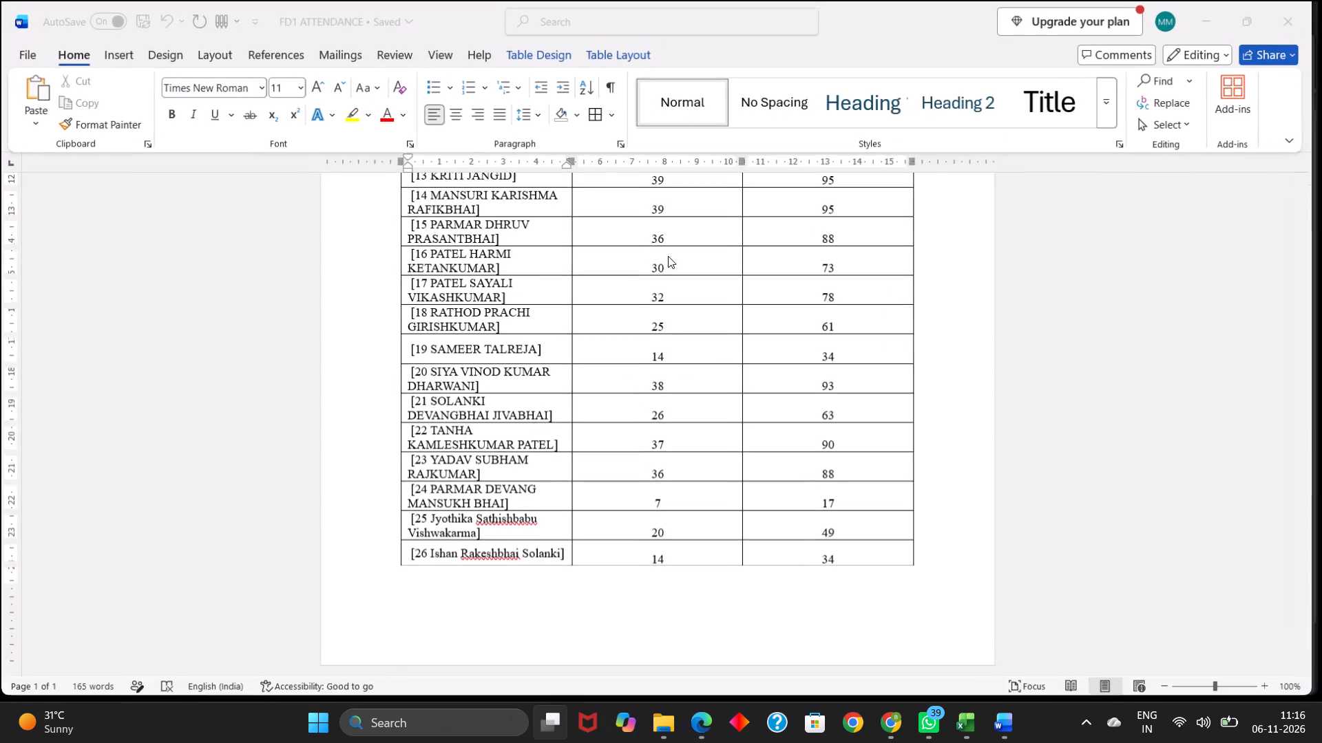
Switch to the Windows desktop and copy the FD1 ATTENDANCE document file to the clipboard.
click(350, 294)
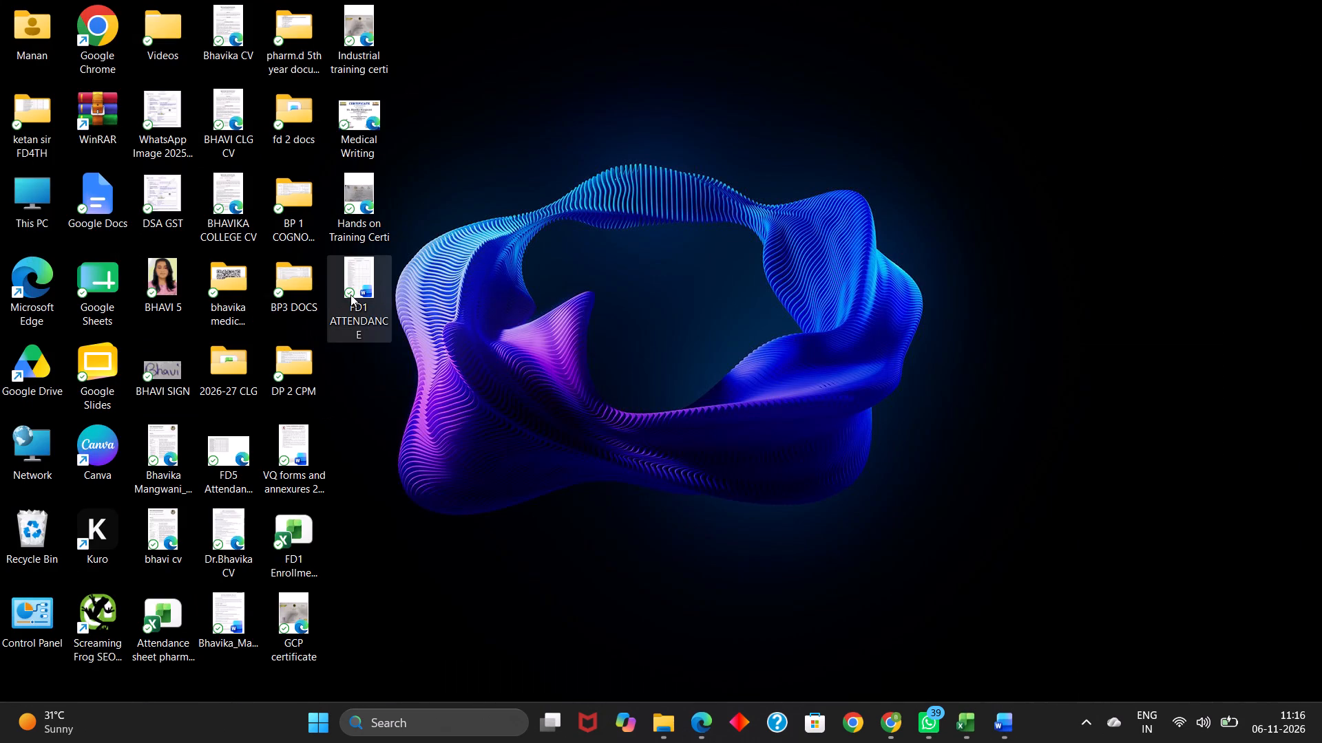
right_click(350, 294)
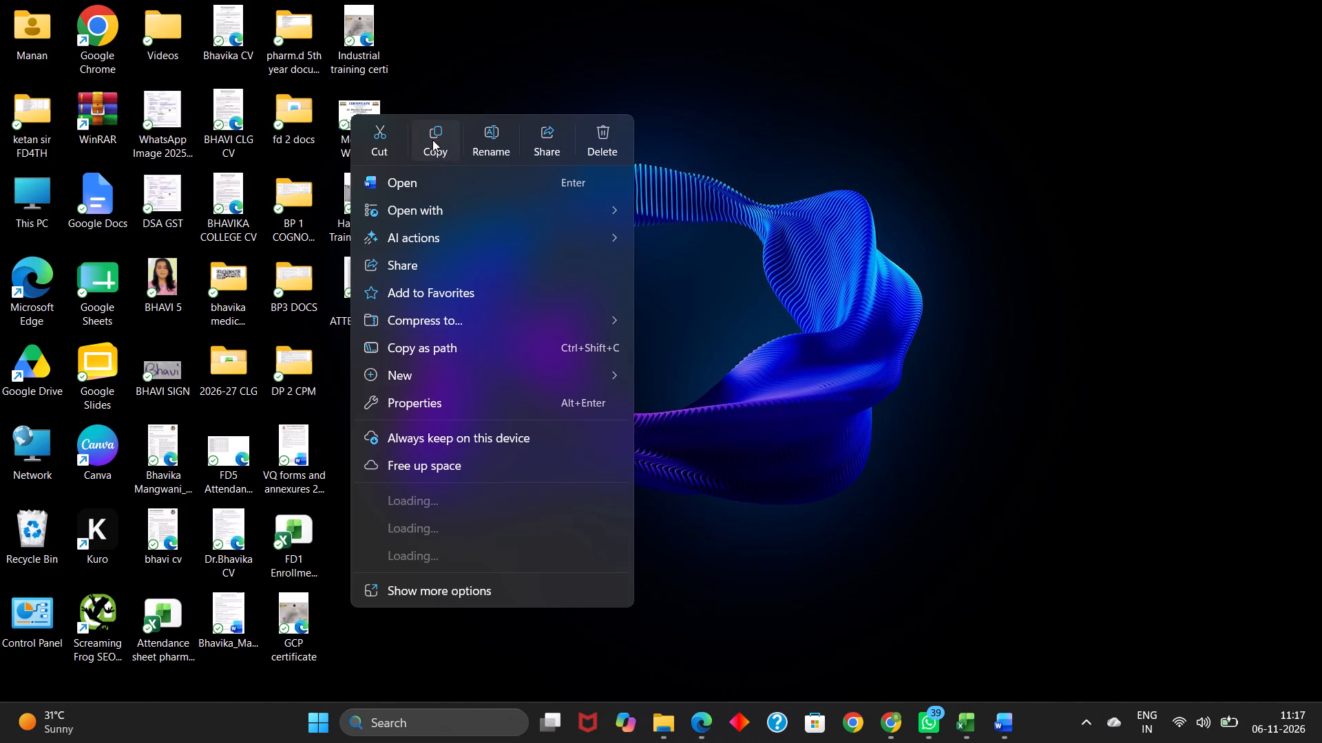
click(432, 140)
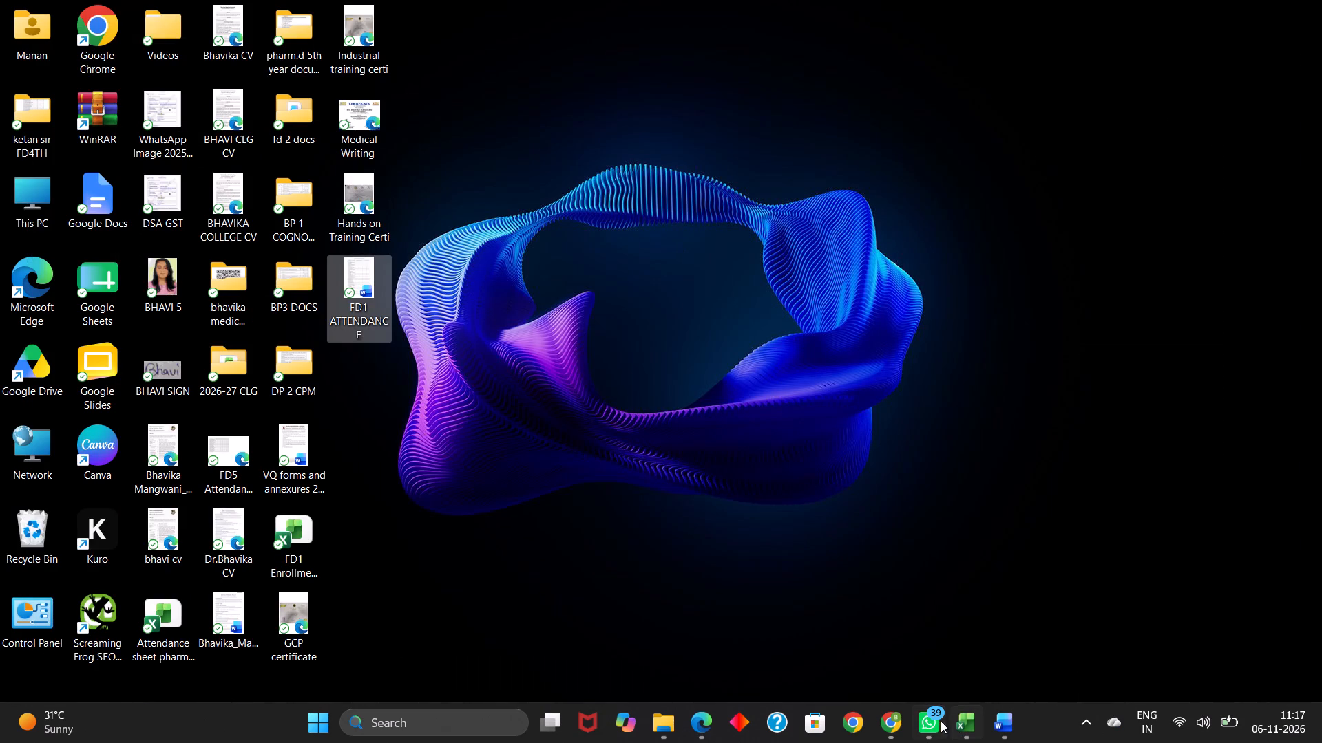
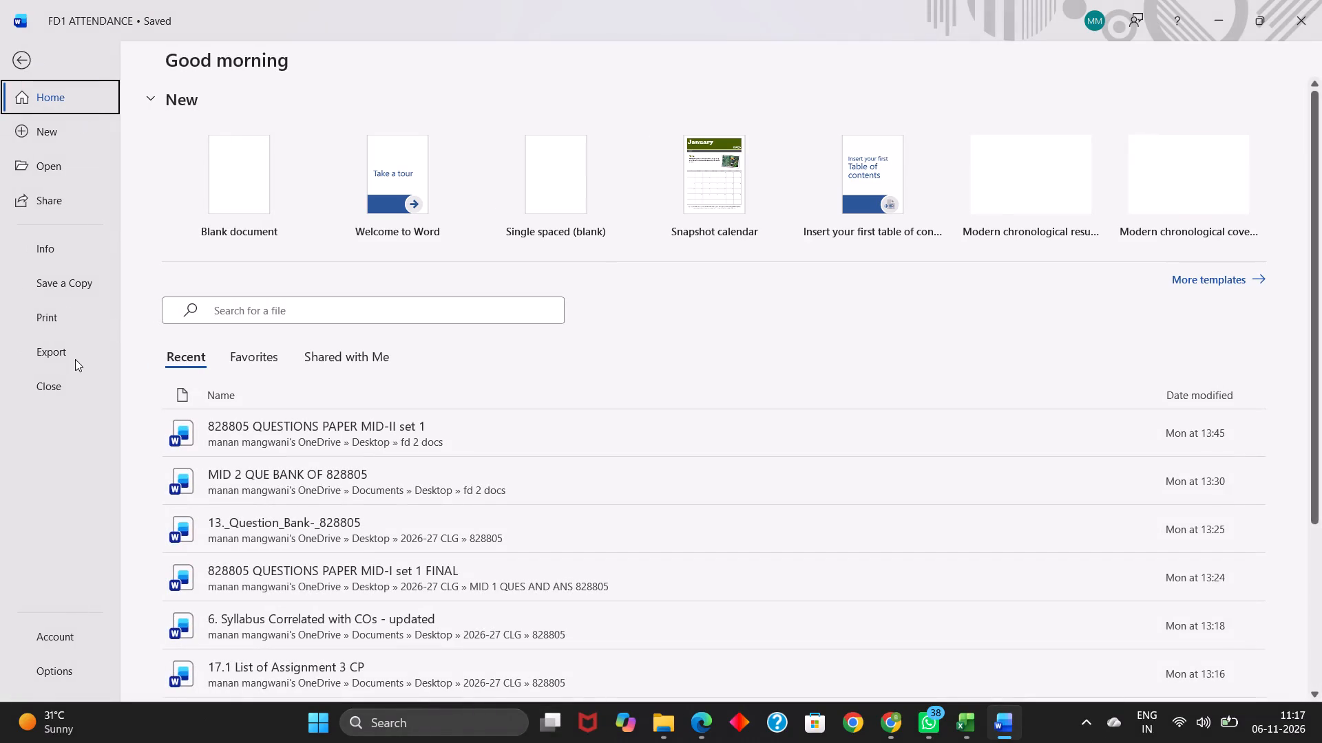
Start saving a copy of the FD1 ATTENDANCE document and choose This PC as the storage location.
click(59, 286)
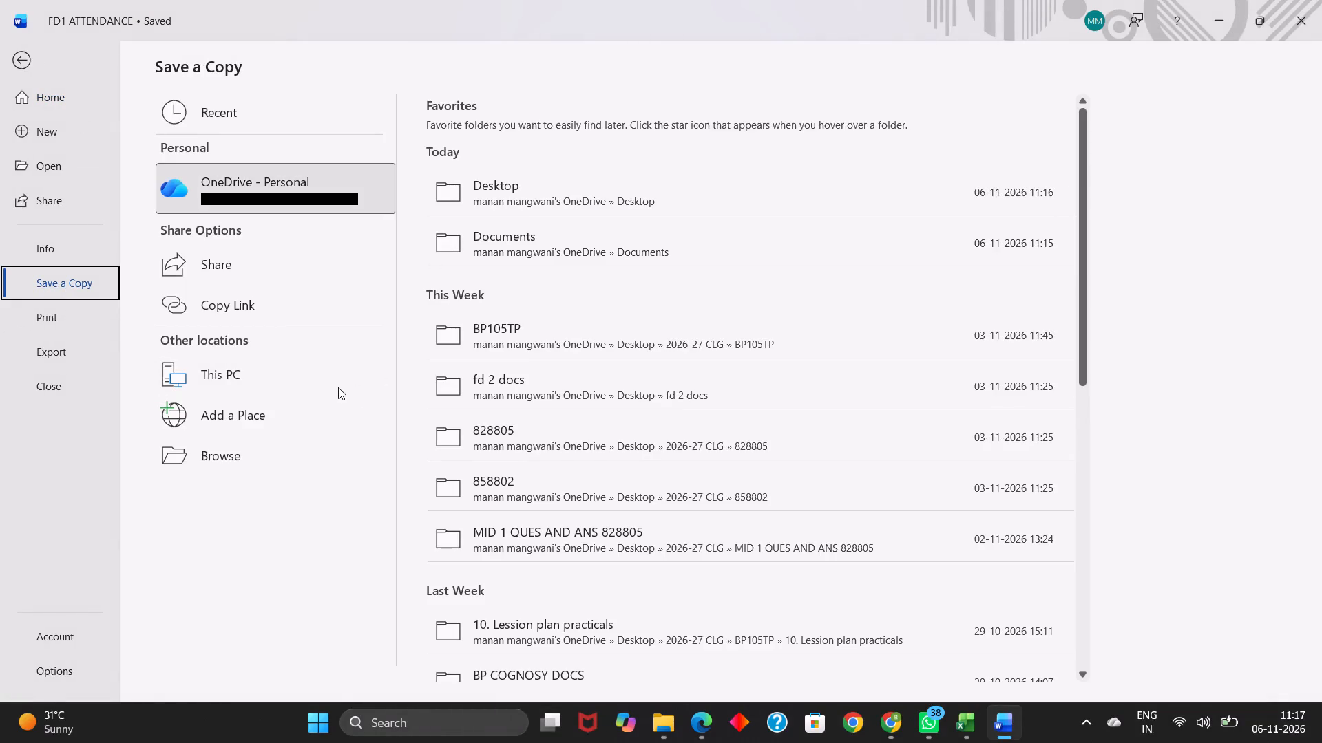
click(227, 374)
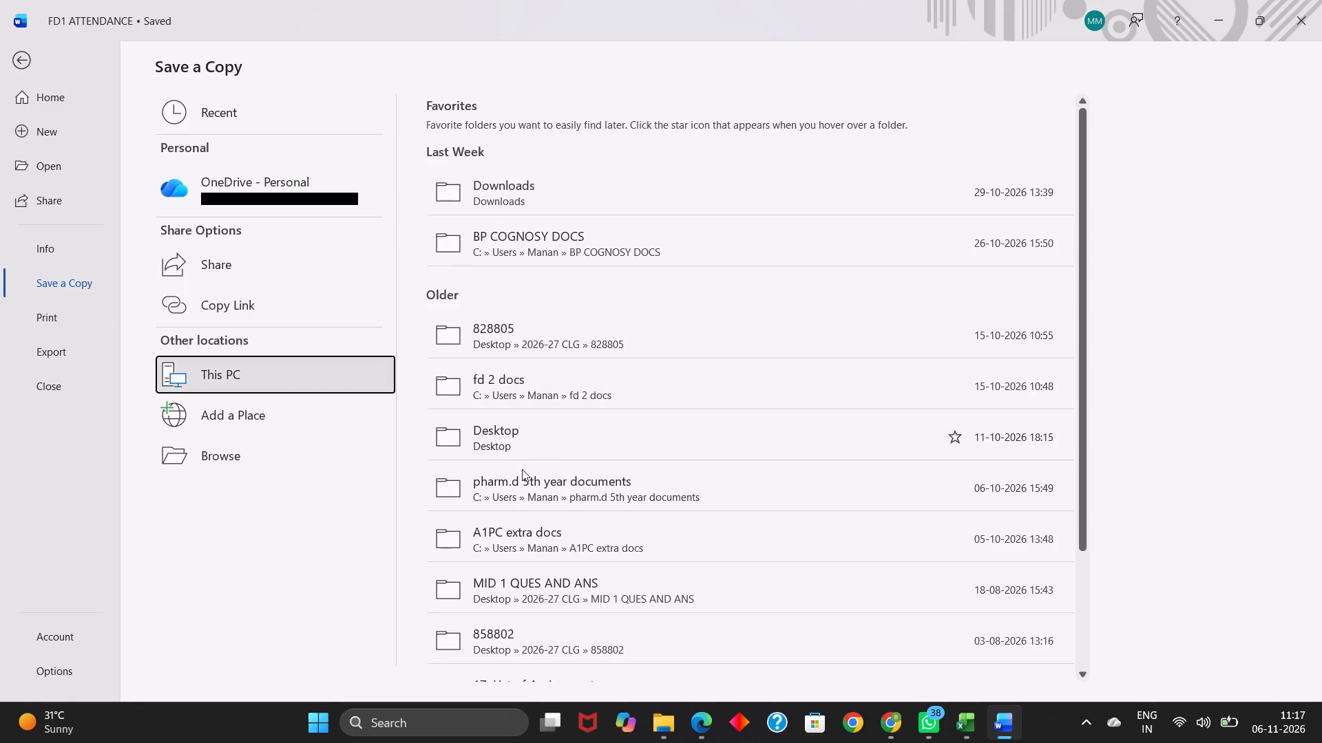
Save a PDF copy of the document to the OneDrive Desktop folder under the name "FD1 ATTENDANCE SHEET".
click(532, 453)
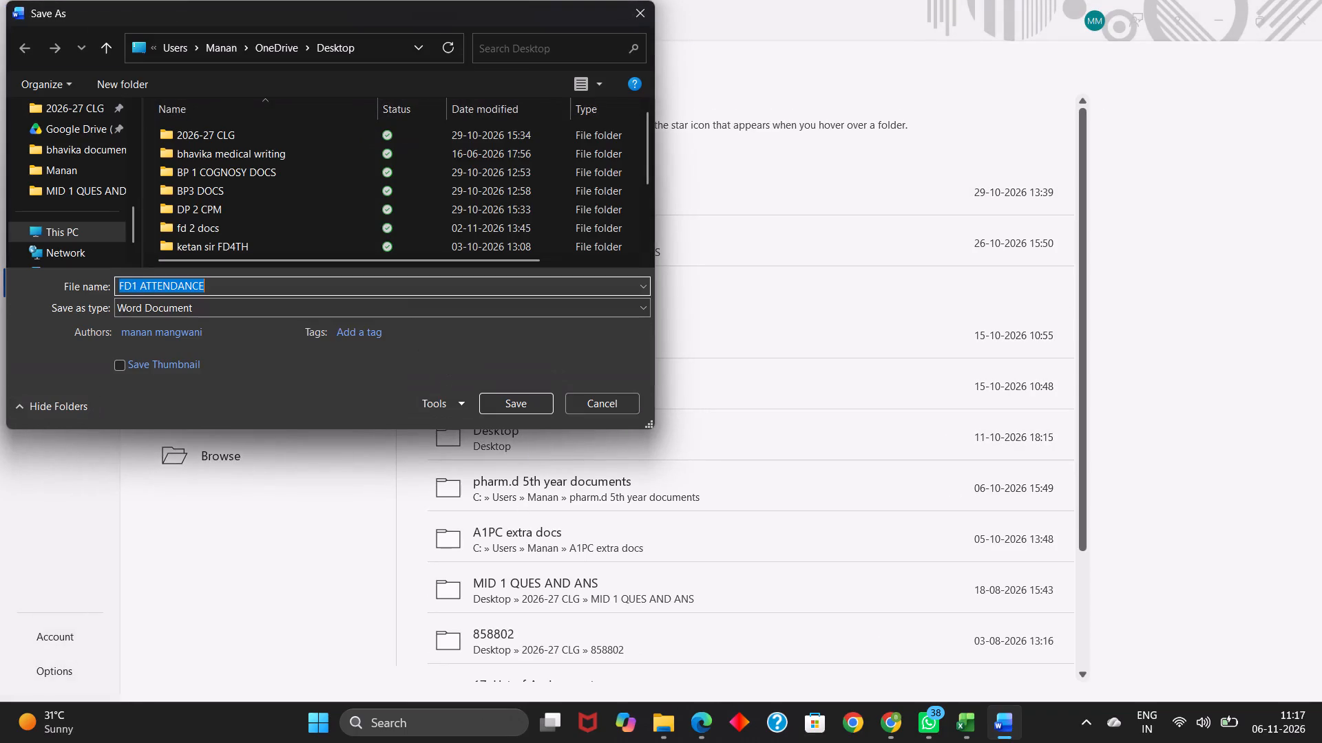
click(600, 309)
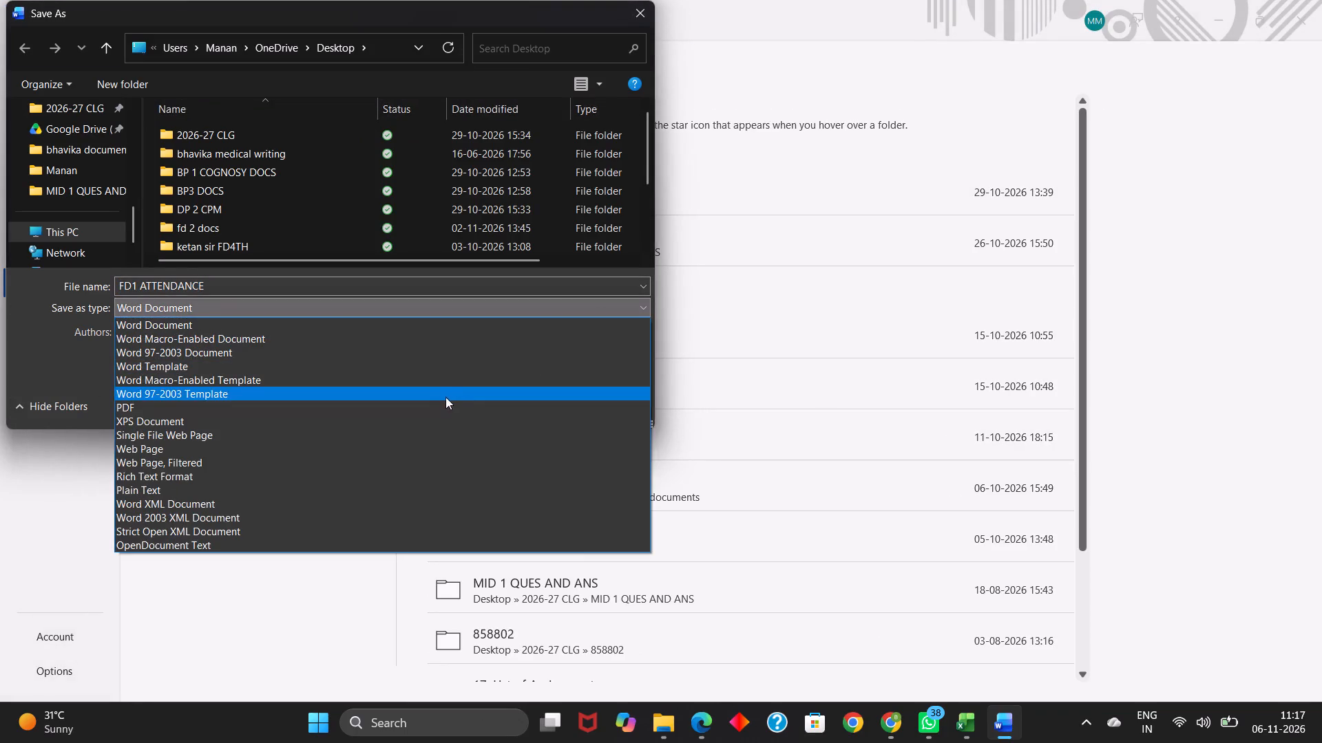
click(448, 403)
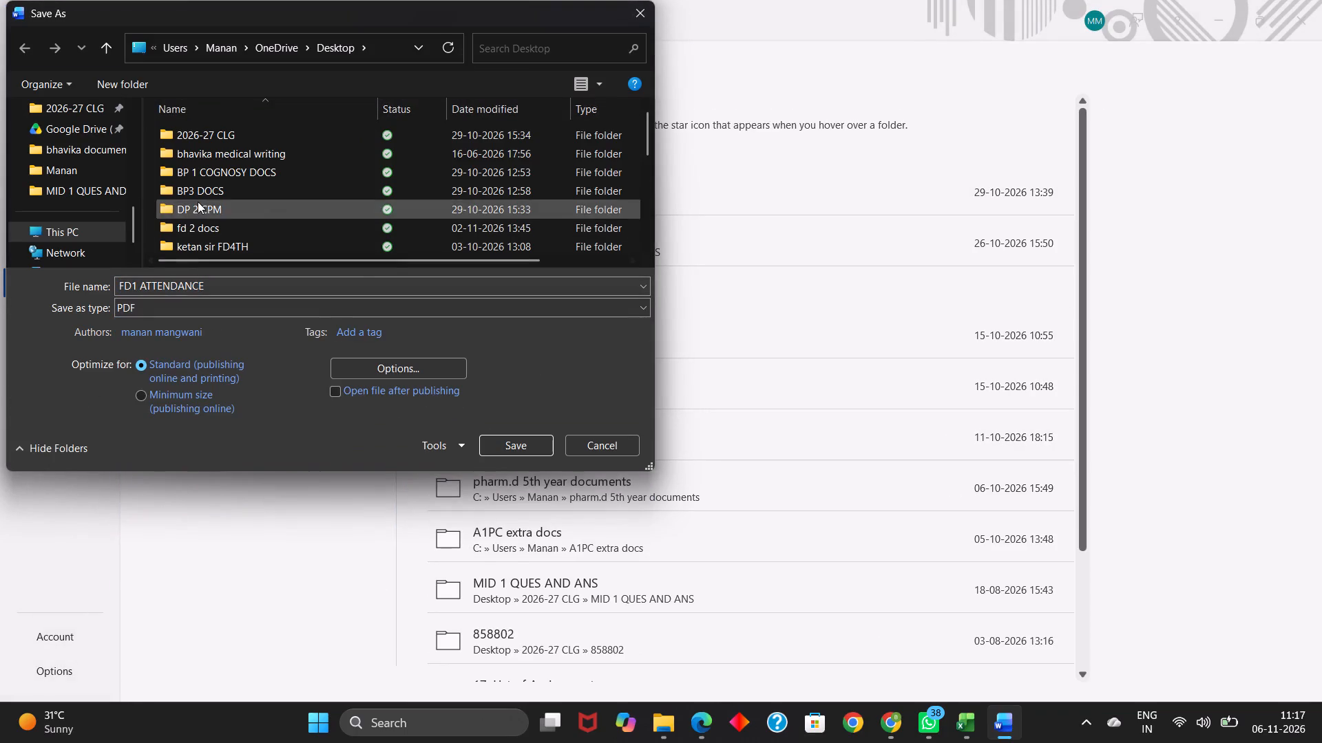
scroll(110, 161, up, 8)
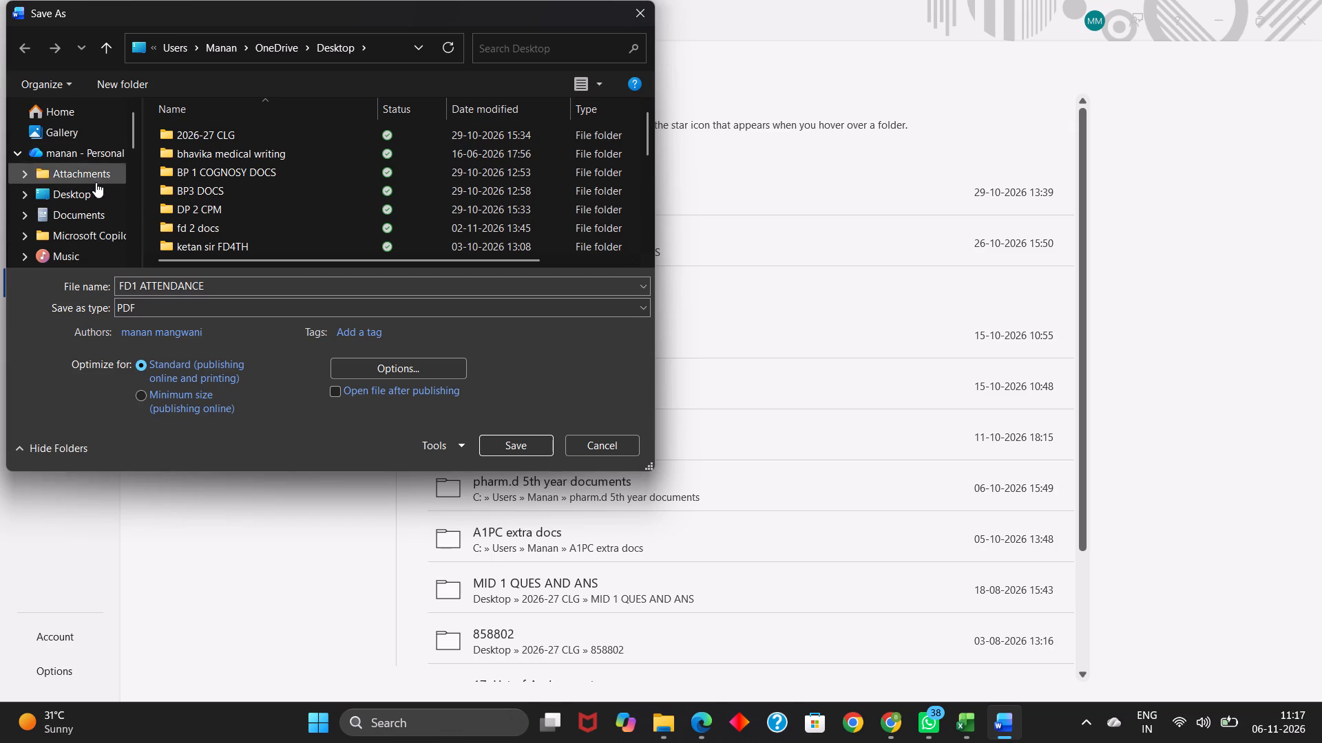
click(95, 190)
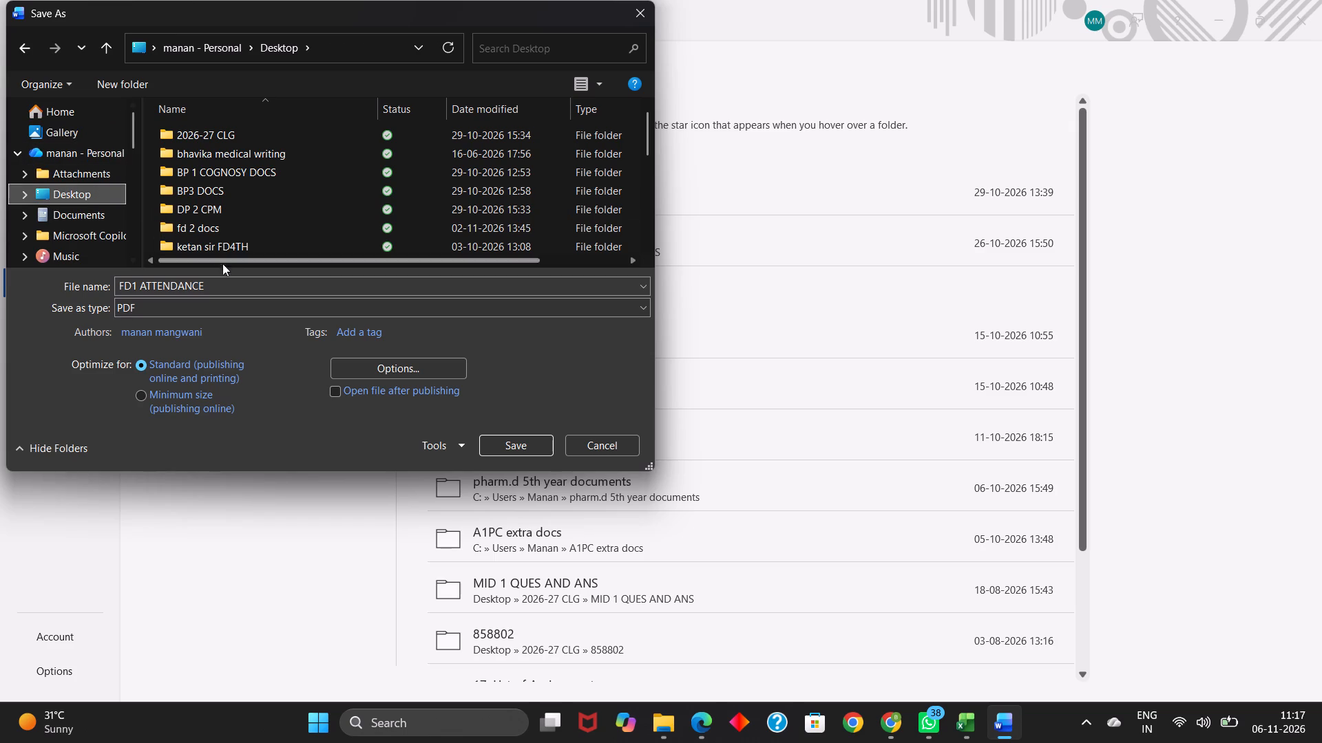
click(222, 282)
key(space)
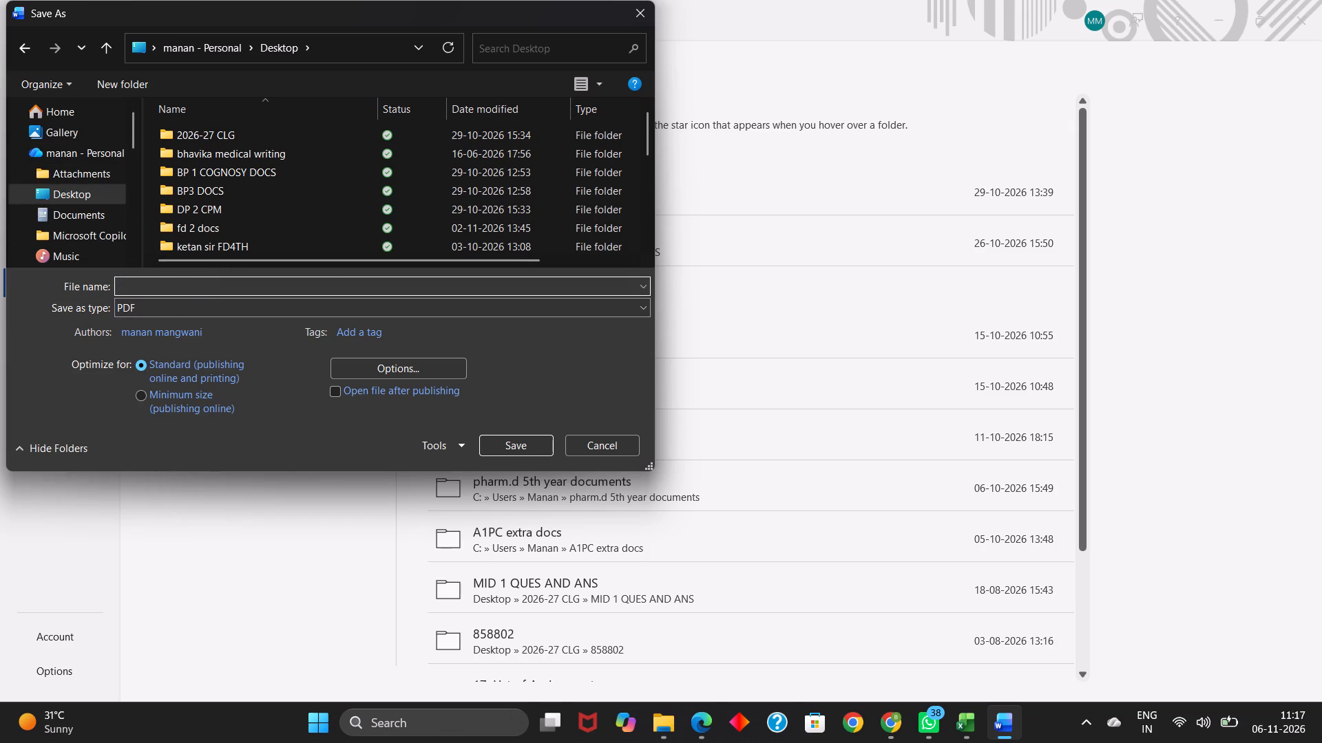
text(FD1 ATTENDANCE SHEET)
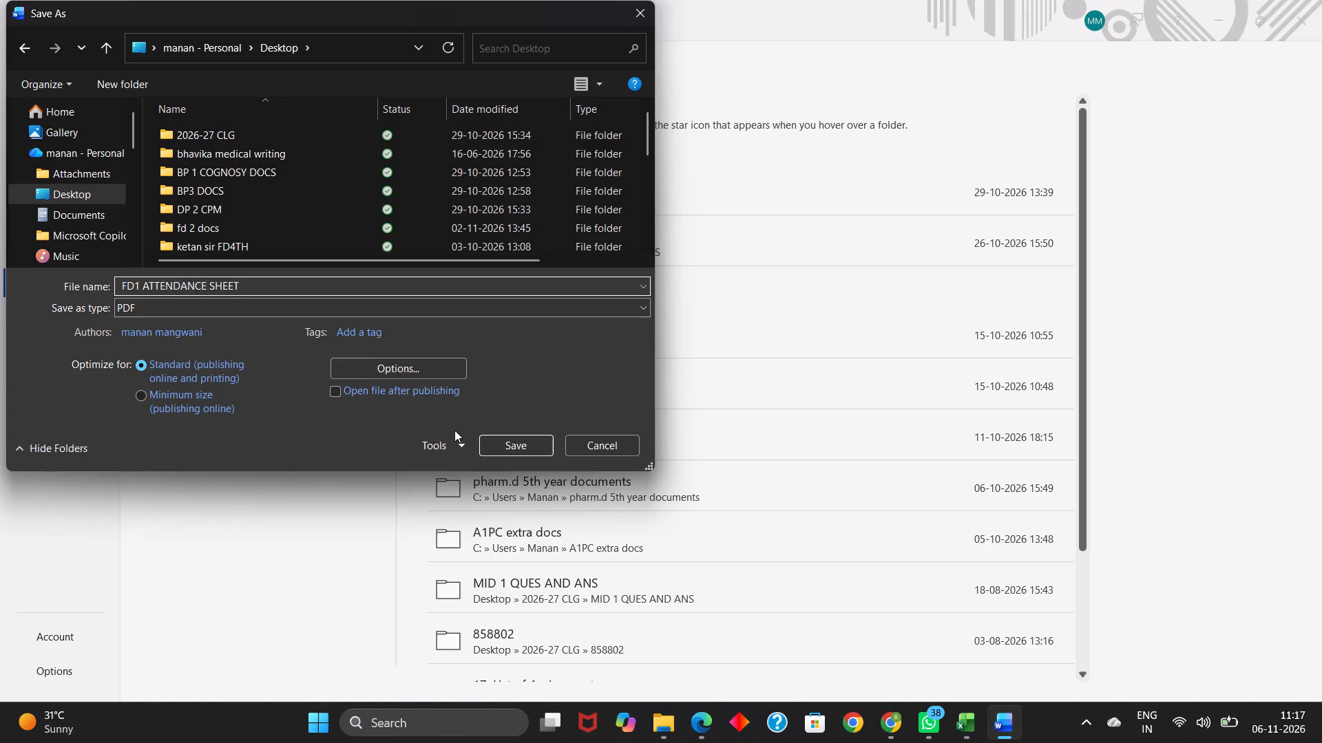
click(518, 440)
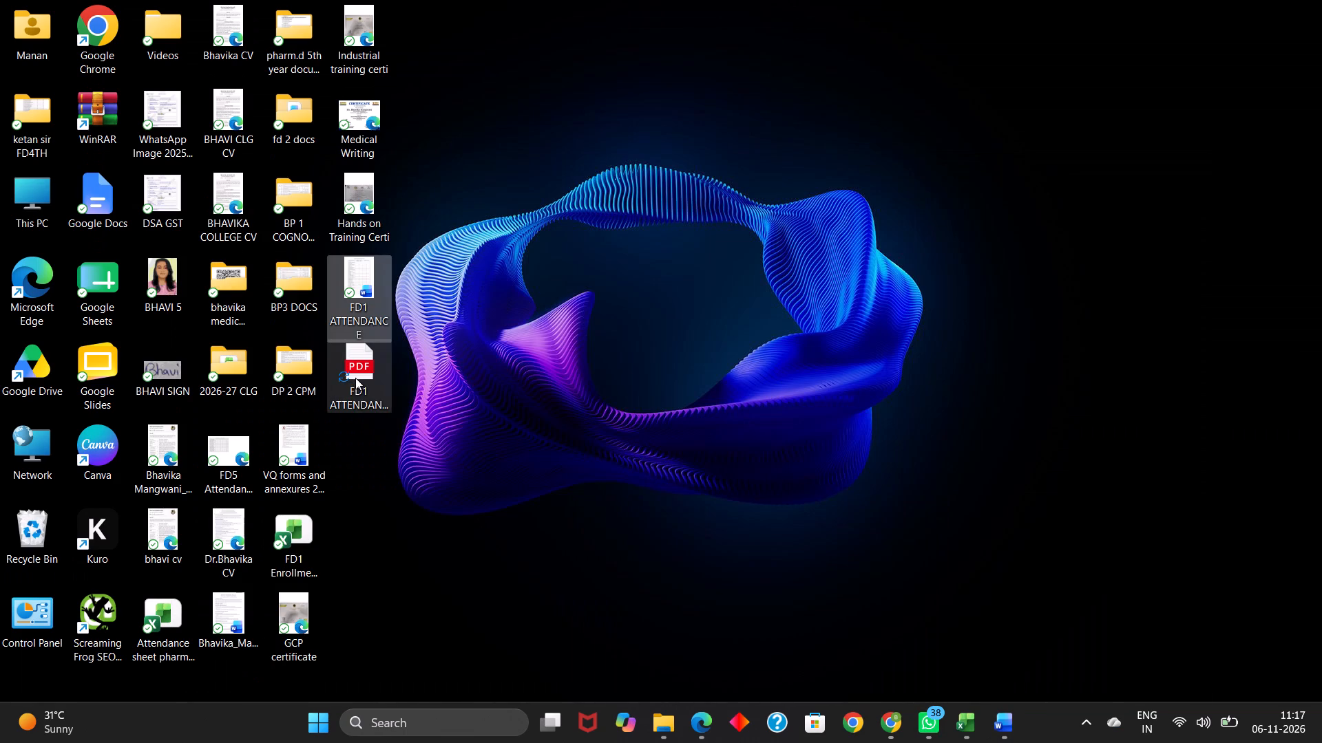
Open the FD1 ATTENDANCE SHEET PDF from the Windows desktop and look through its attendance table to the end.
double_click(355, 378)
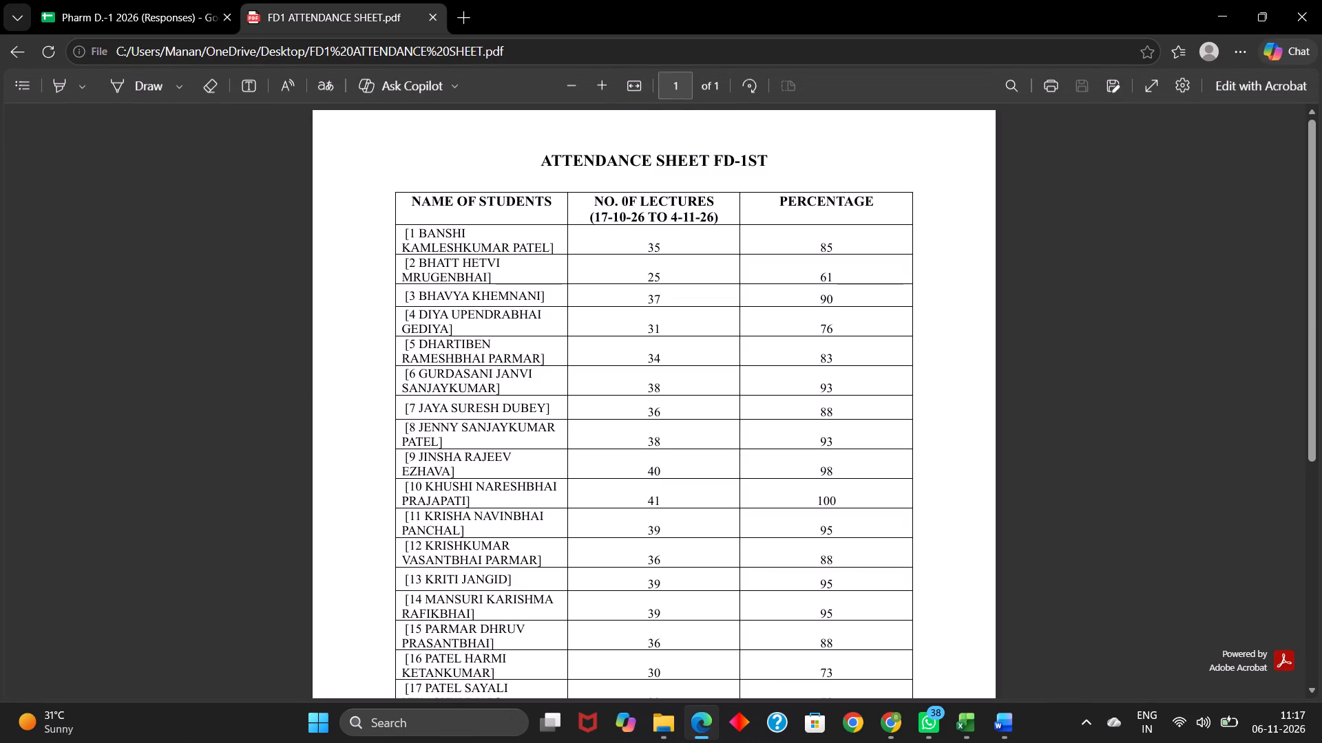
scroll(627, 281, down, 4)
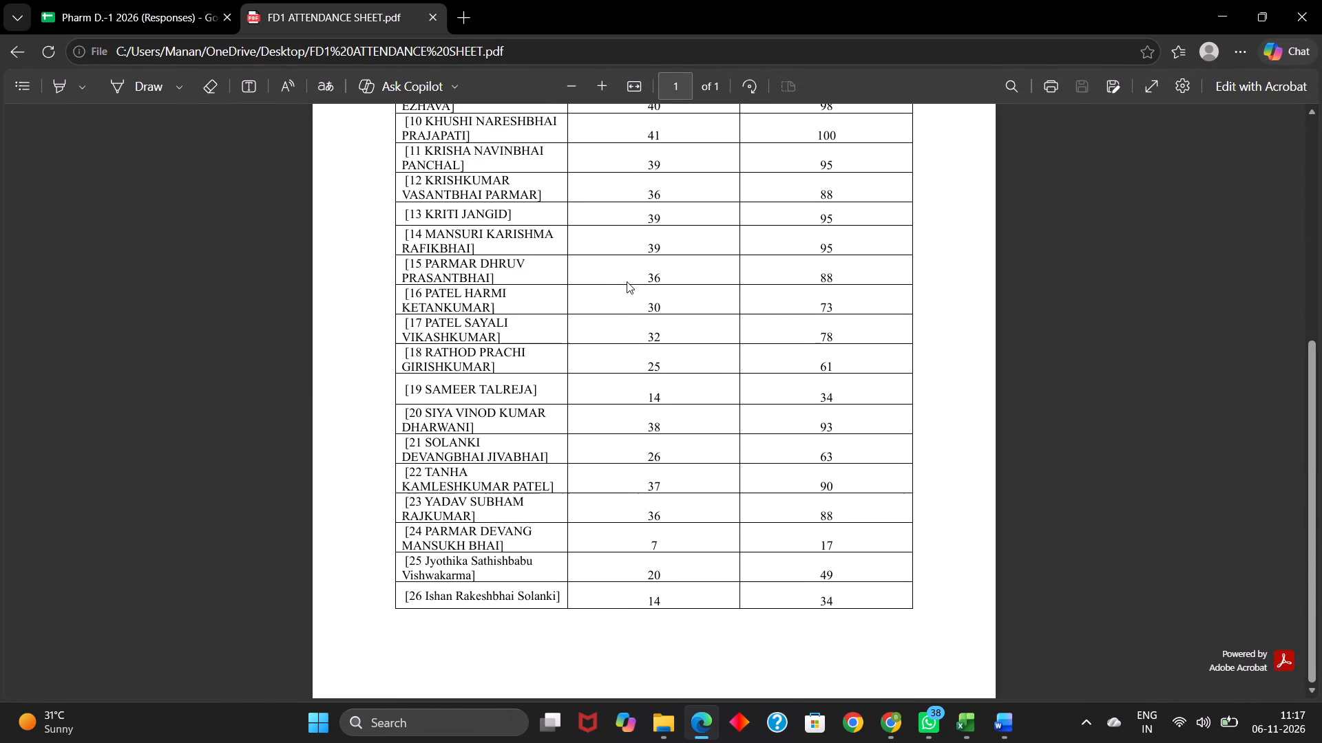
Return to the Windows desktop and copy the FD1 ATTENDANCE SHEET PDF file to the clipboard.
click(365, 354)
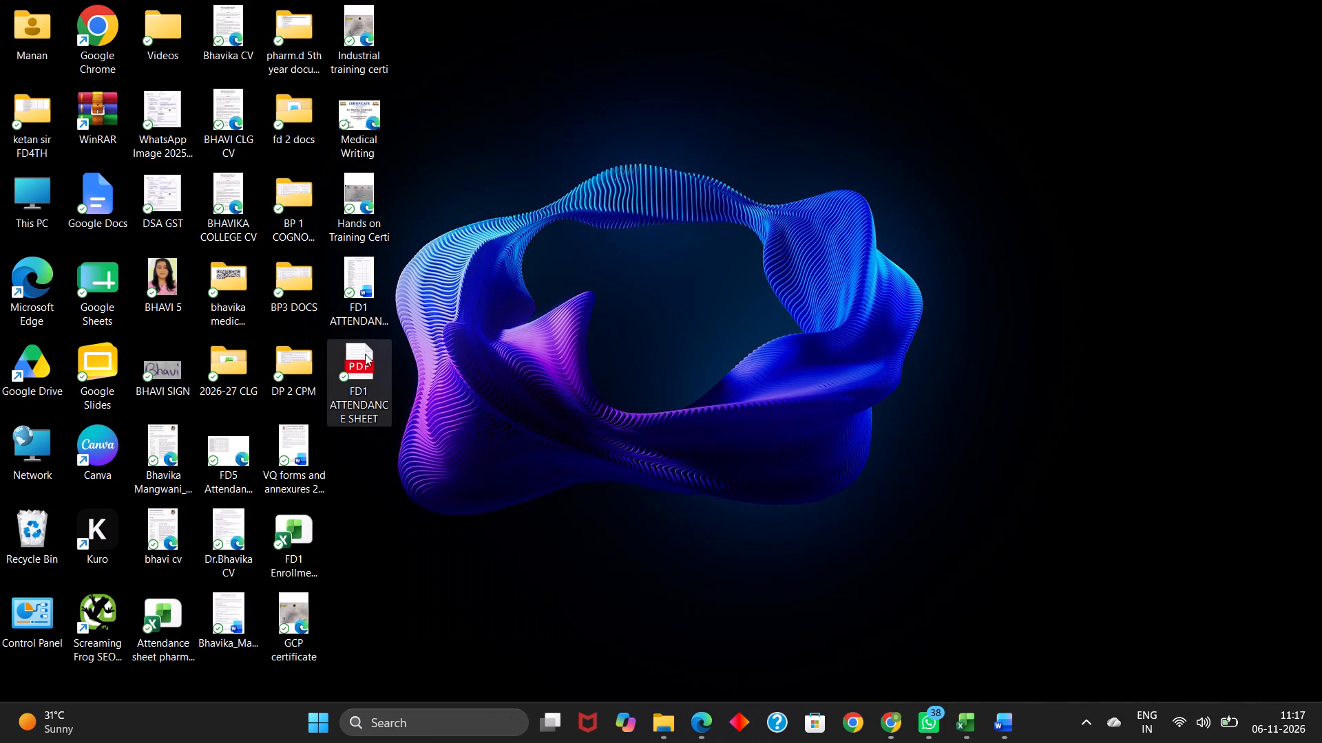
right_click(365, 354)
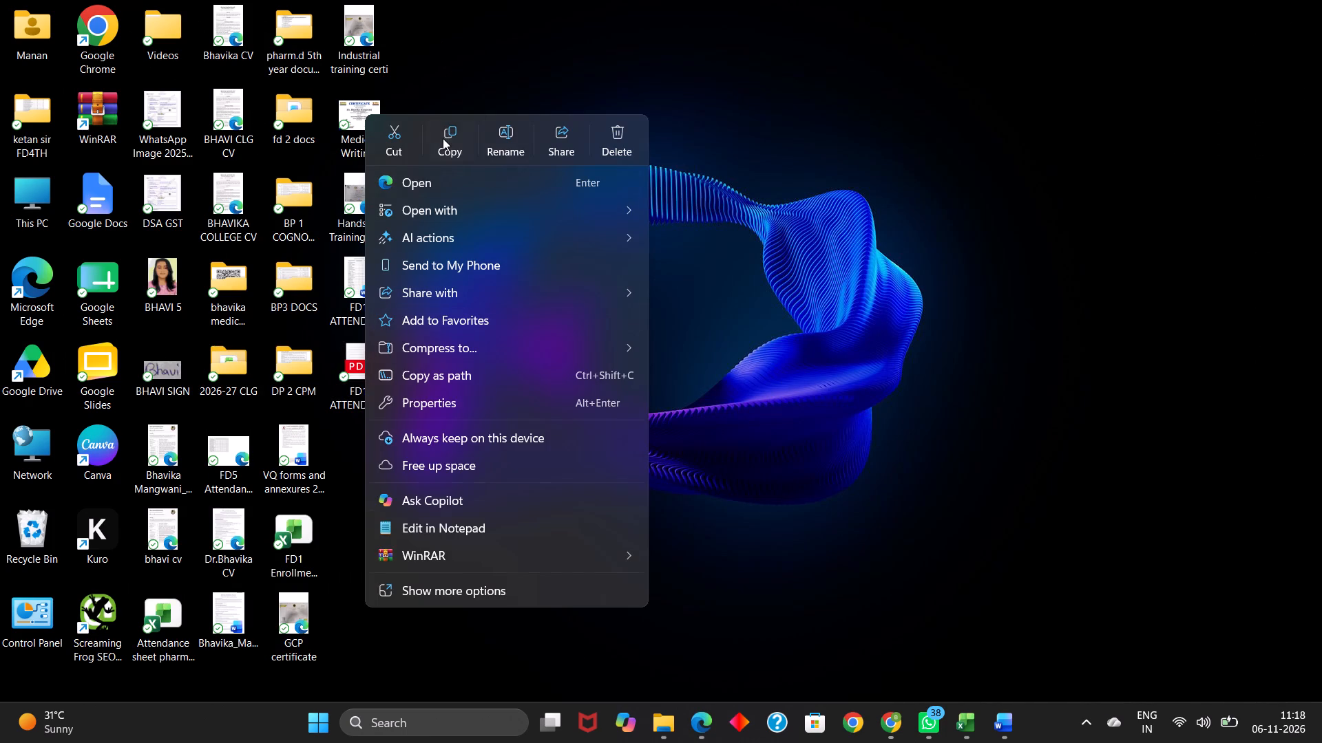
click(443, 138)
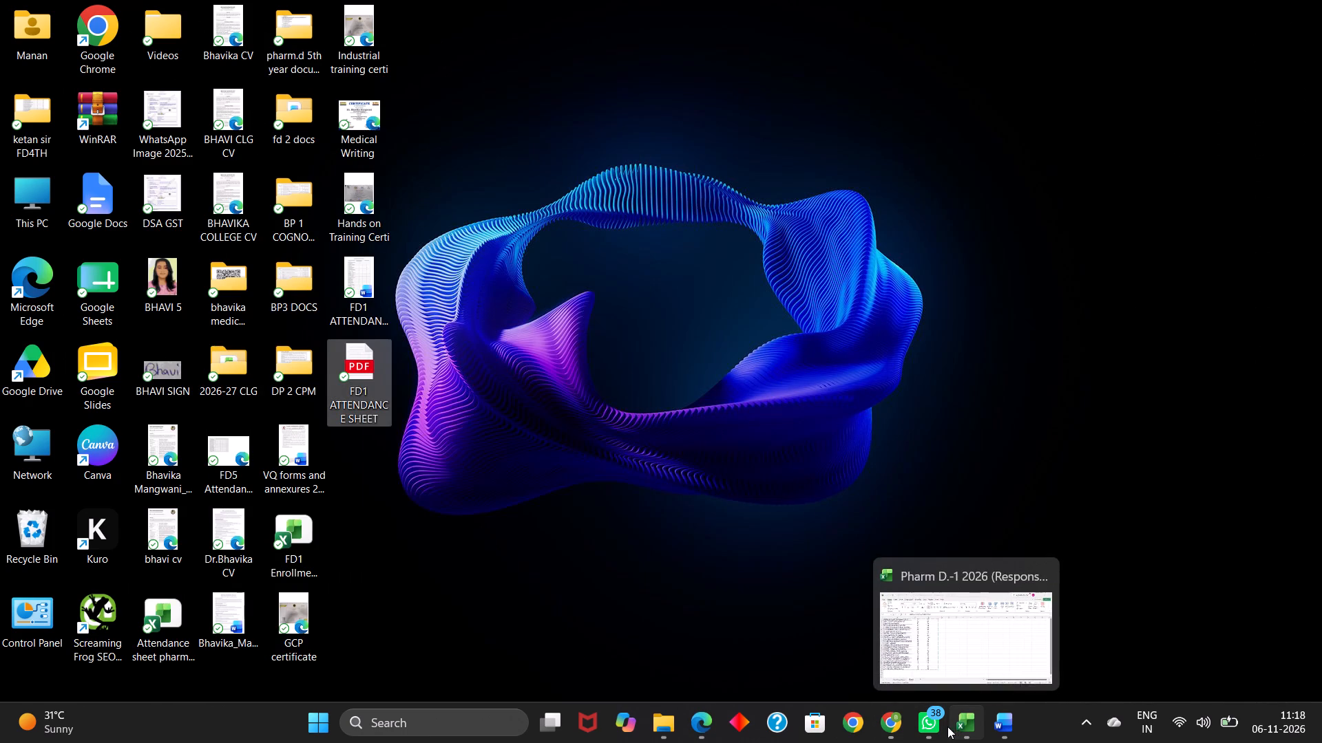
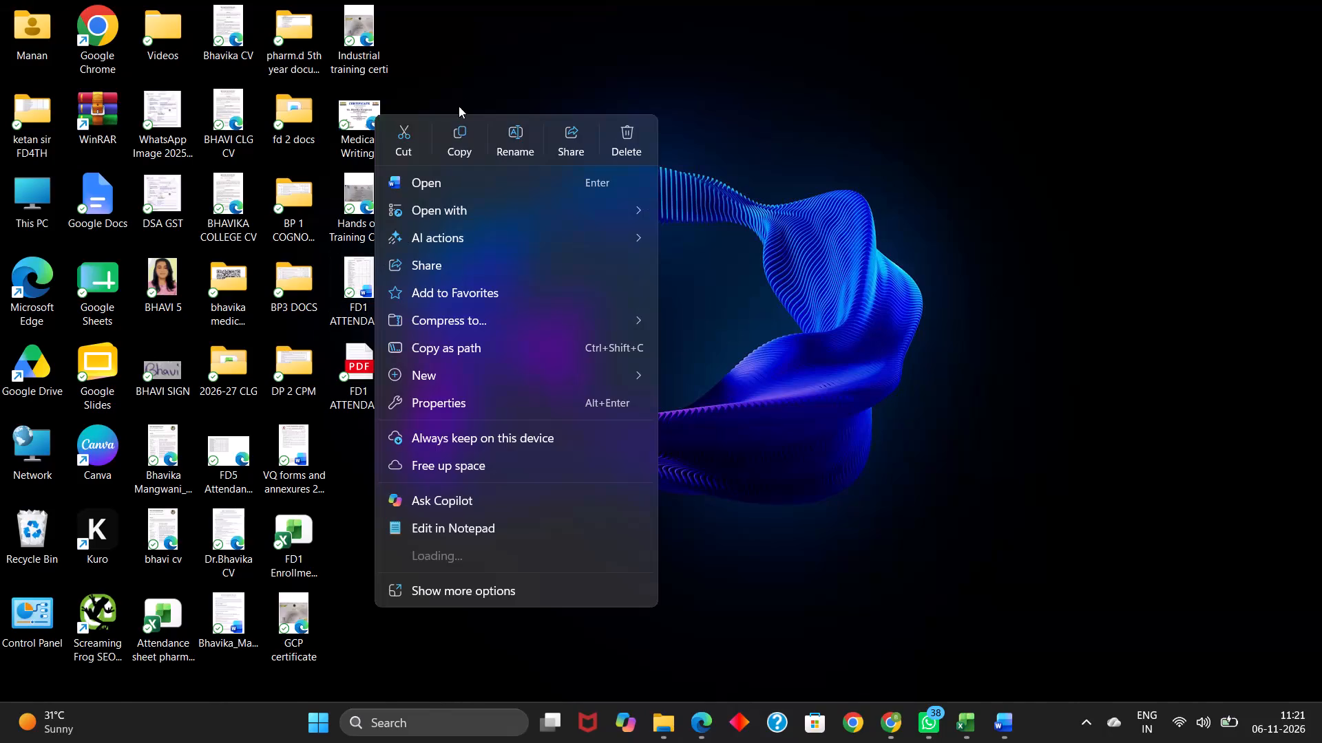
Copy the FD1 ATTENDANCE Word document on the Windows desktop to the clipboard.
click(452, 138)
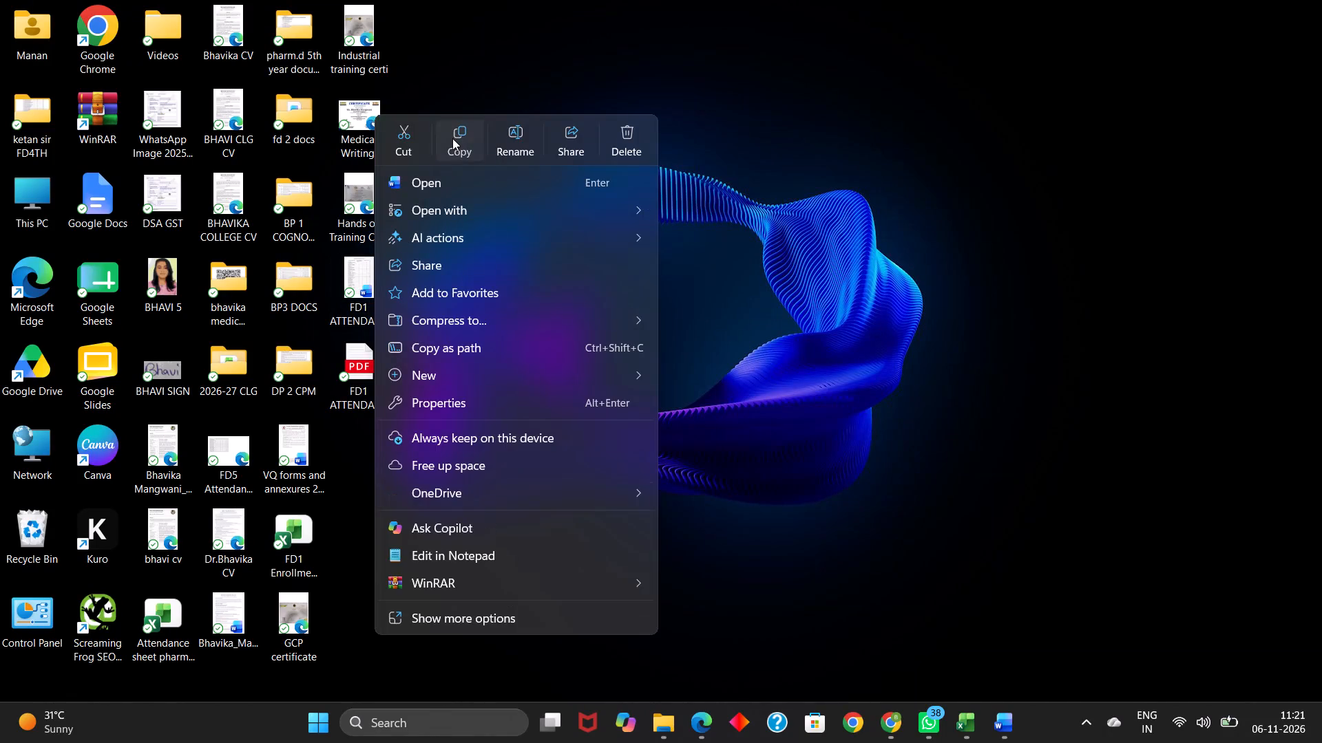